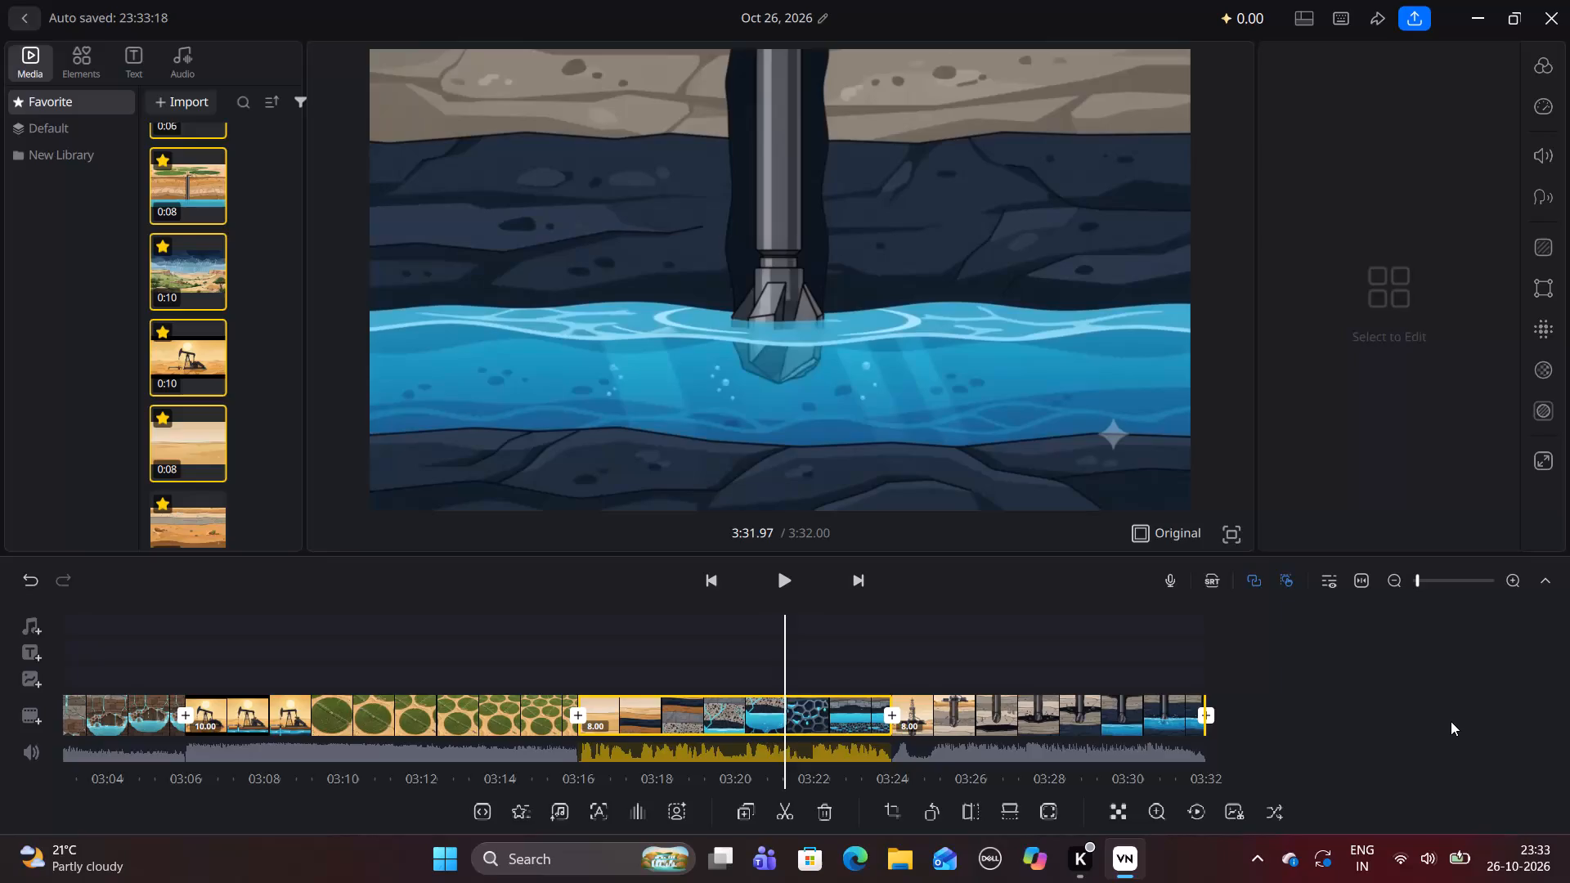
Look over the assembled clips along the whole timeline, from the closing drilling scenes back to the opening.
scroll(1451, 721, left, 1)
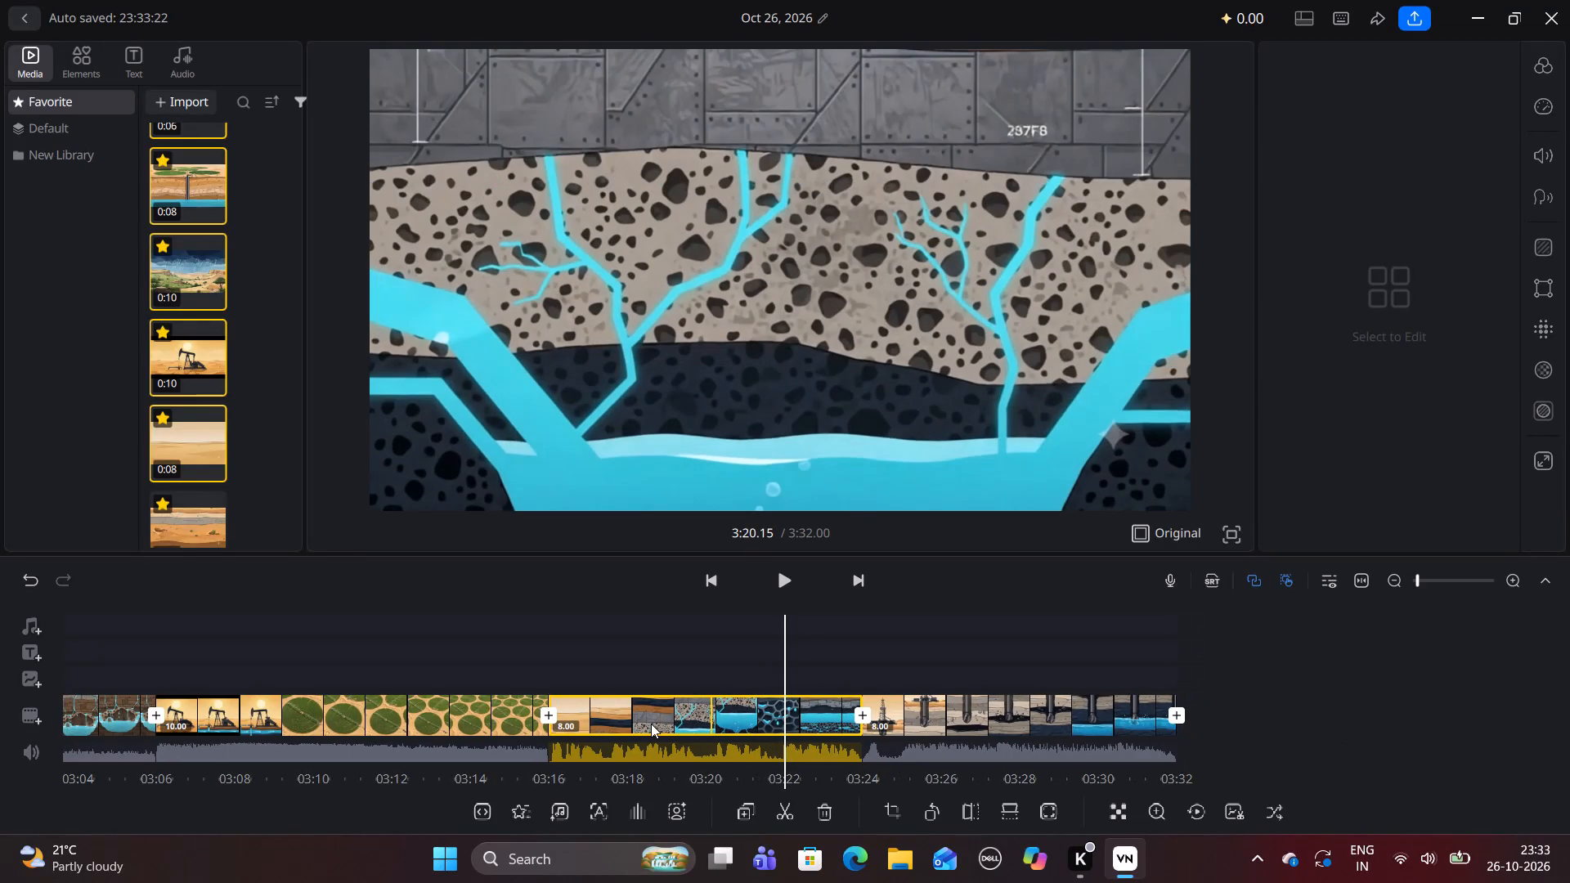
scroll(349, 720, right, 3)
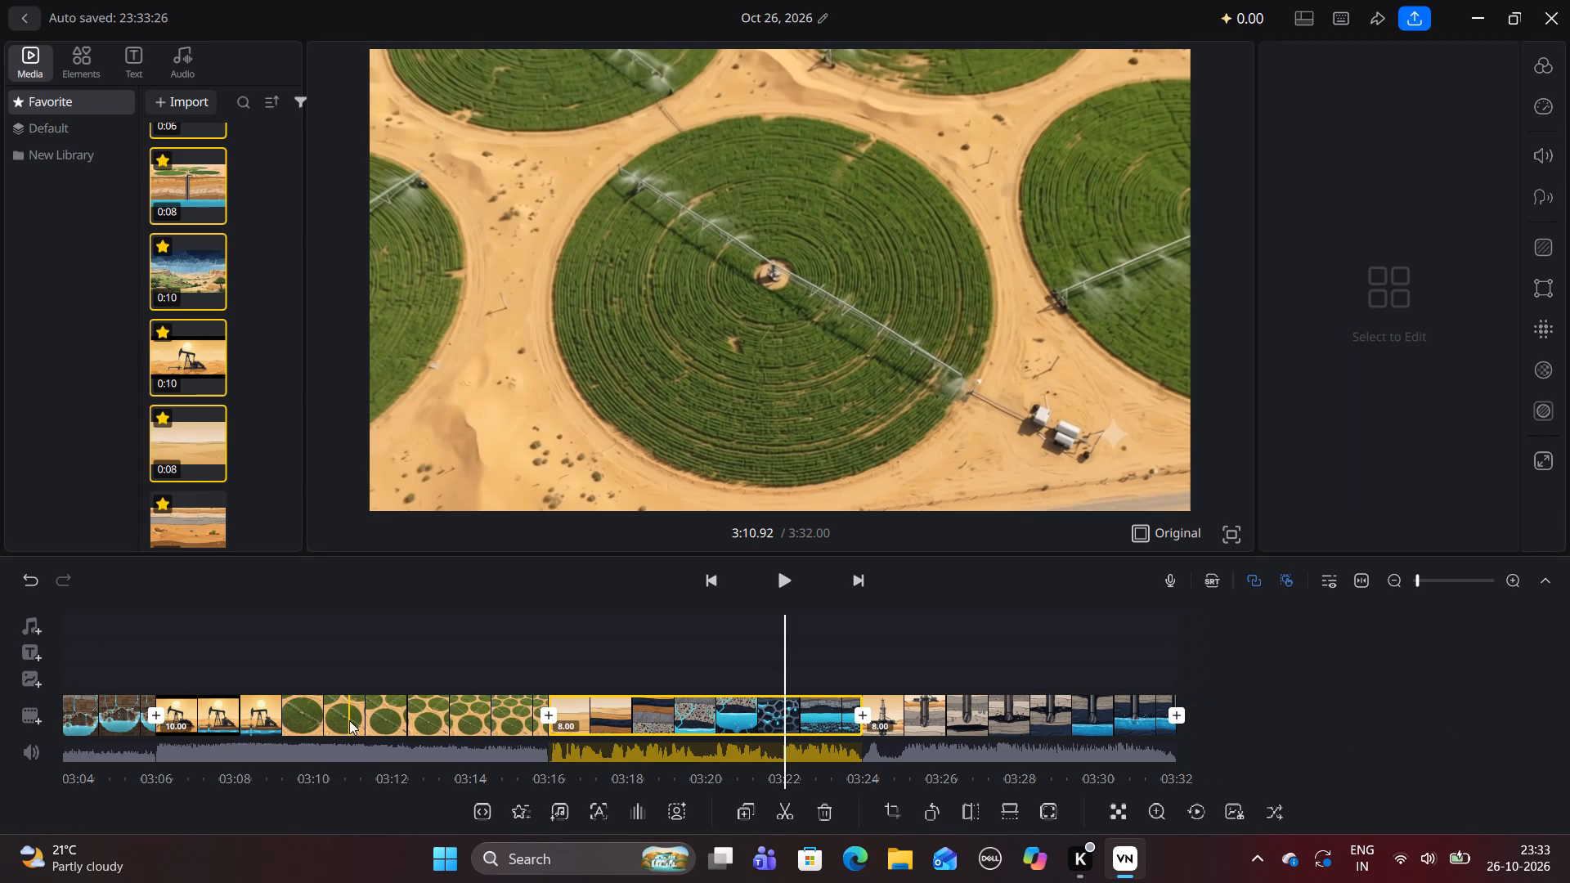
scroll(349, 720, right, 1)
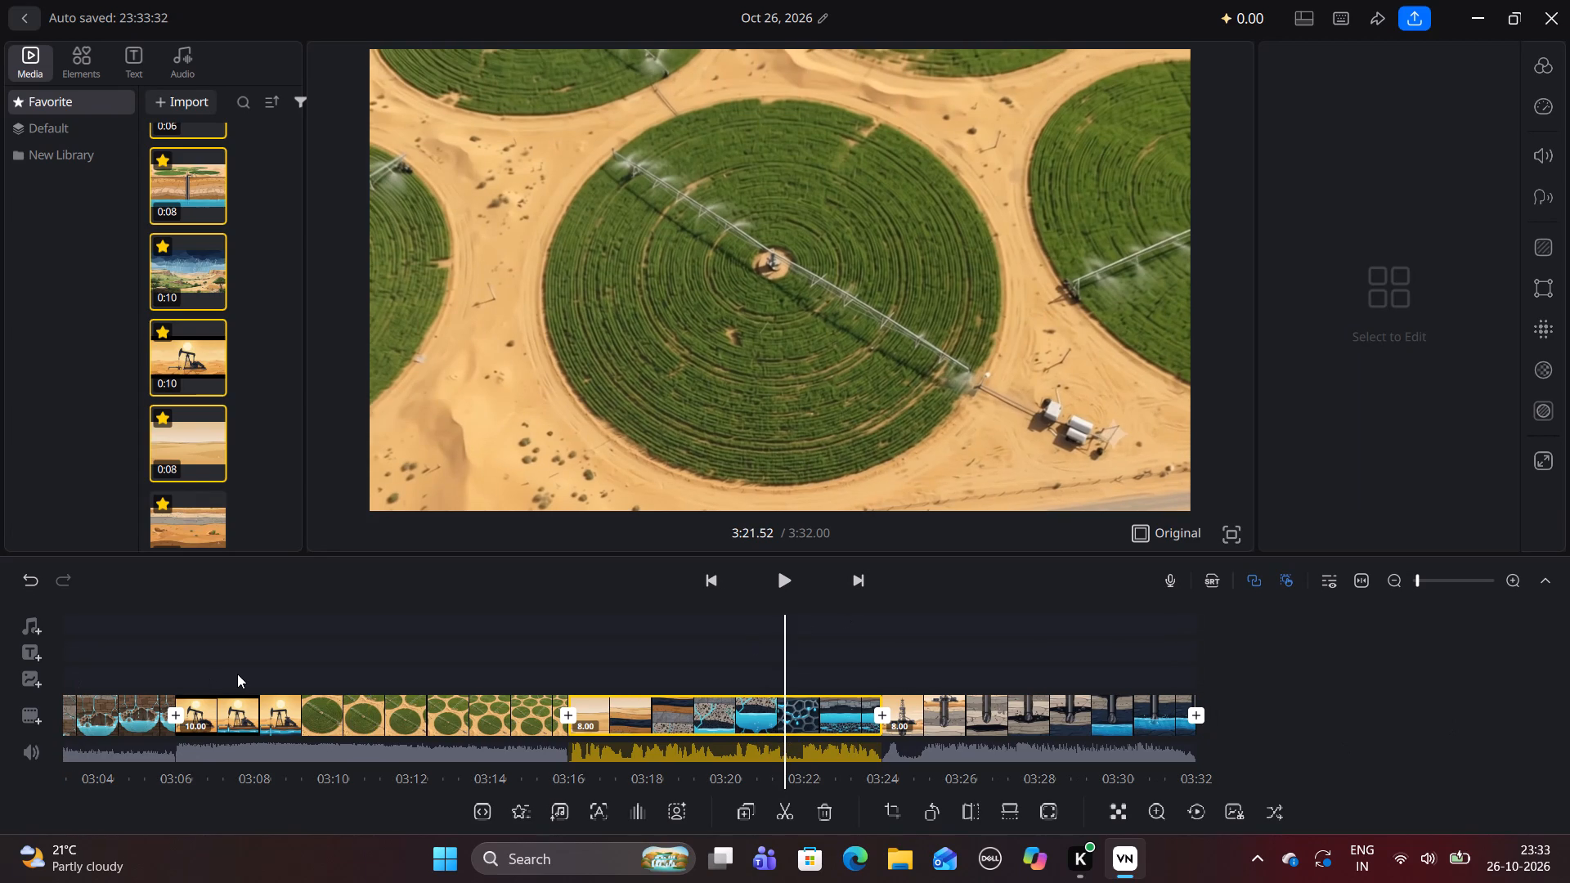
ctrl+scroll(237, 674, down, 7)
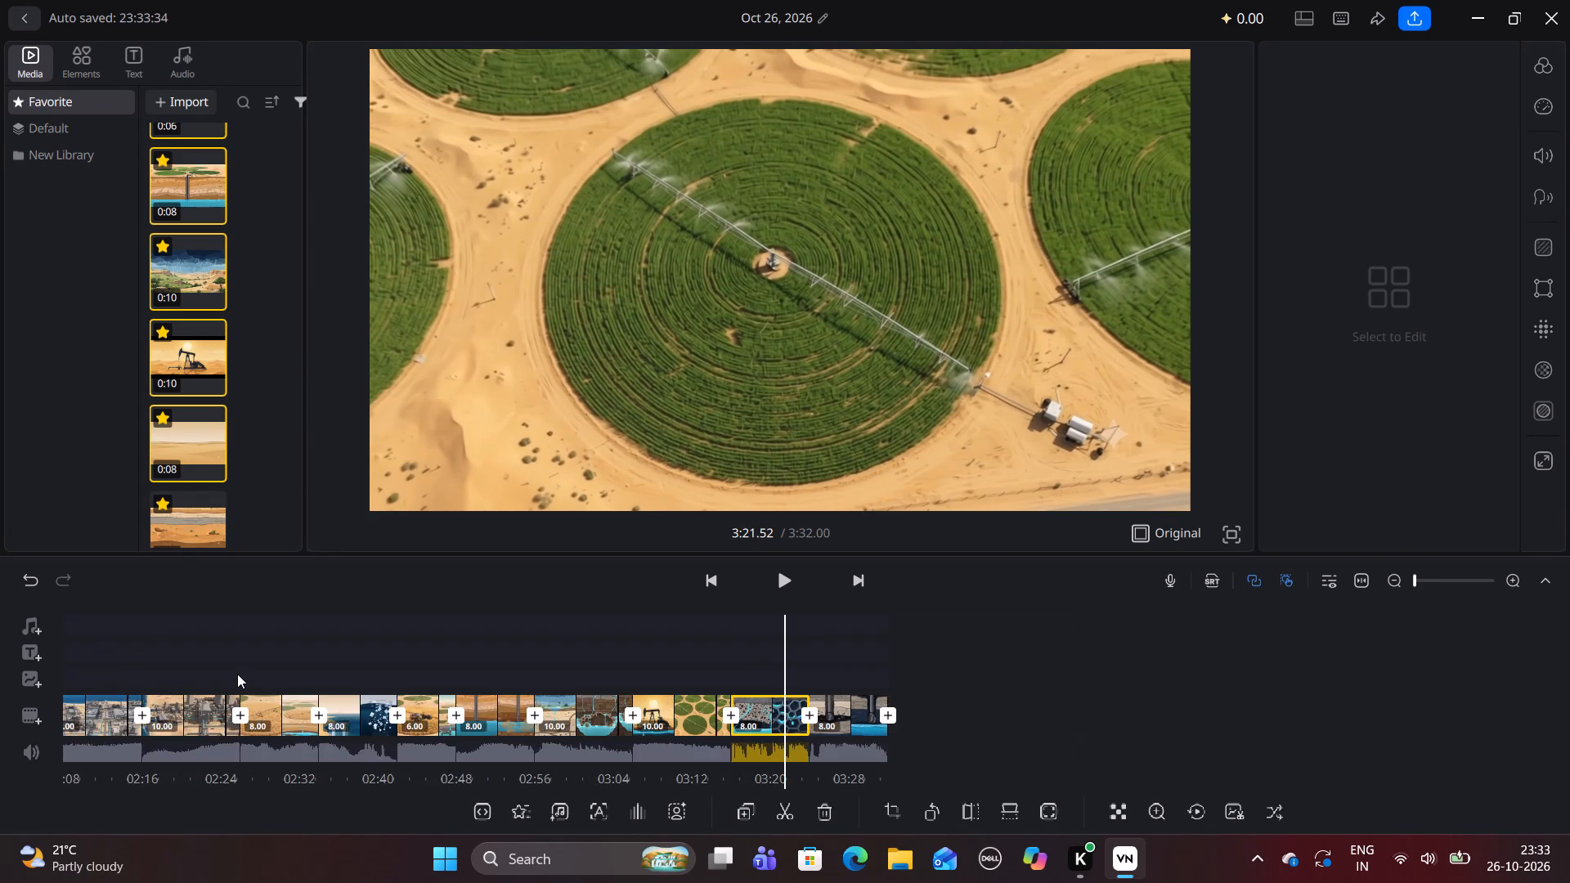
ctrl+scroll(237, 674, down, 9)
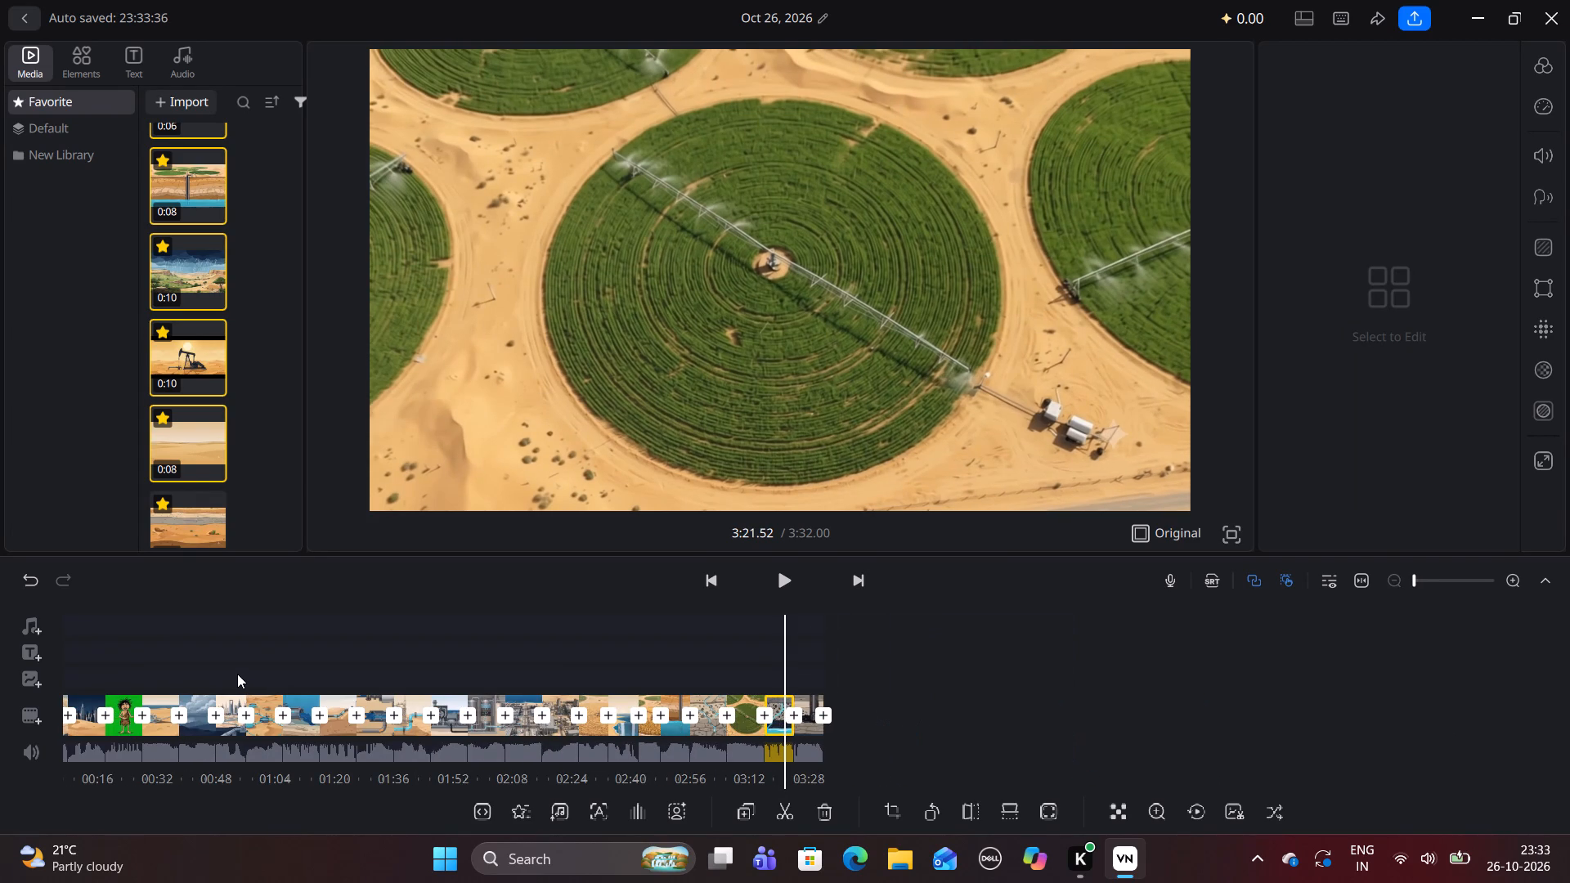
scroll(237, 674, right, 13)
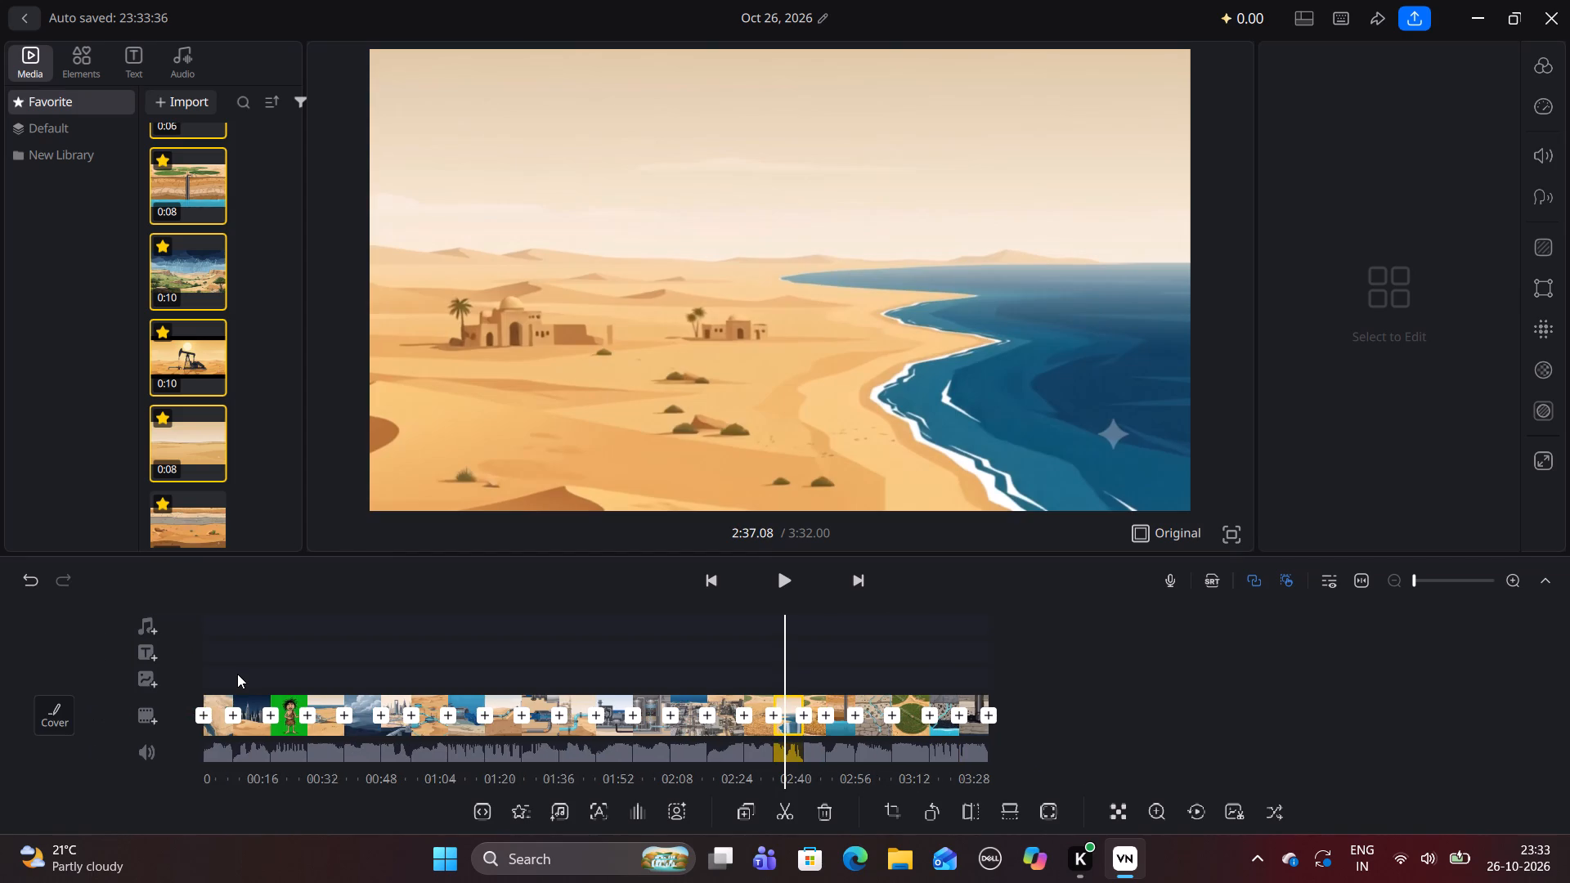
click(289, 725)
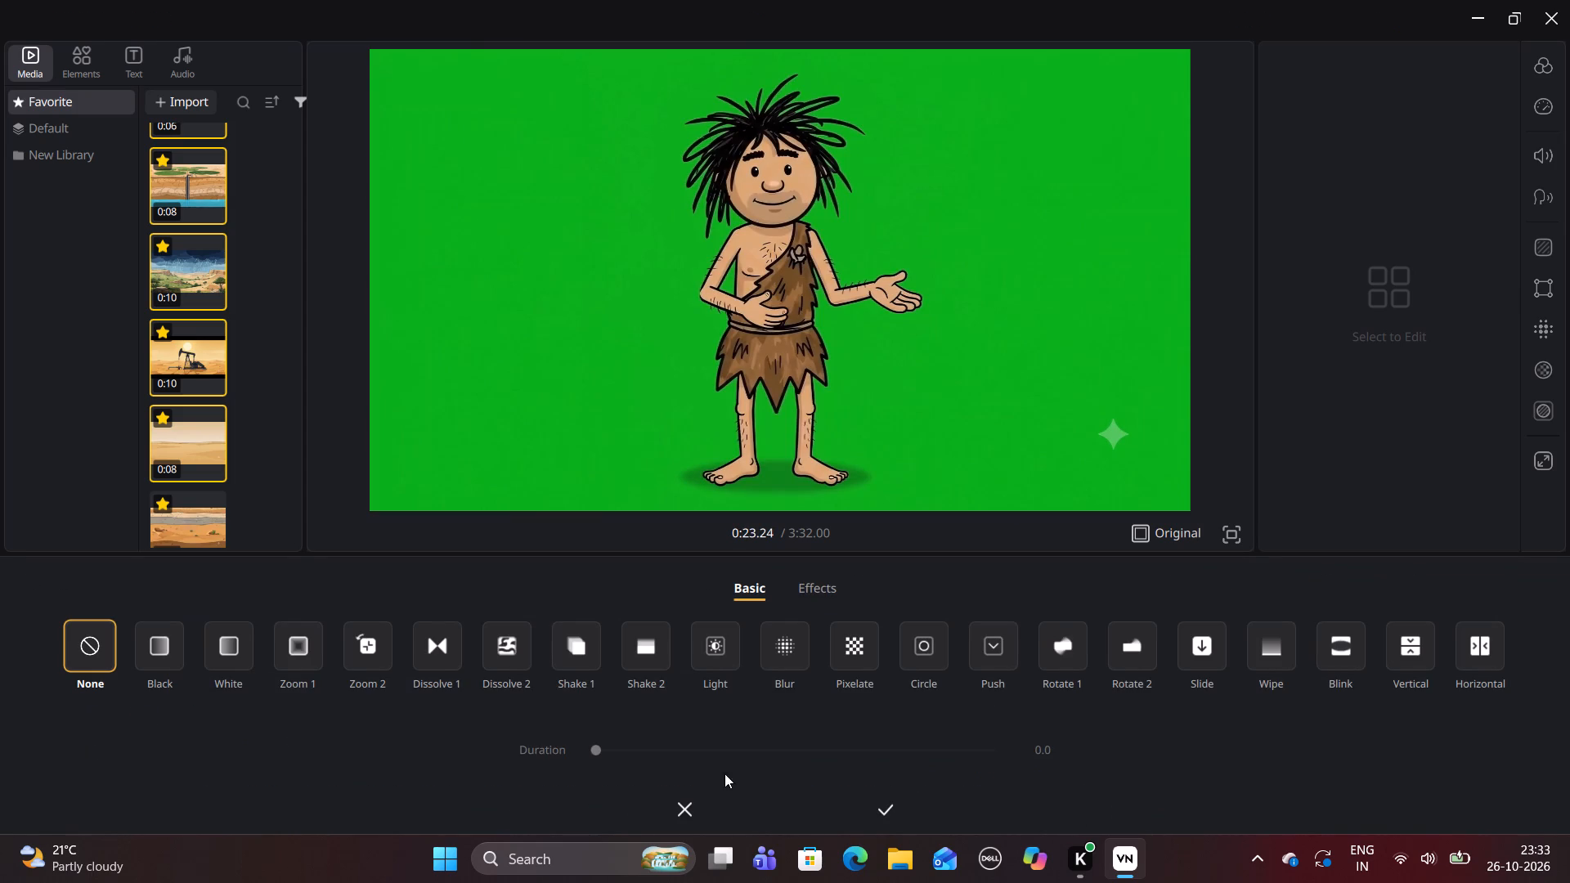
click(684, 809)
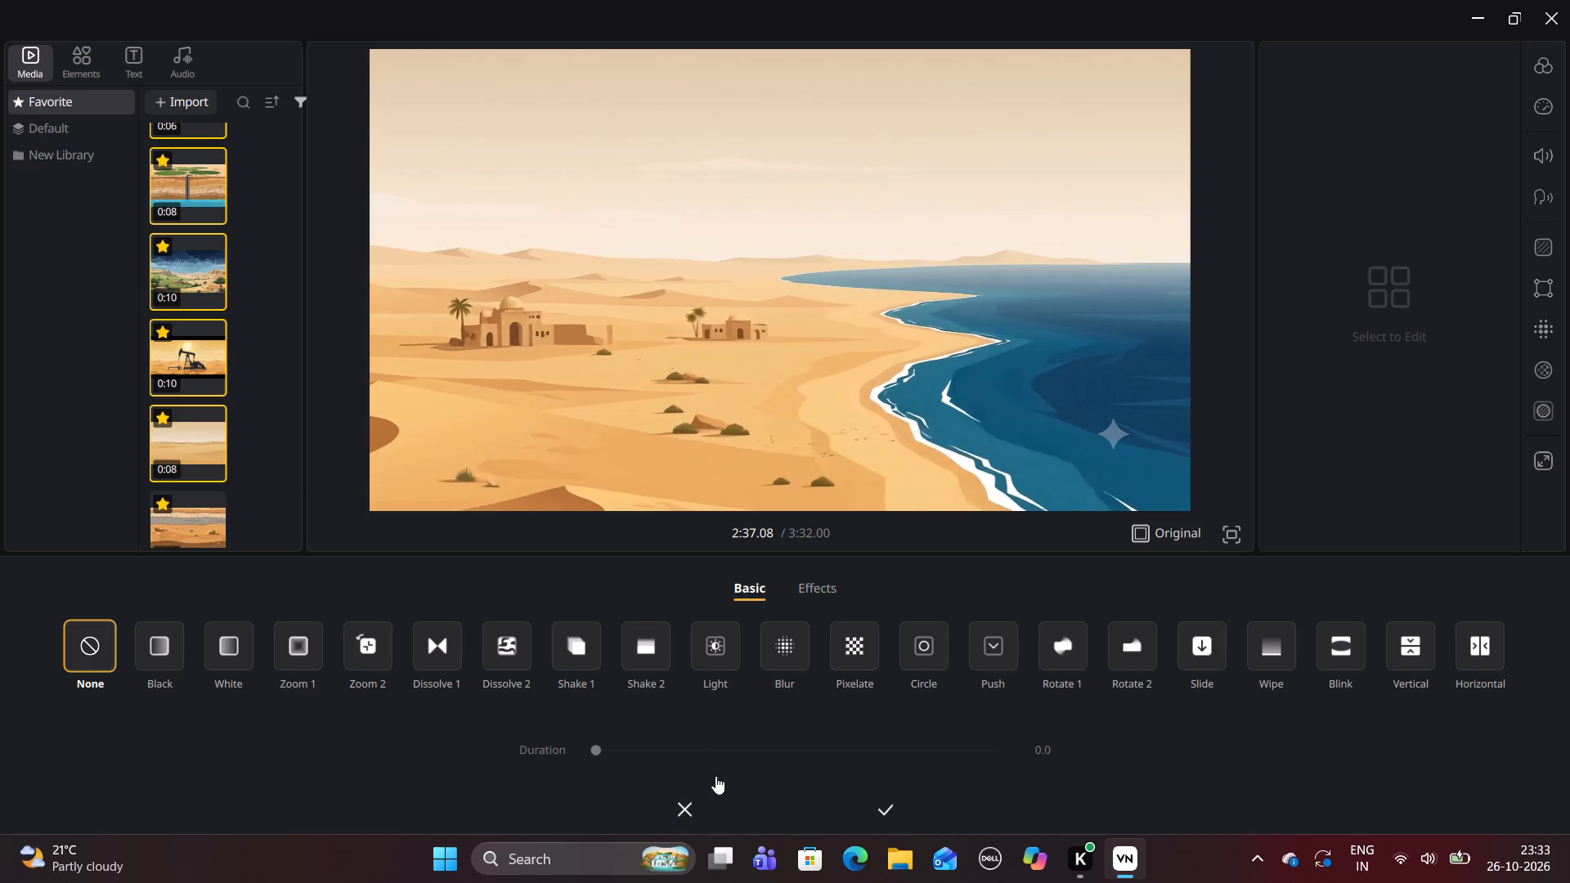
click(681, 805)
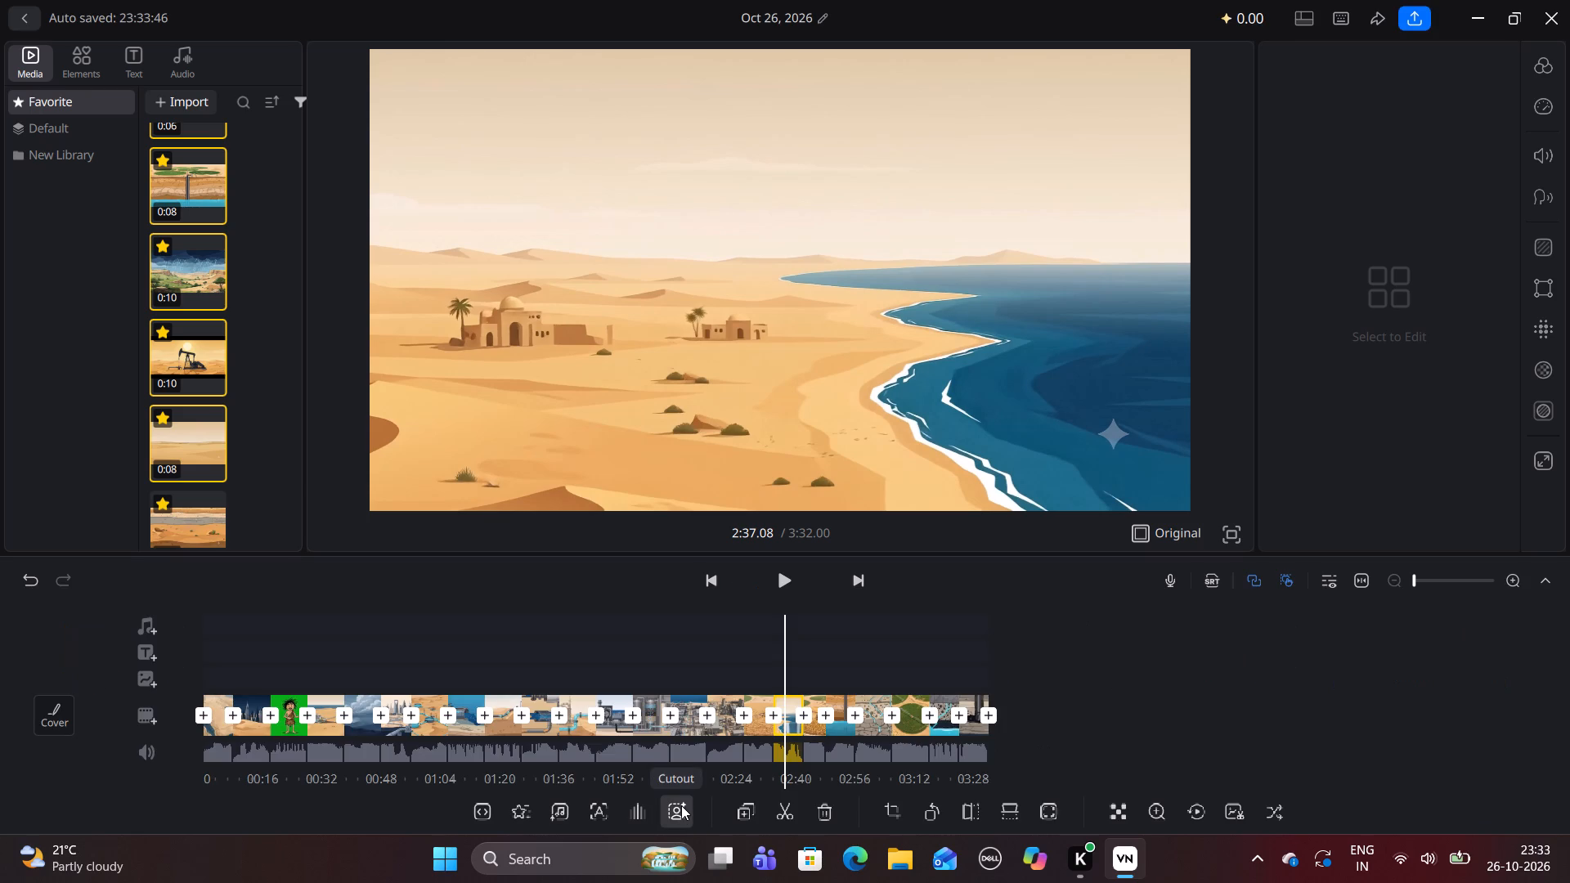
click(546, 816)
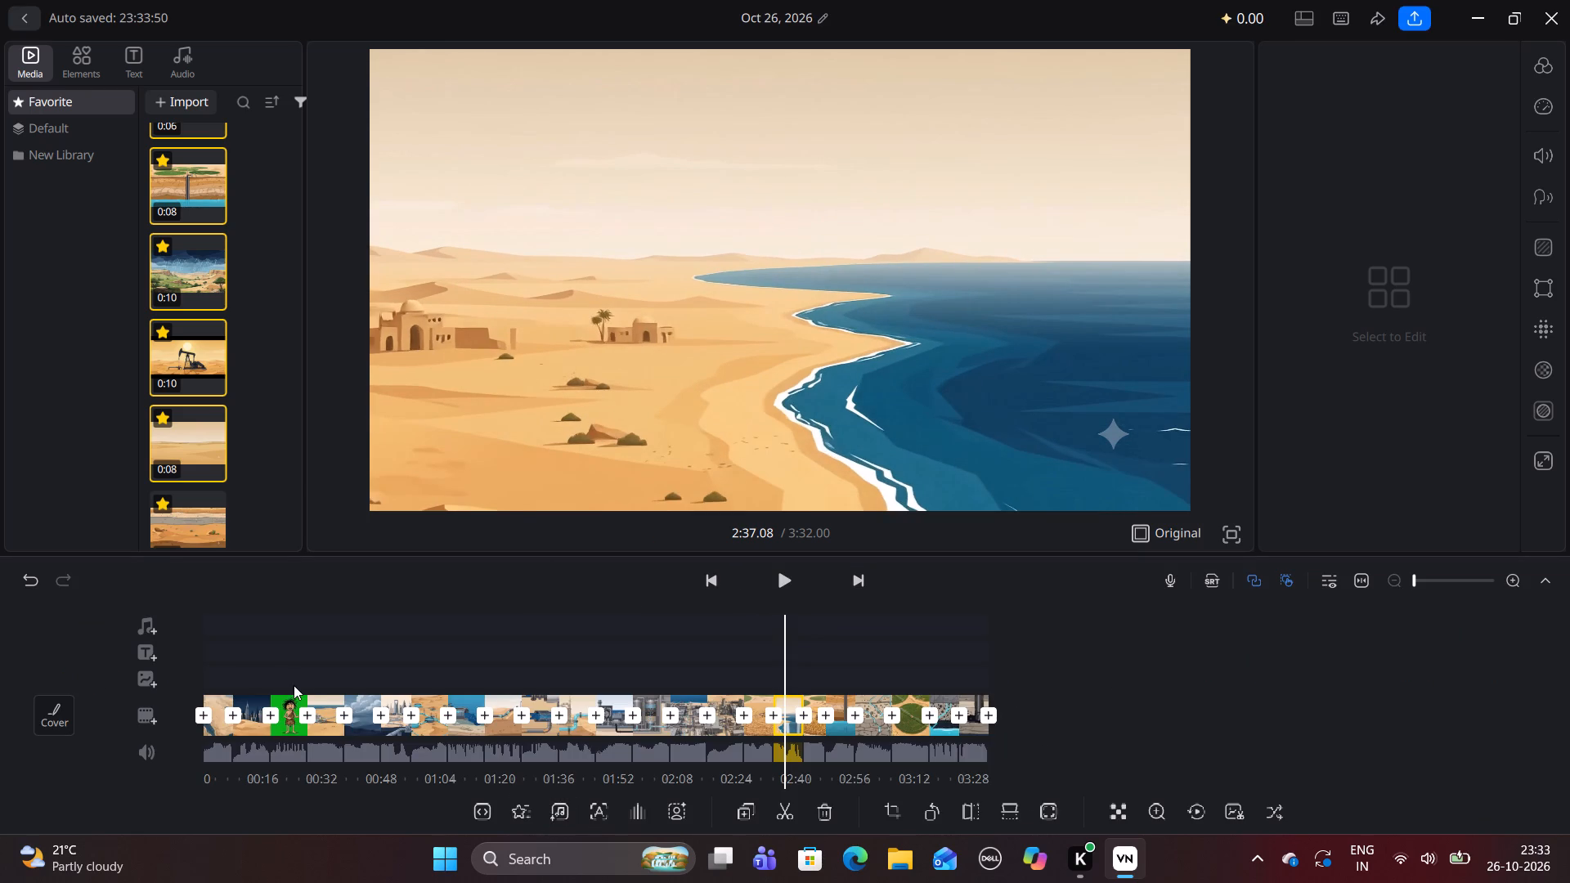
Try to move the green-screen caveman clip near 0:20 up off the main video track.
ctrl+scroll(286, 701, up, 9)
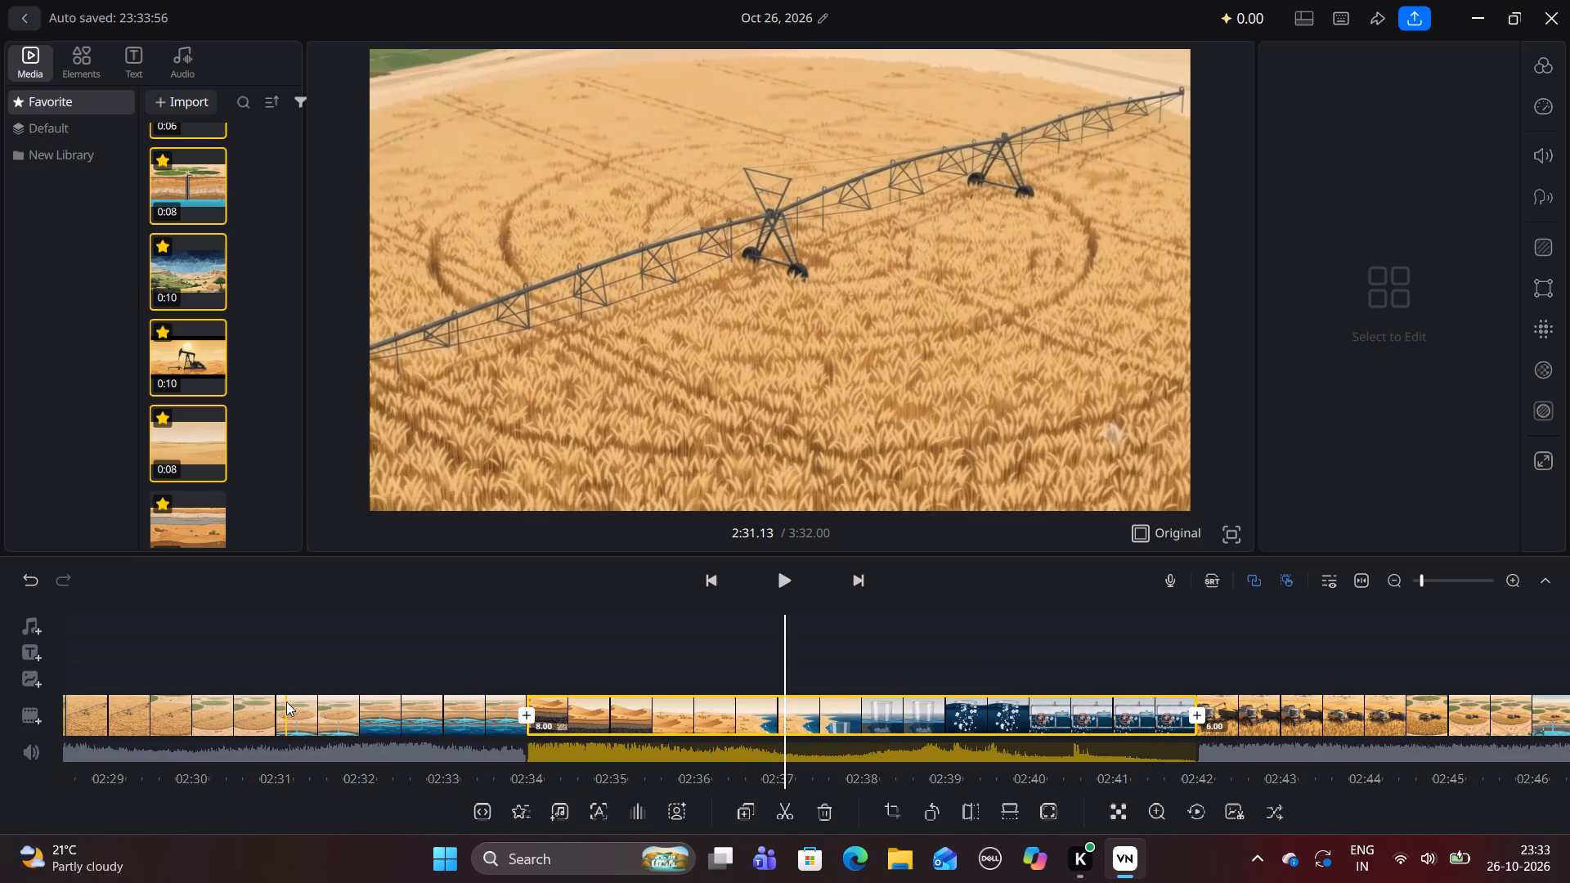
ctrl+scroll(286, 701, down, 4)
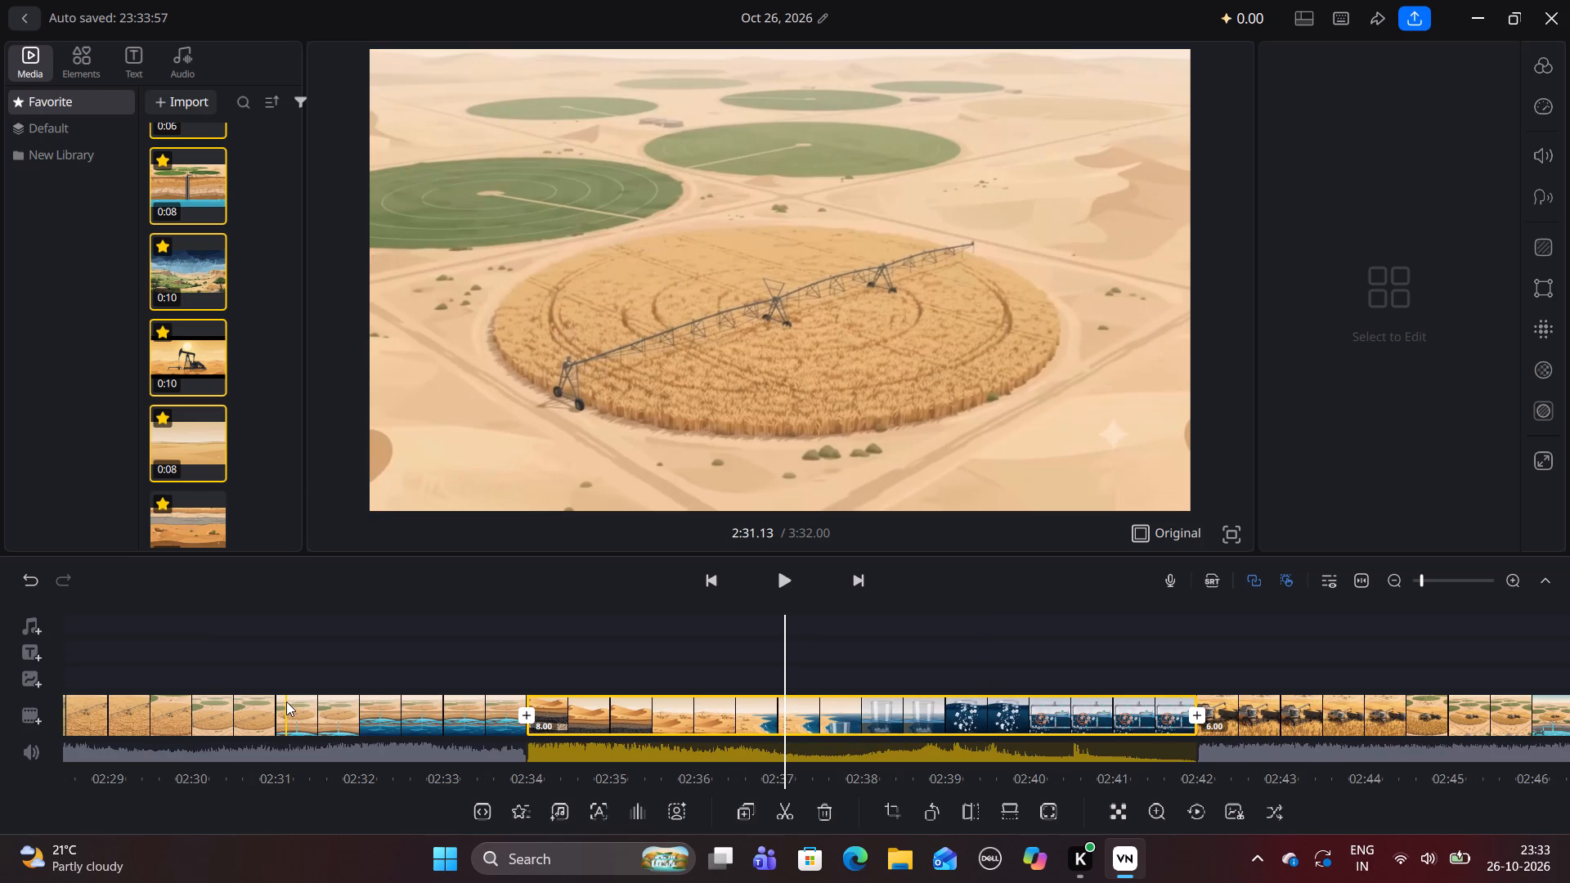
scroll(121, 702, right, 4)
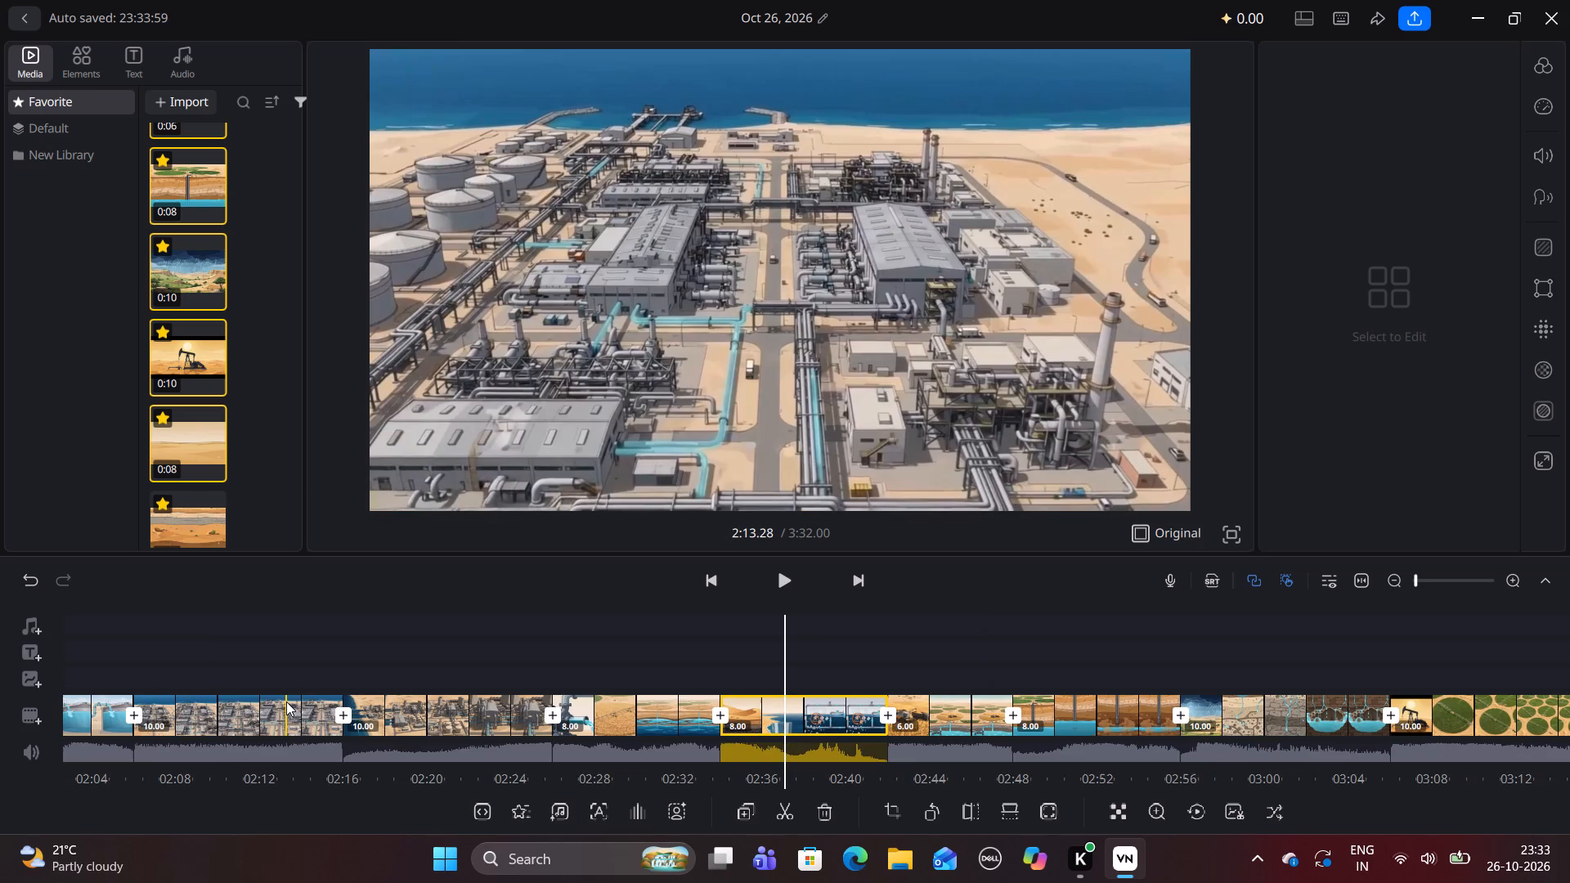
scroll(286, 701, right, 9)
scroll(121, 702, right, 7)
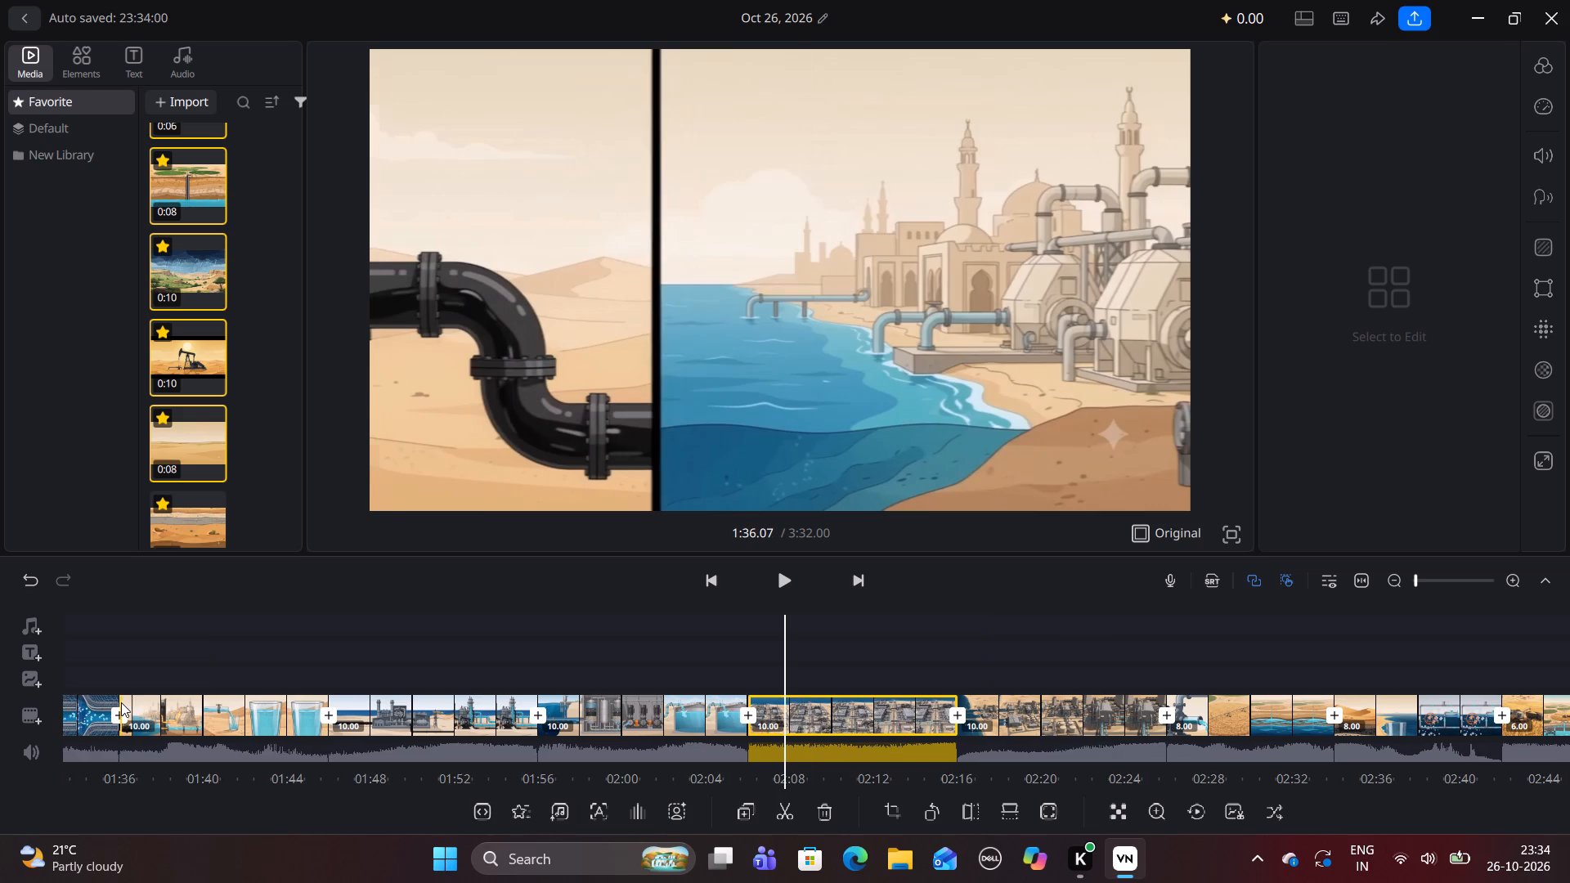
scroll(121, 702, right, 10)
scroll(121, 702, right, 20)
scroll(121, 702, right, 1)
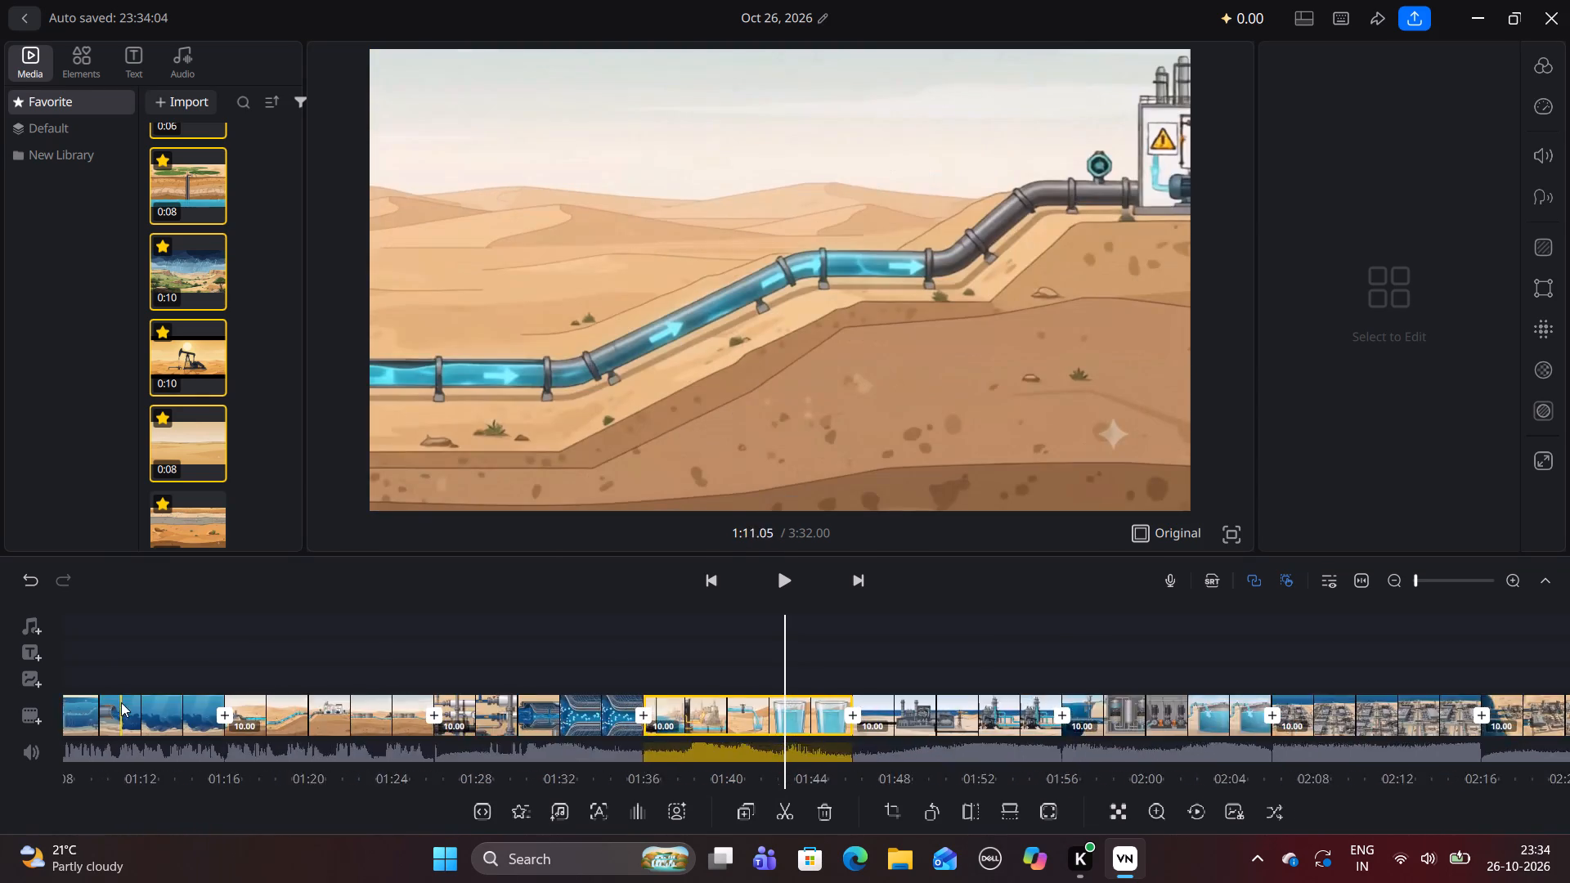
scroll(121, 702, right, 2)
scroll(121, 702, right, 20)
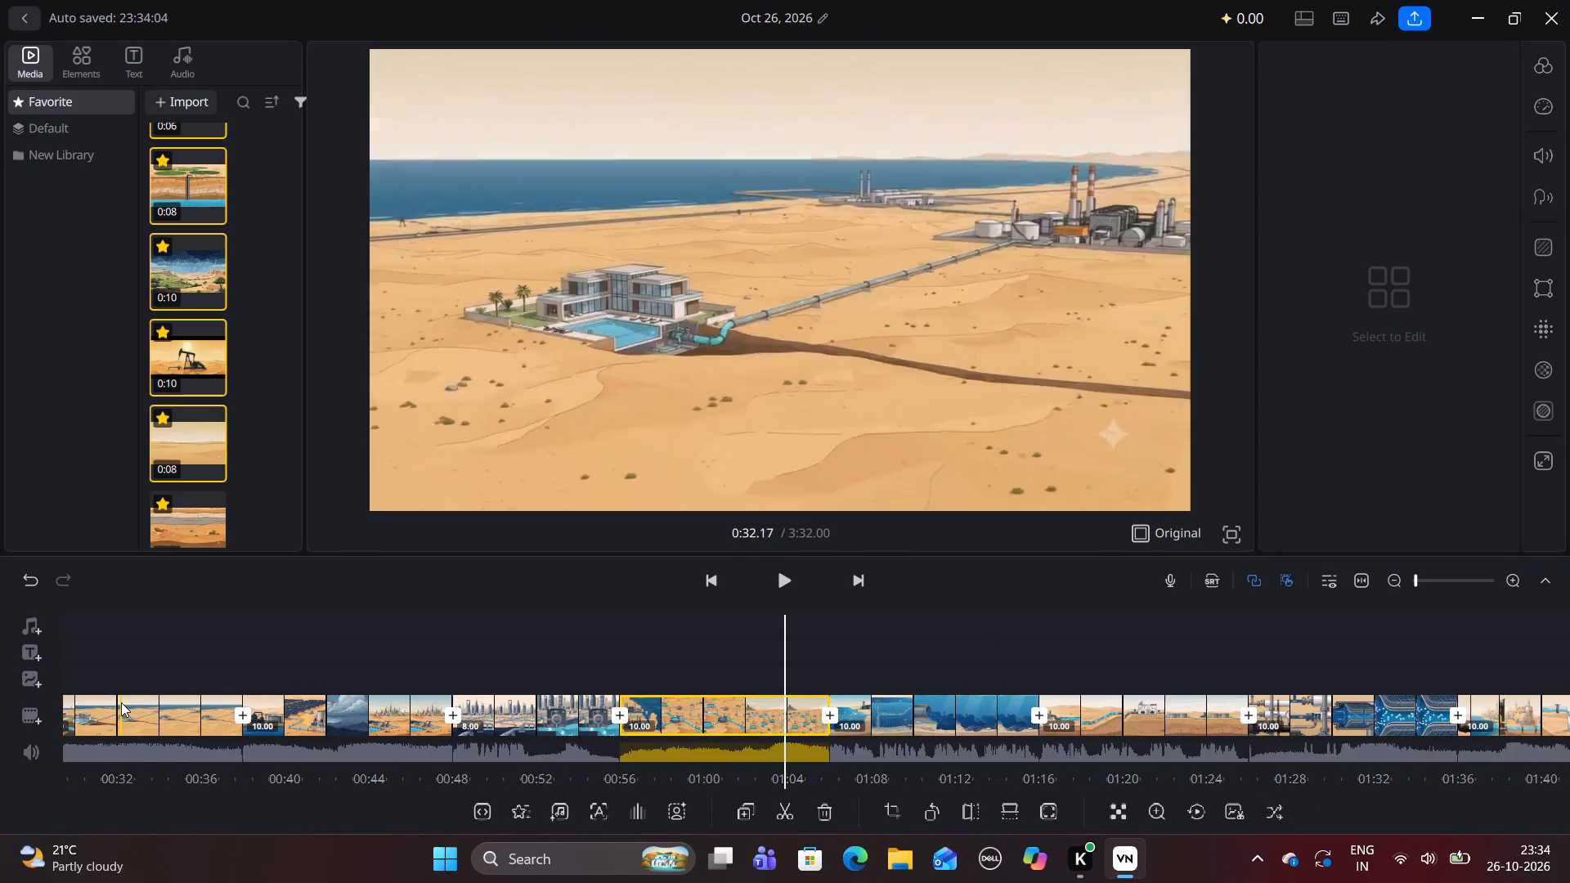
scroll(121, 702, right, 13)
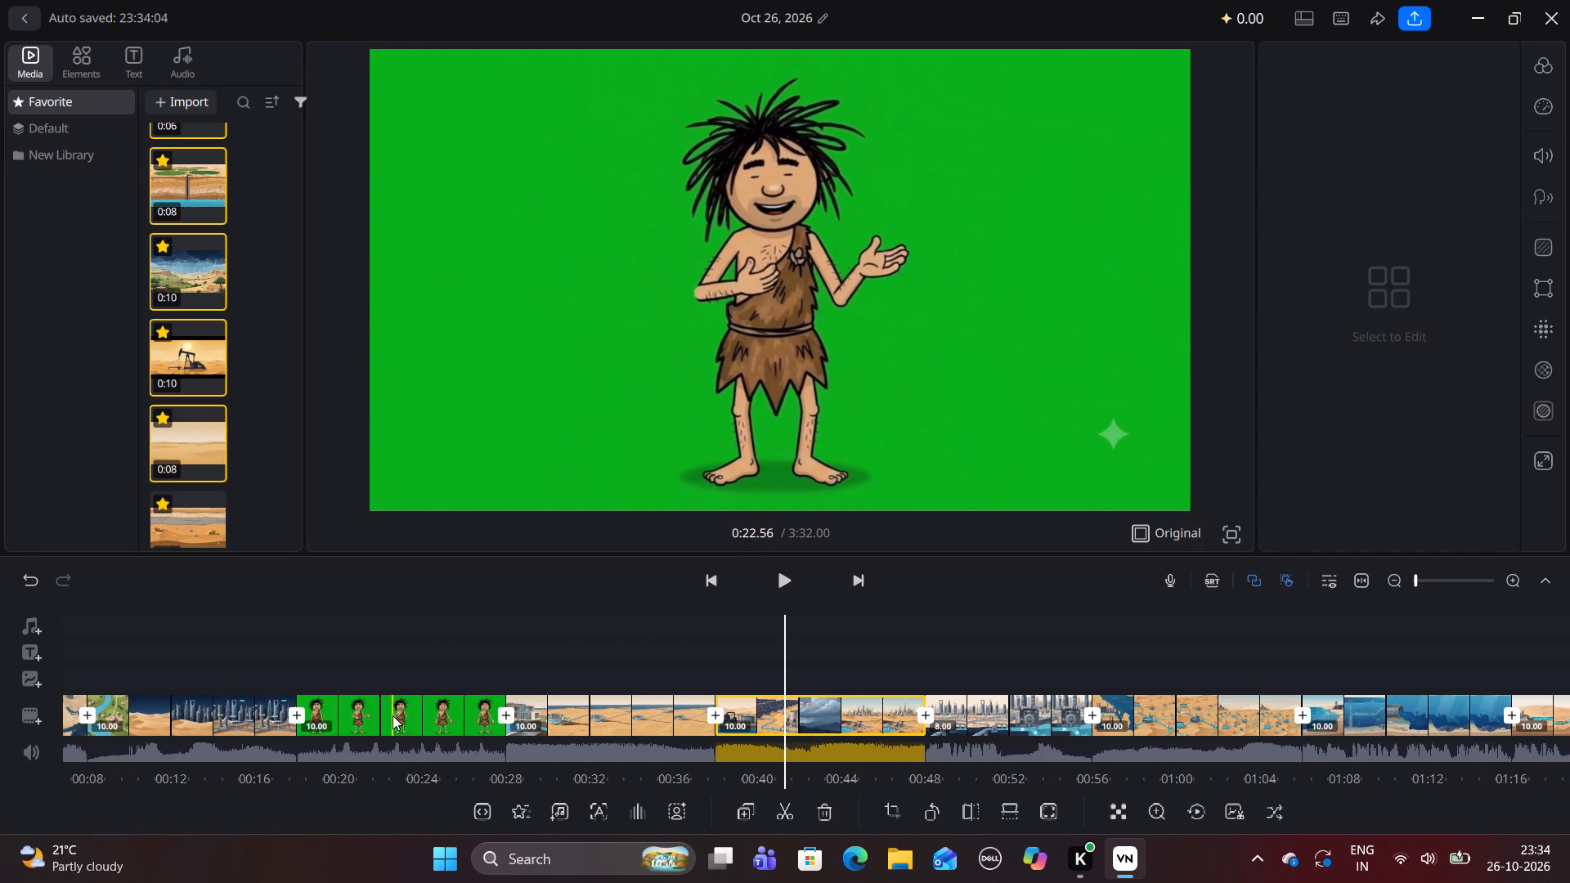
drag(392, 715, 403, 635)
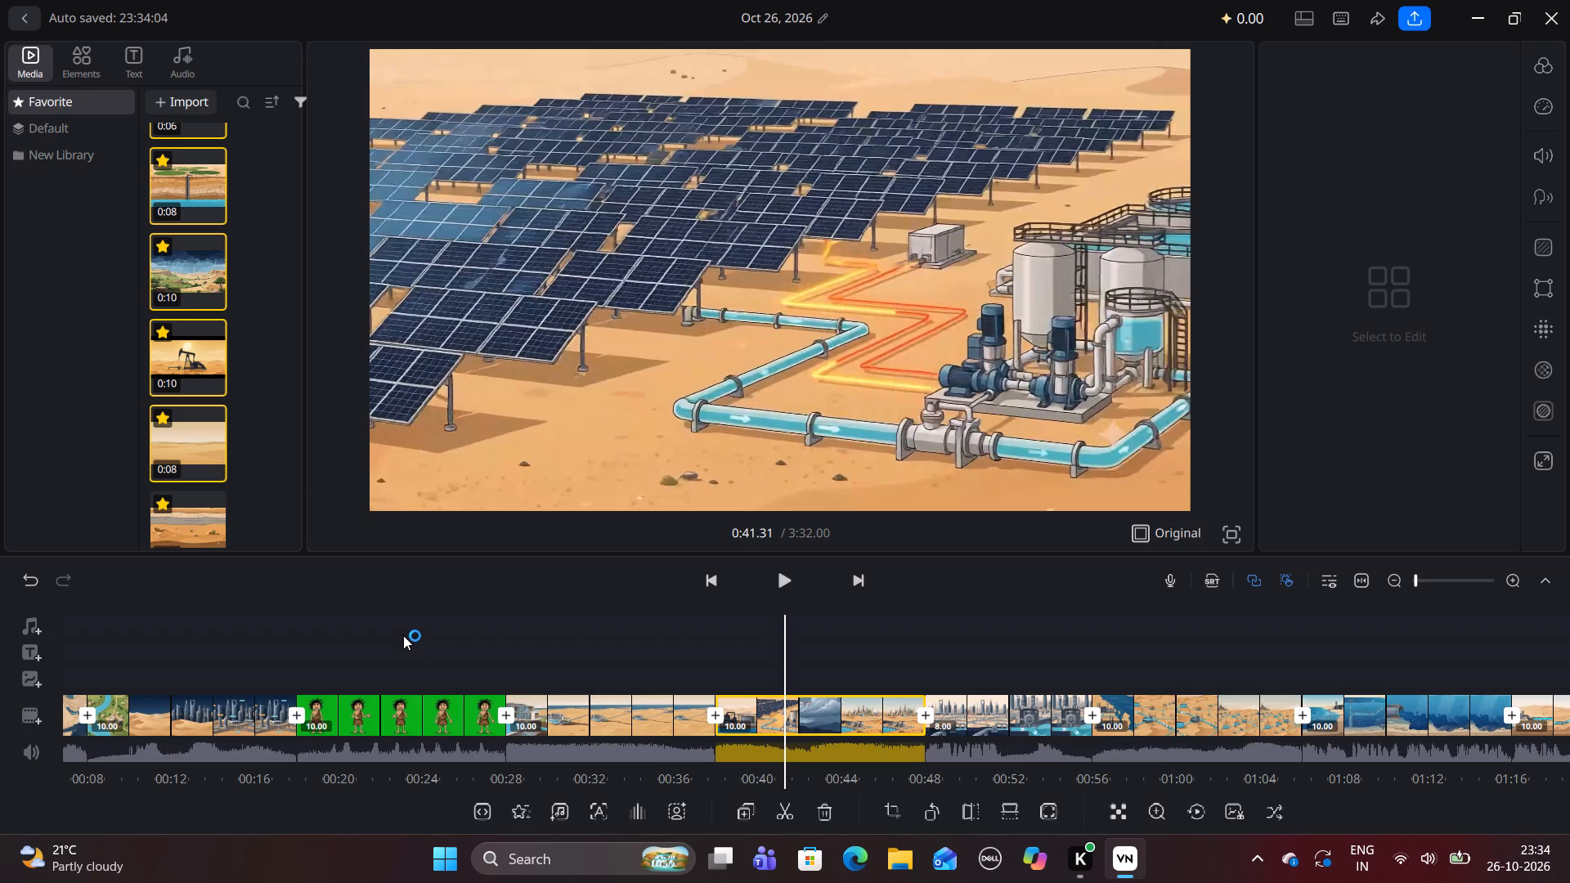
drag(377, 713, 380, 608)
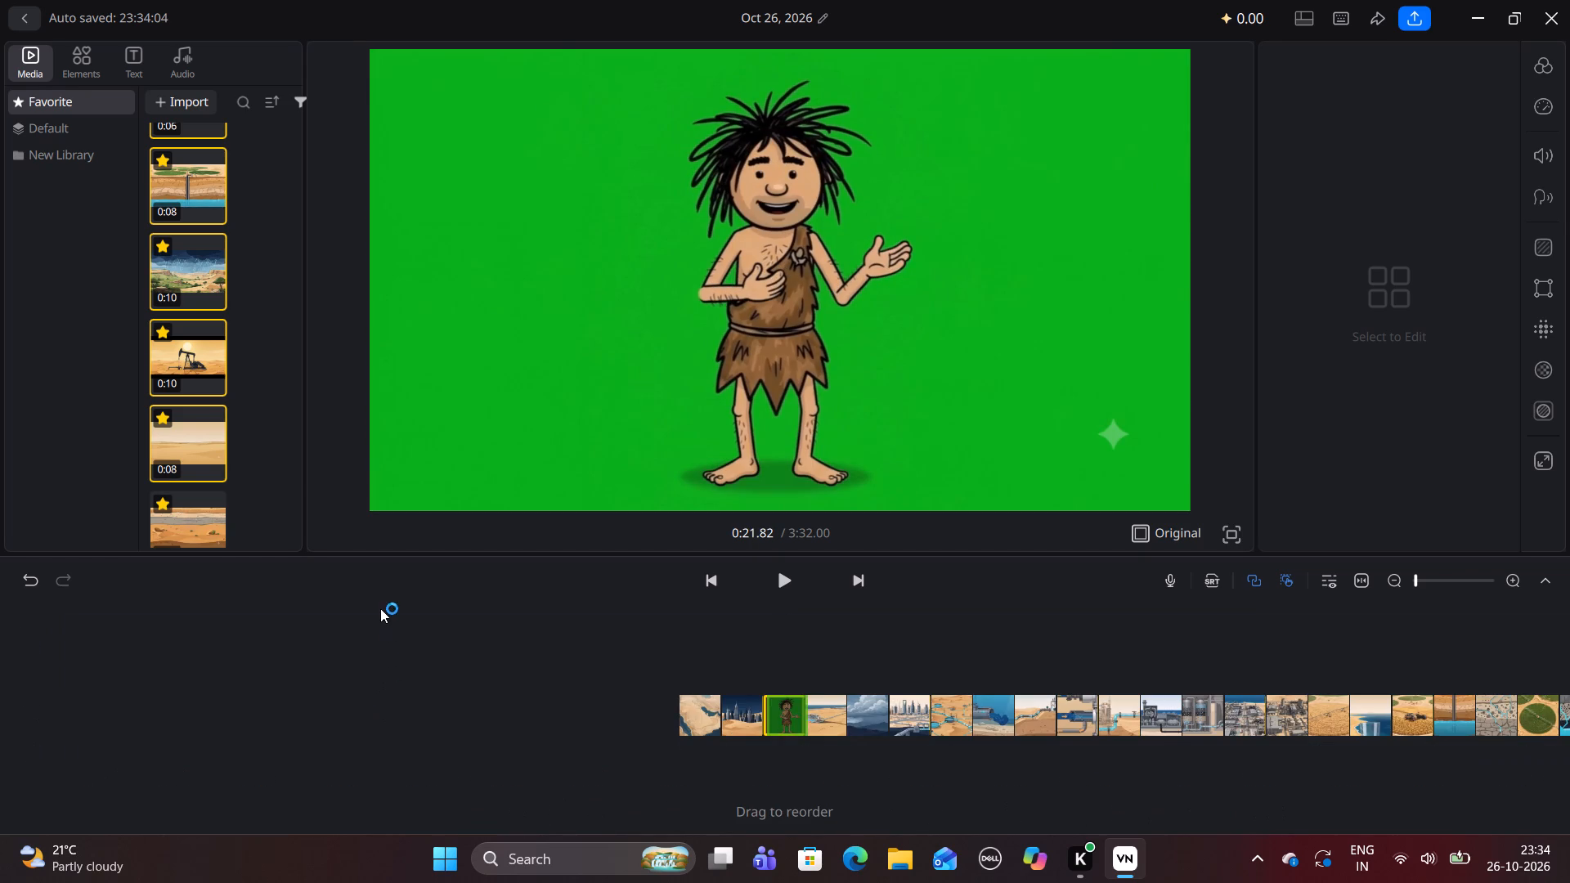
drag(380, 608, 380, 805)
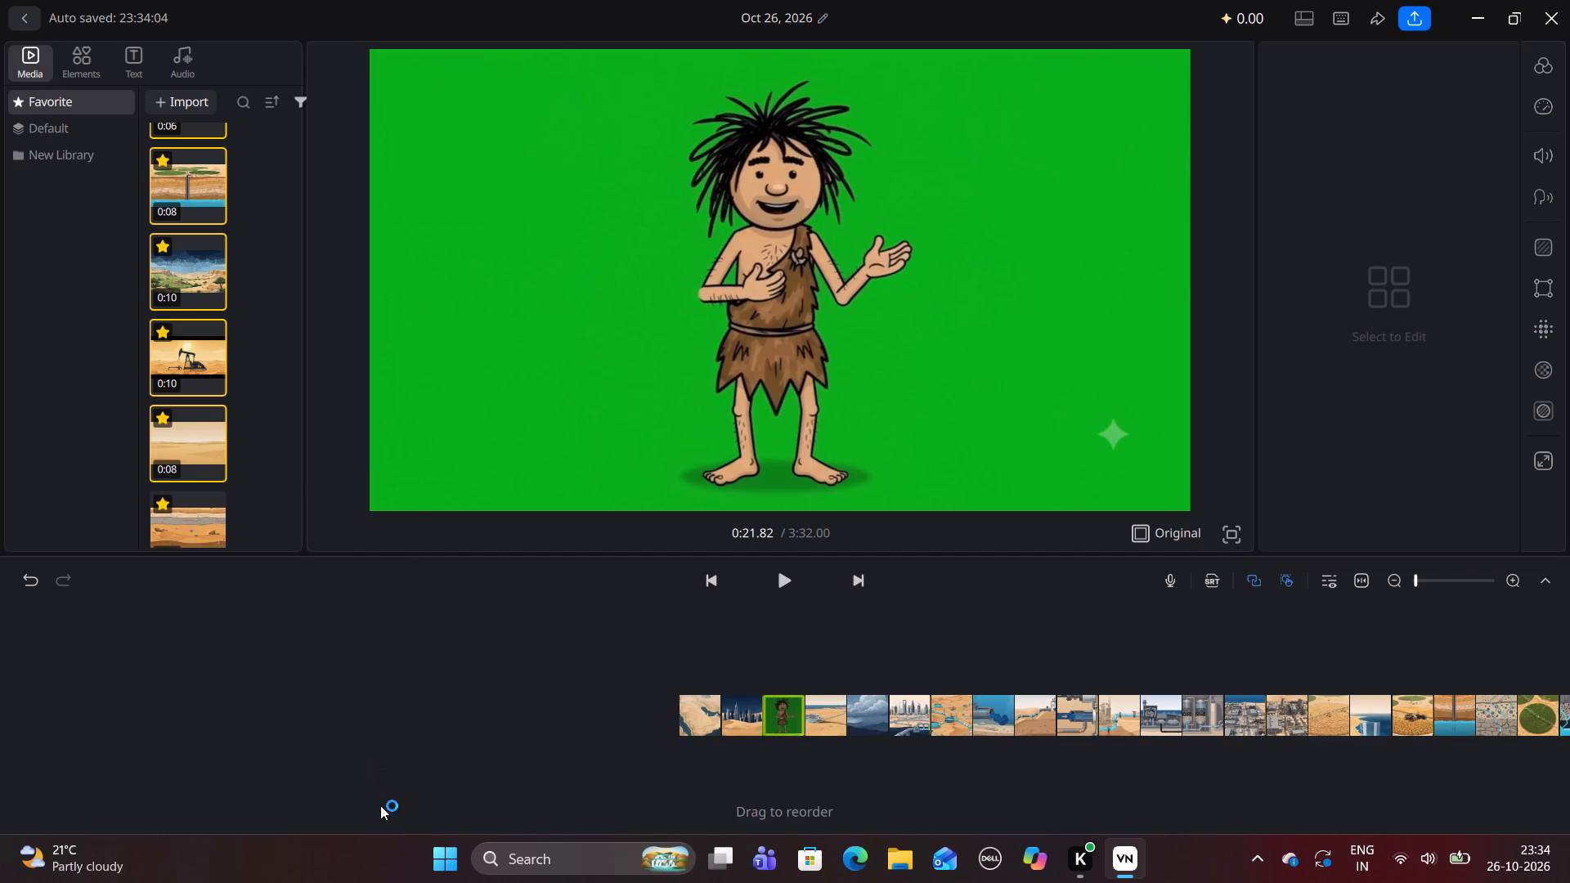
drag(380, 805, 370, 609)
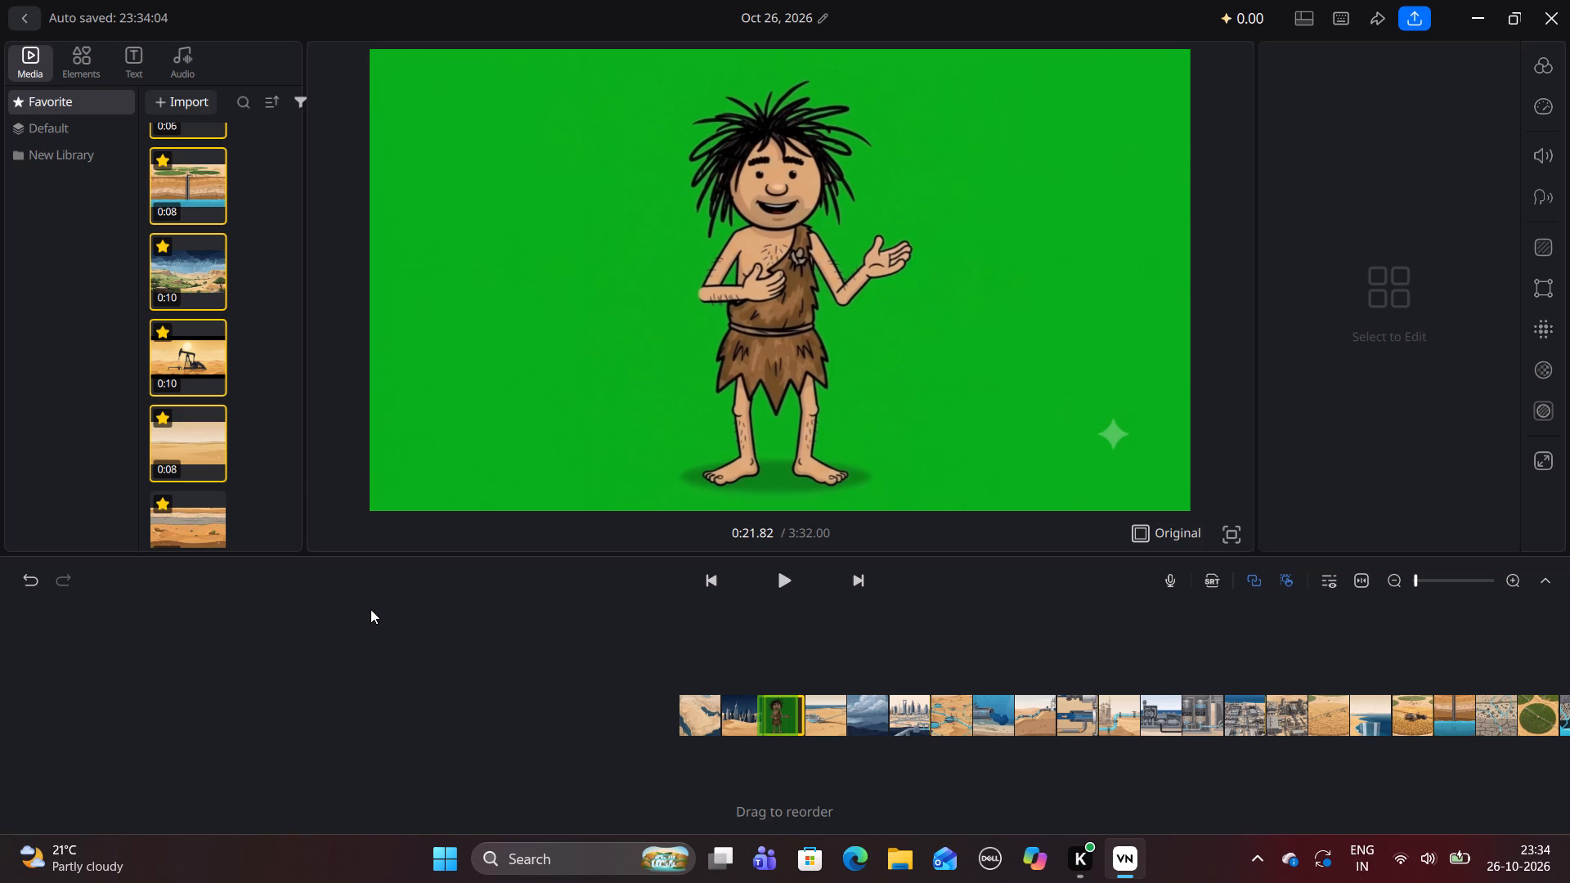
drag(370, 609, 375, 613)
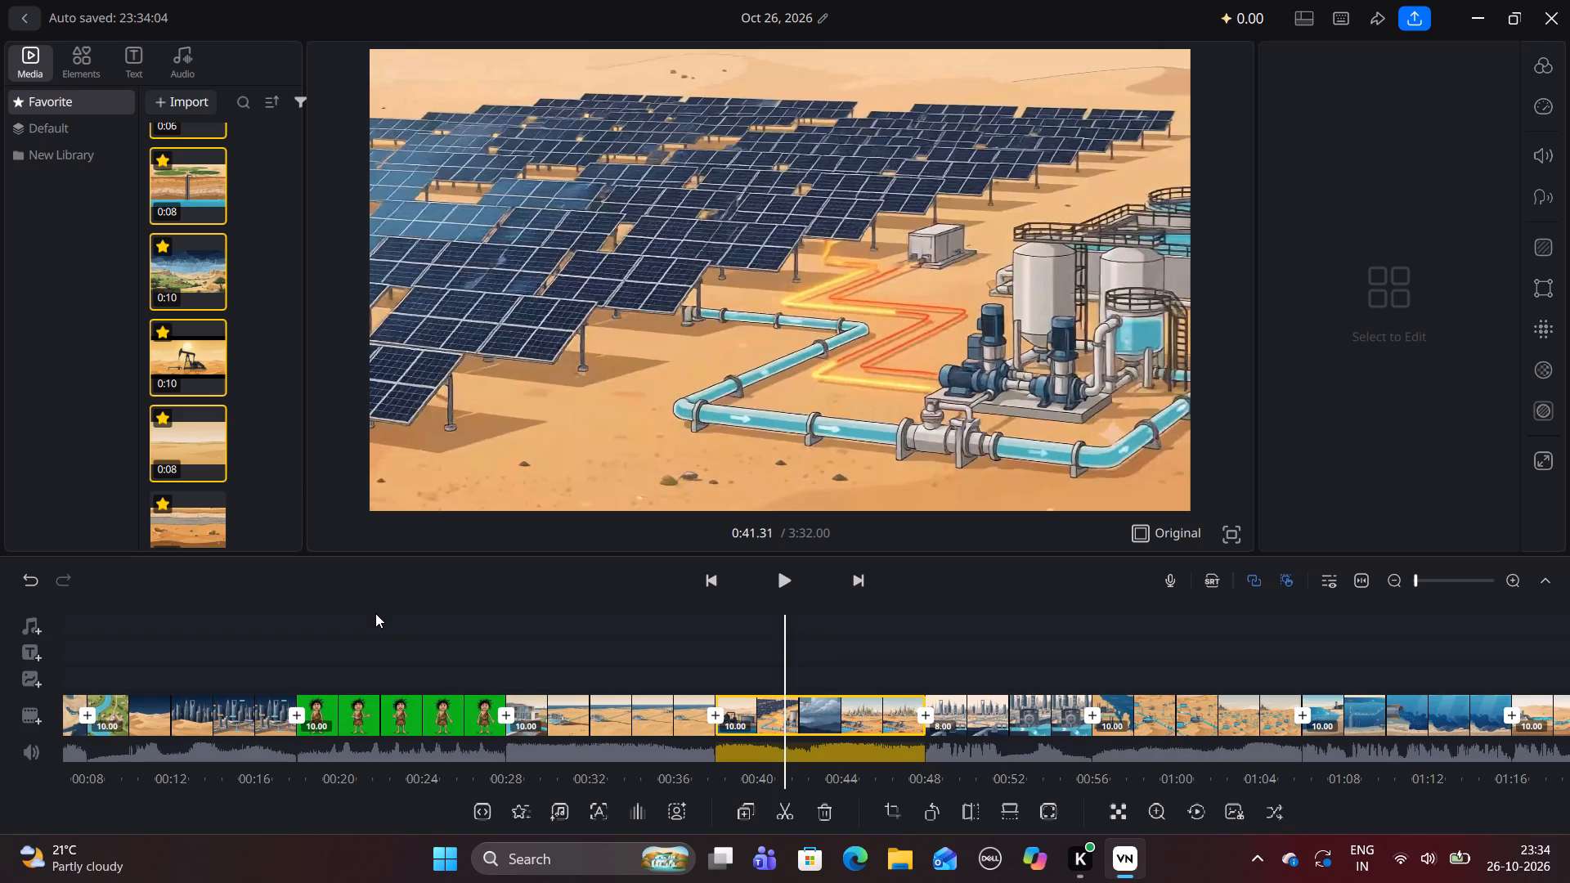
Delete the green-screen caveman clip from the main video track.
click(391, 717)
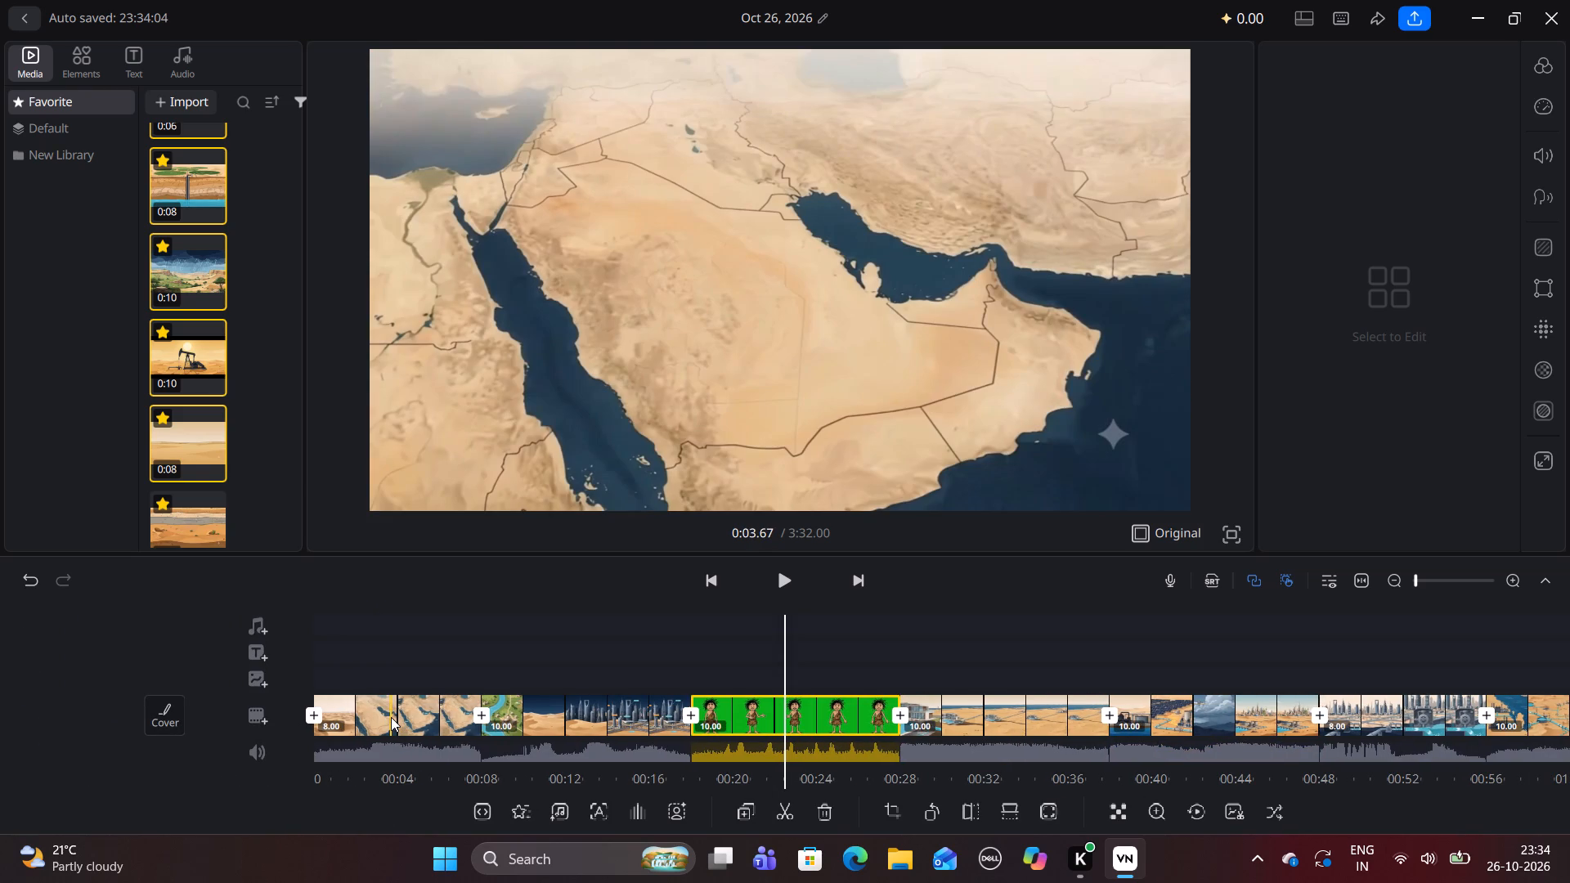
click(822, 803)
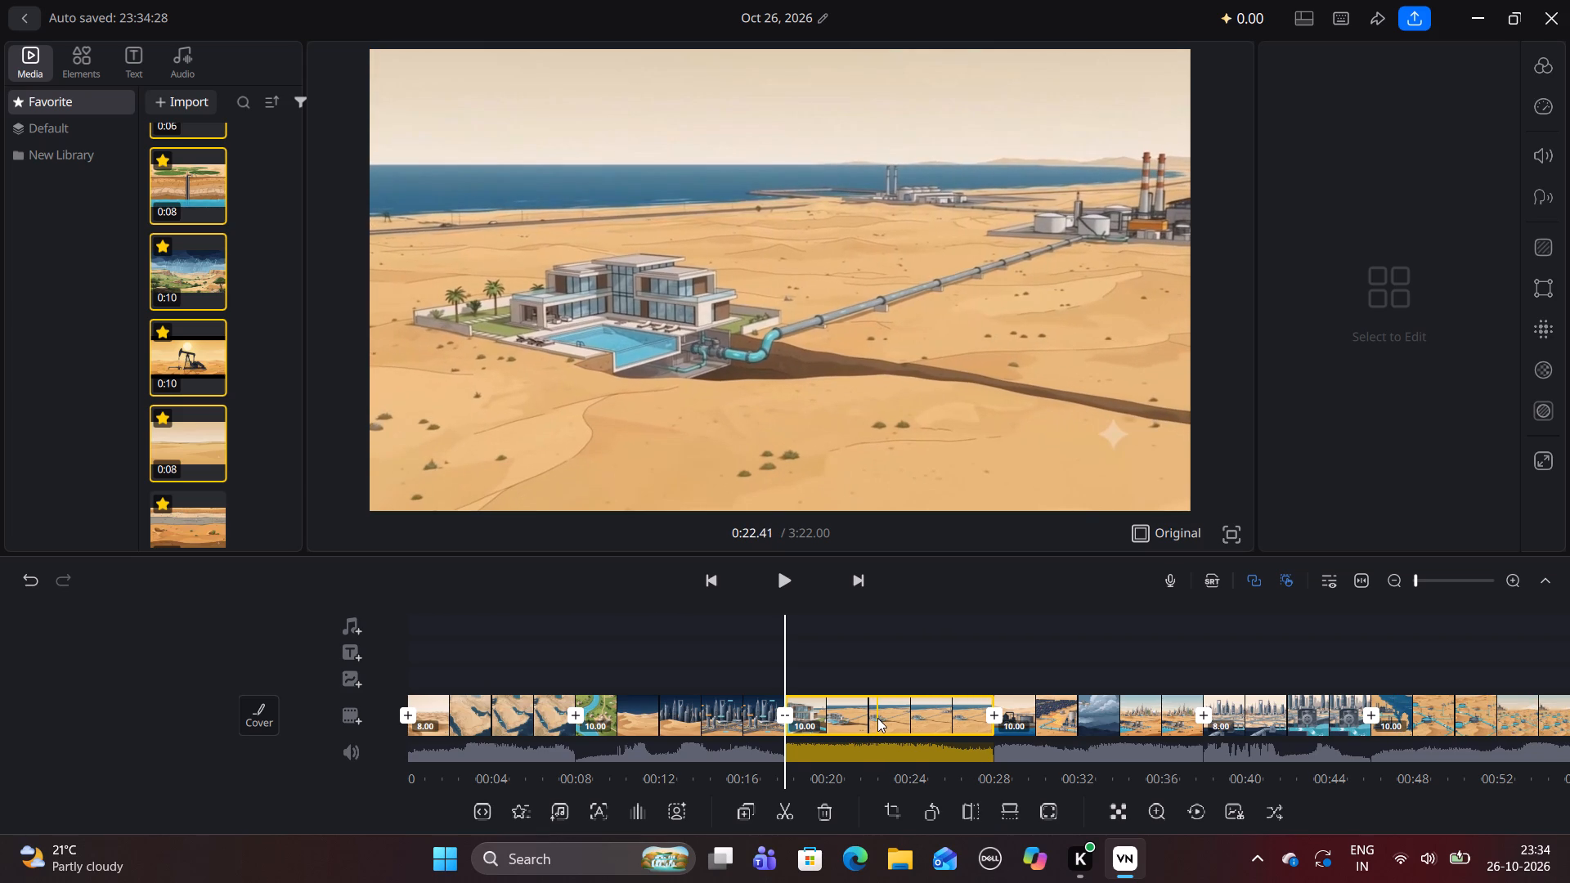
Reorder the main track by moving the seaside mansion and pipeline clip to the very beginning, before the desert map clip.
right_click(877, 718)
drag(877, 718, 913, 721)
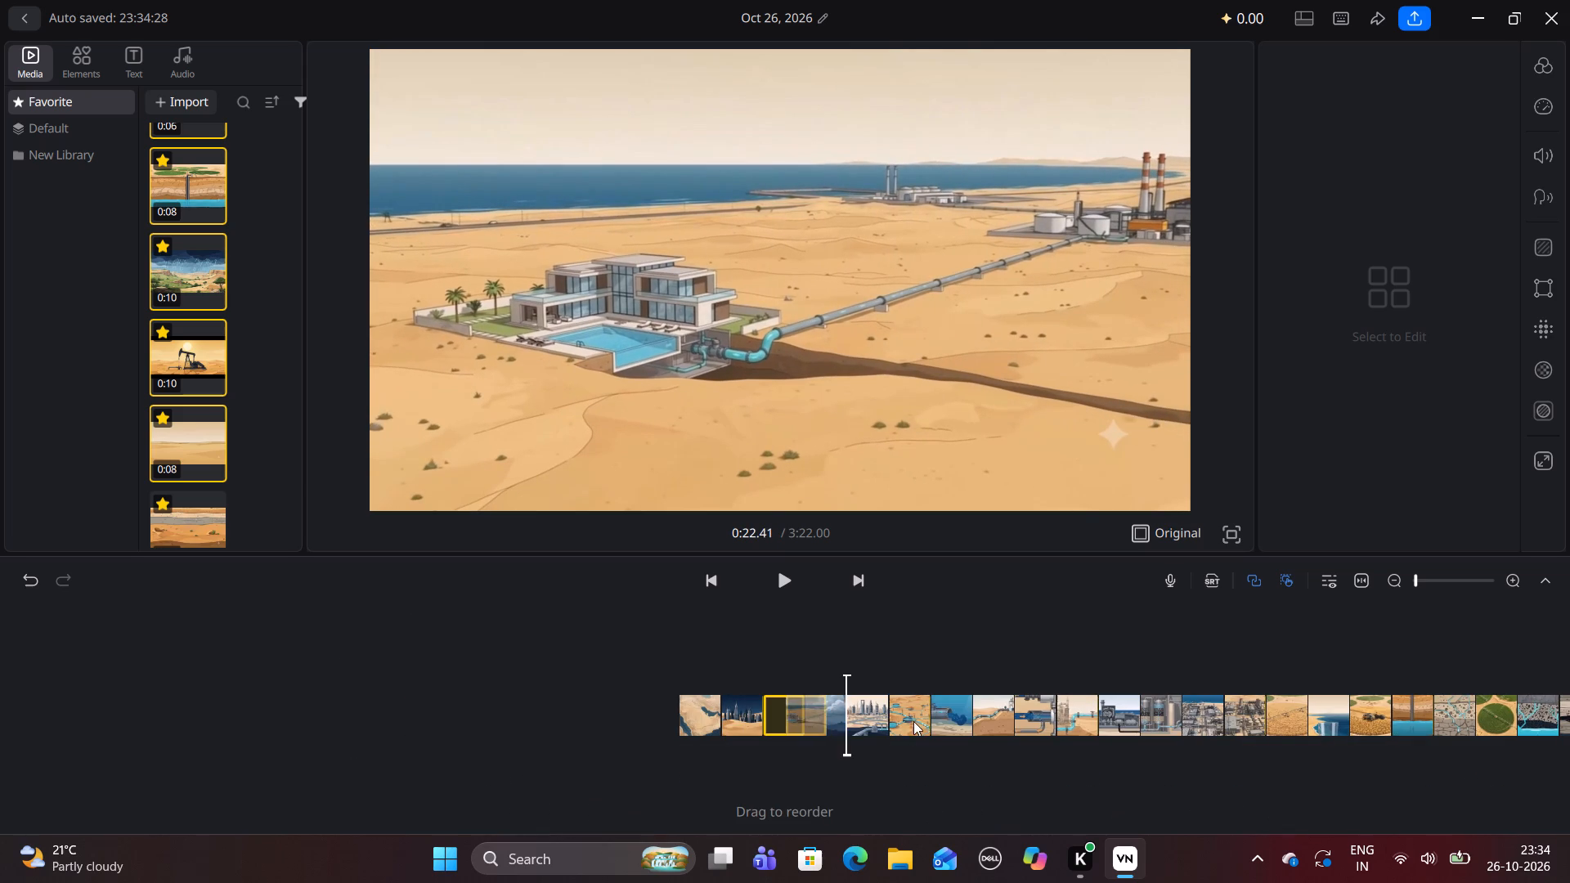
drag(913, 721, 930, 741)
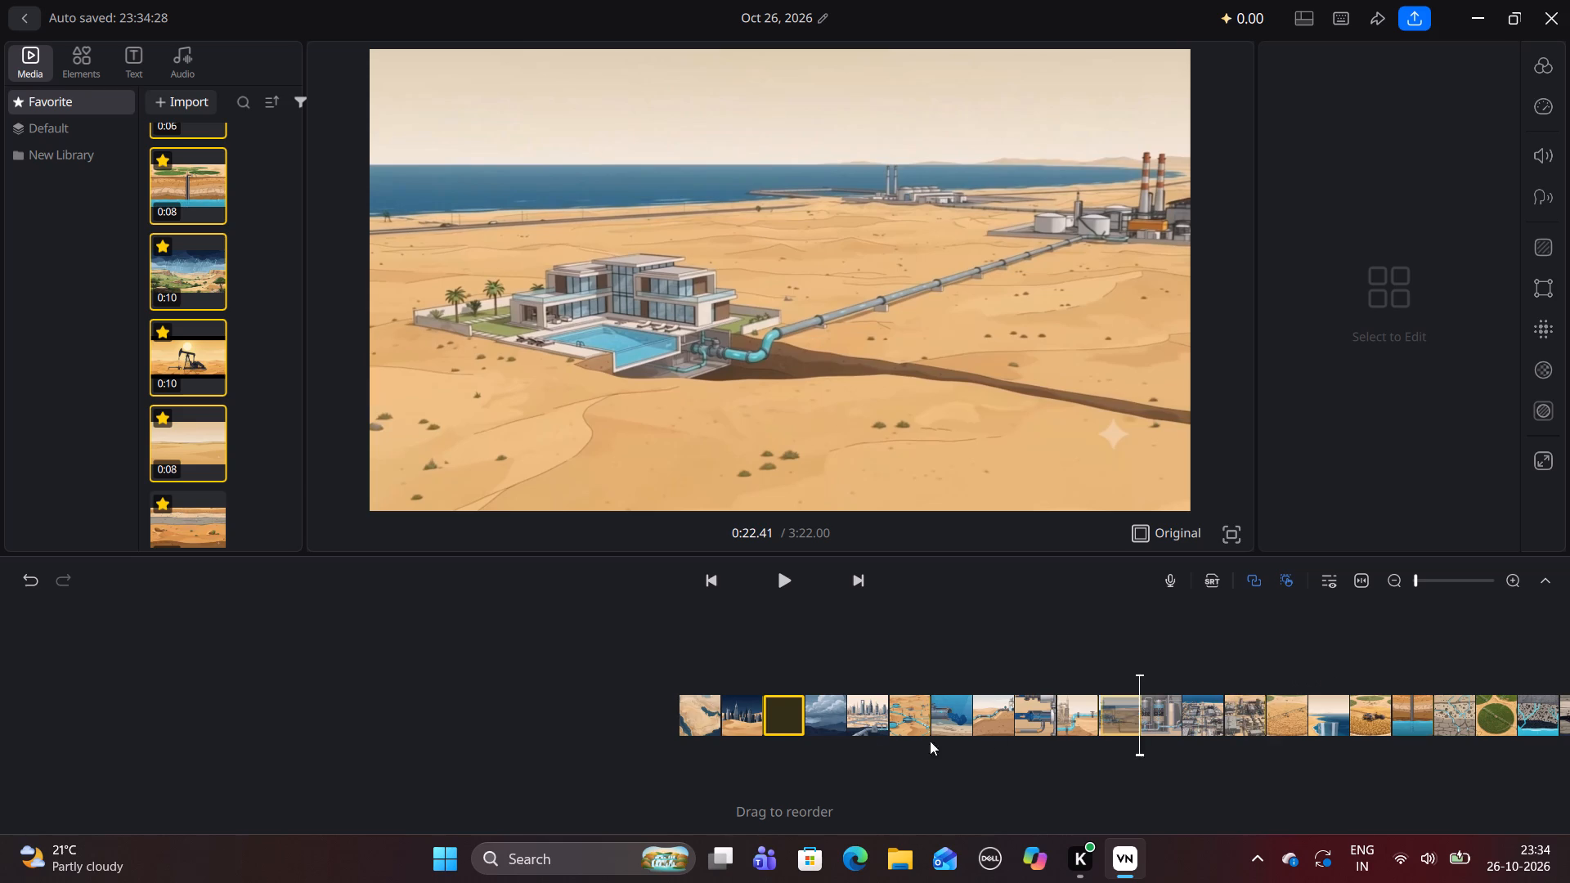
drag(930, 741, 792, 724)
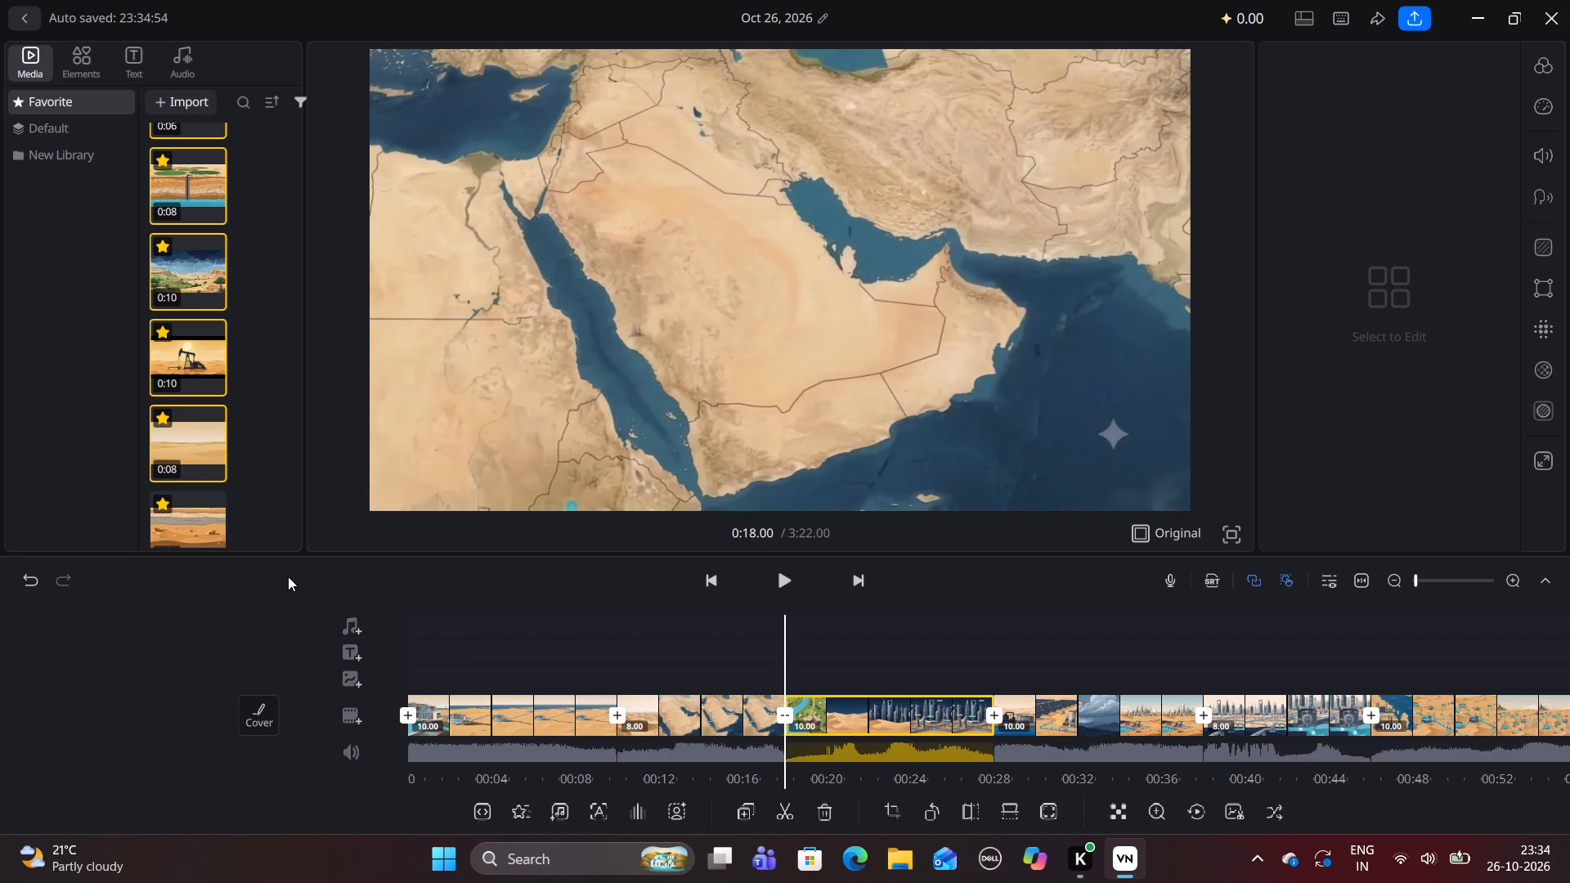
Leave the editor and permanently delete the project "Oct 26, 2026" from the project list.
scroll(324, 625, down, 1)
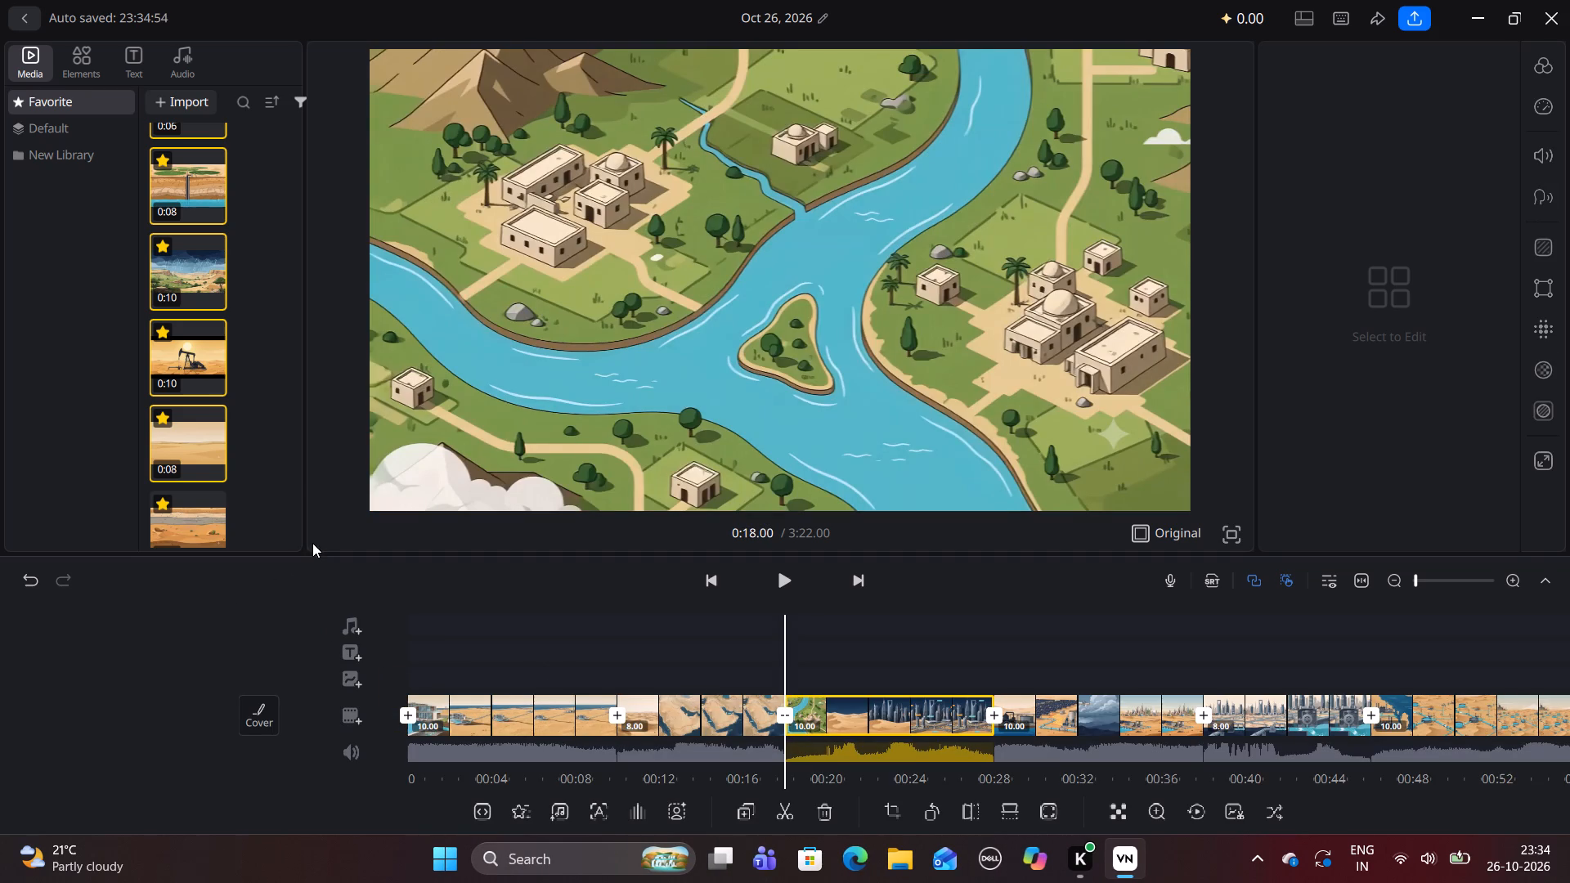
click(17, 14)
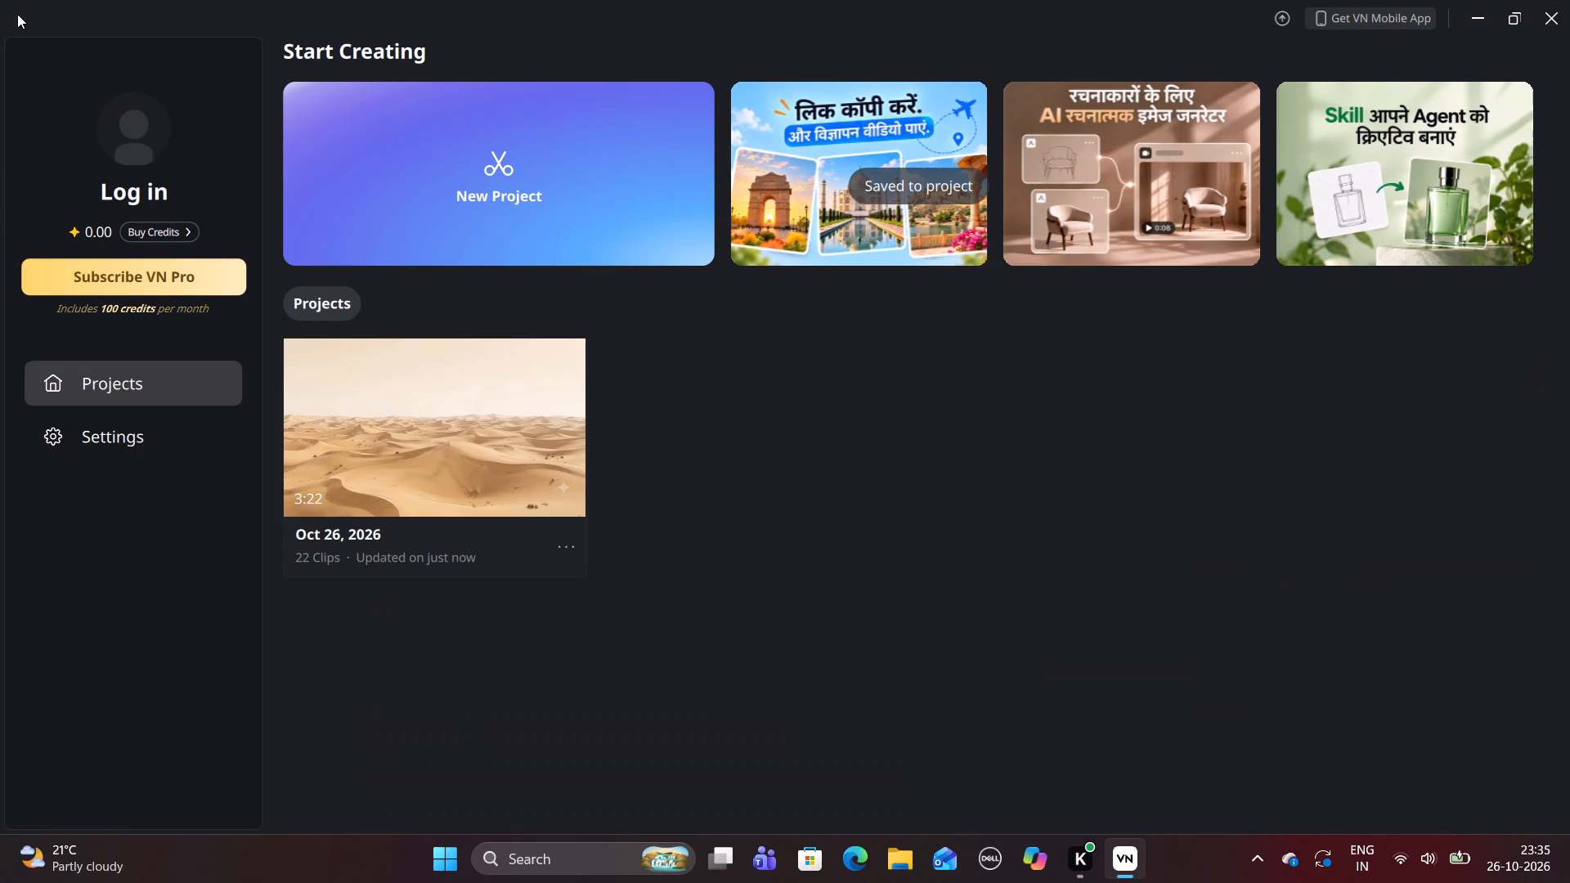
click(563, 550)
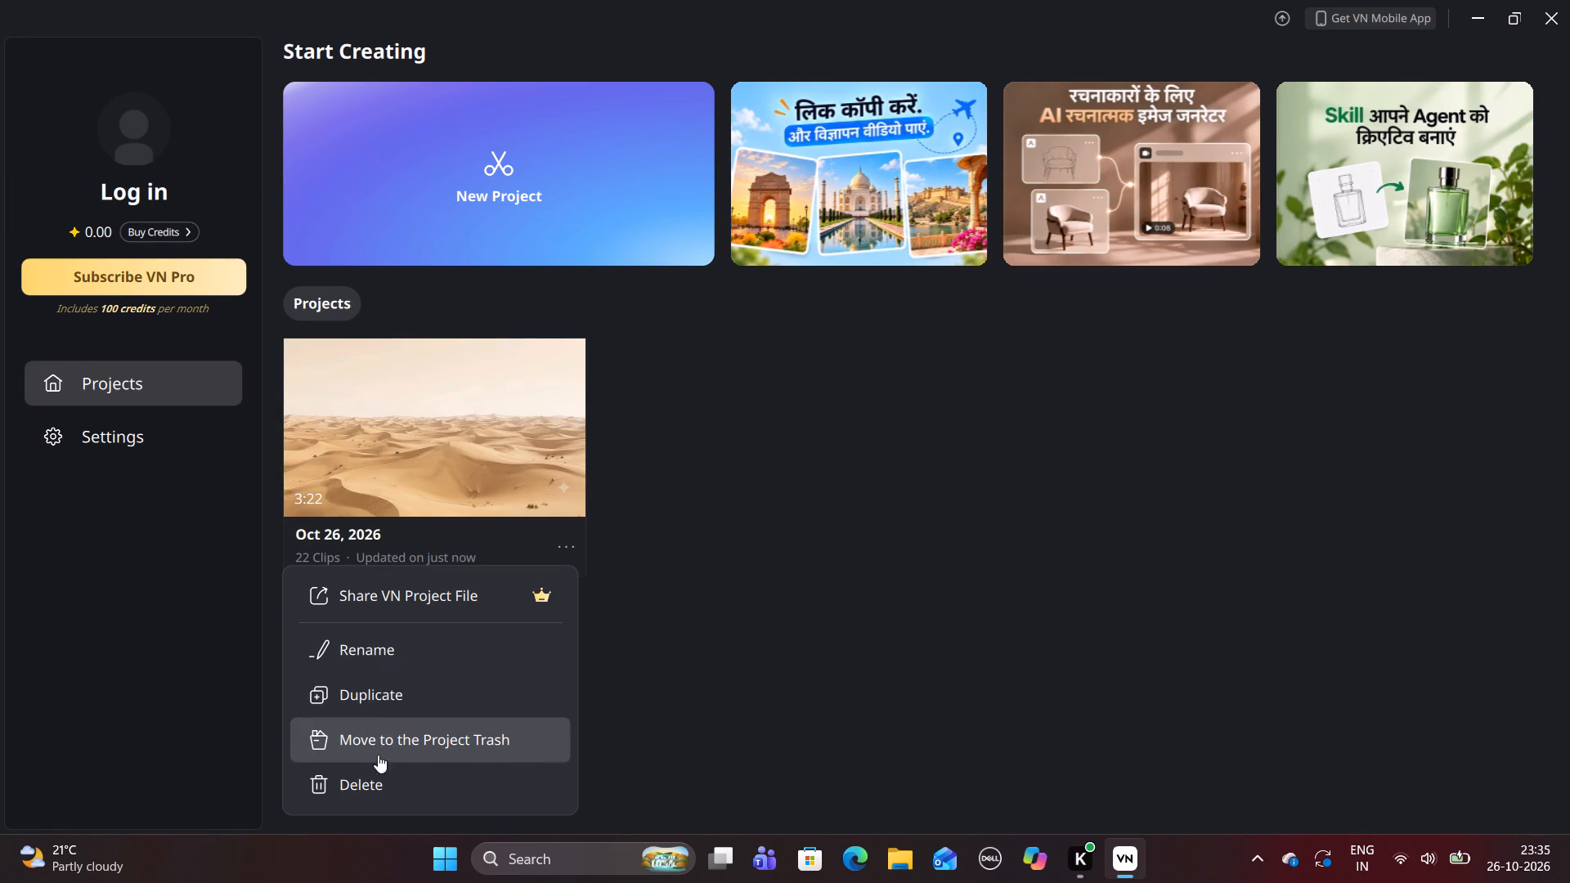
click(384, 790)
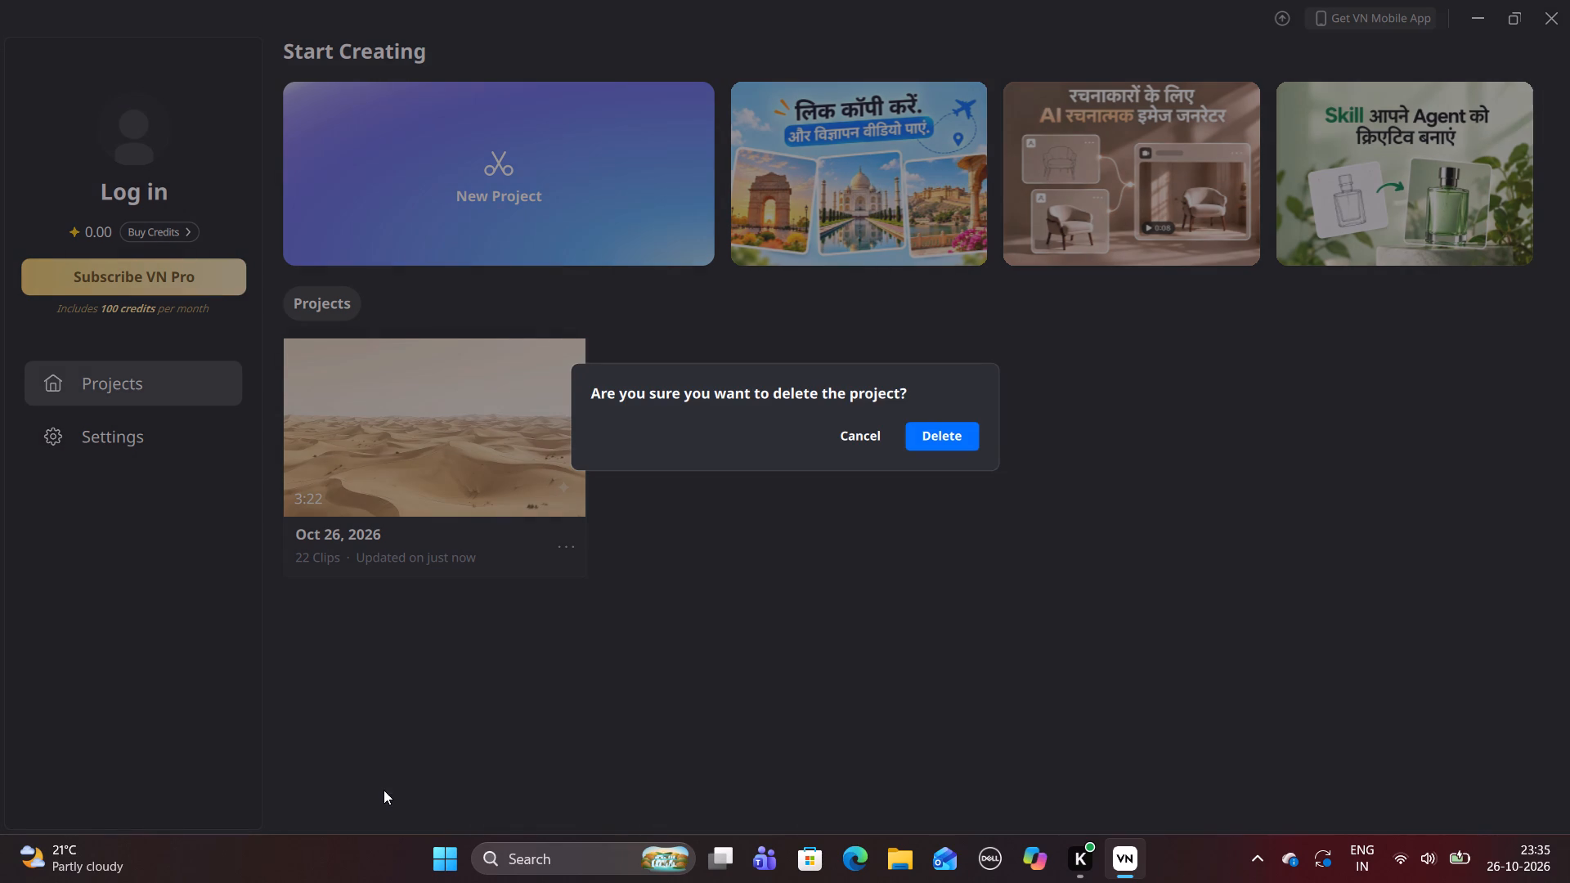
click(952, 433)
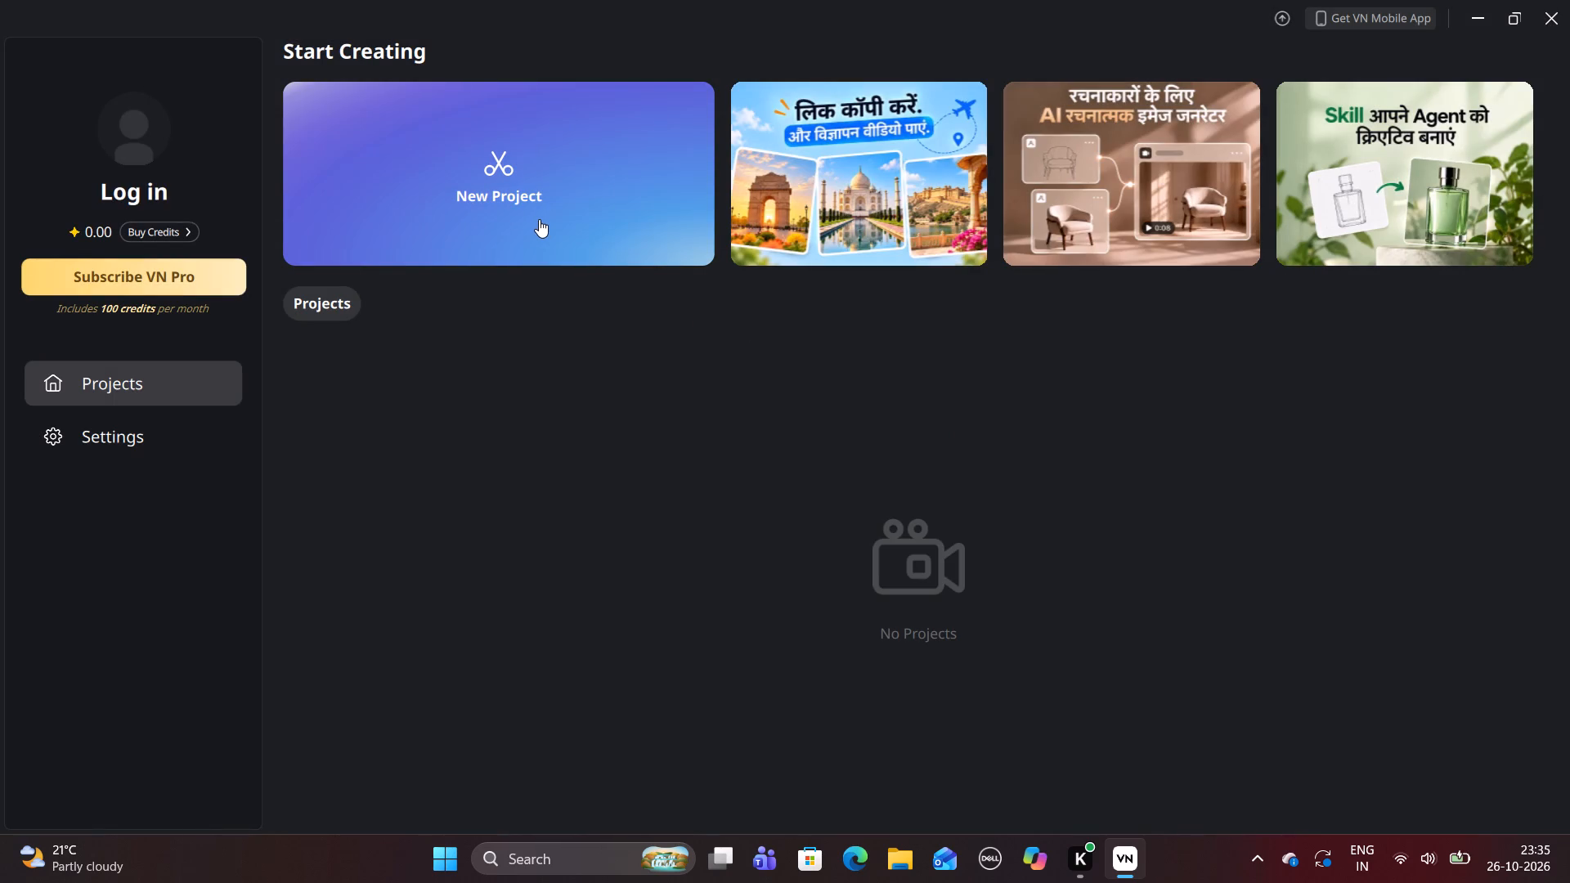
Create a new project and import all downloaded animation clips, from the green-screen caveman to the Saudi Arabian desert aerial view, onto the main track.
click(539, 219)
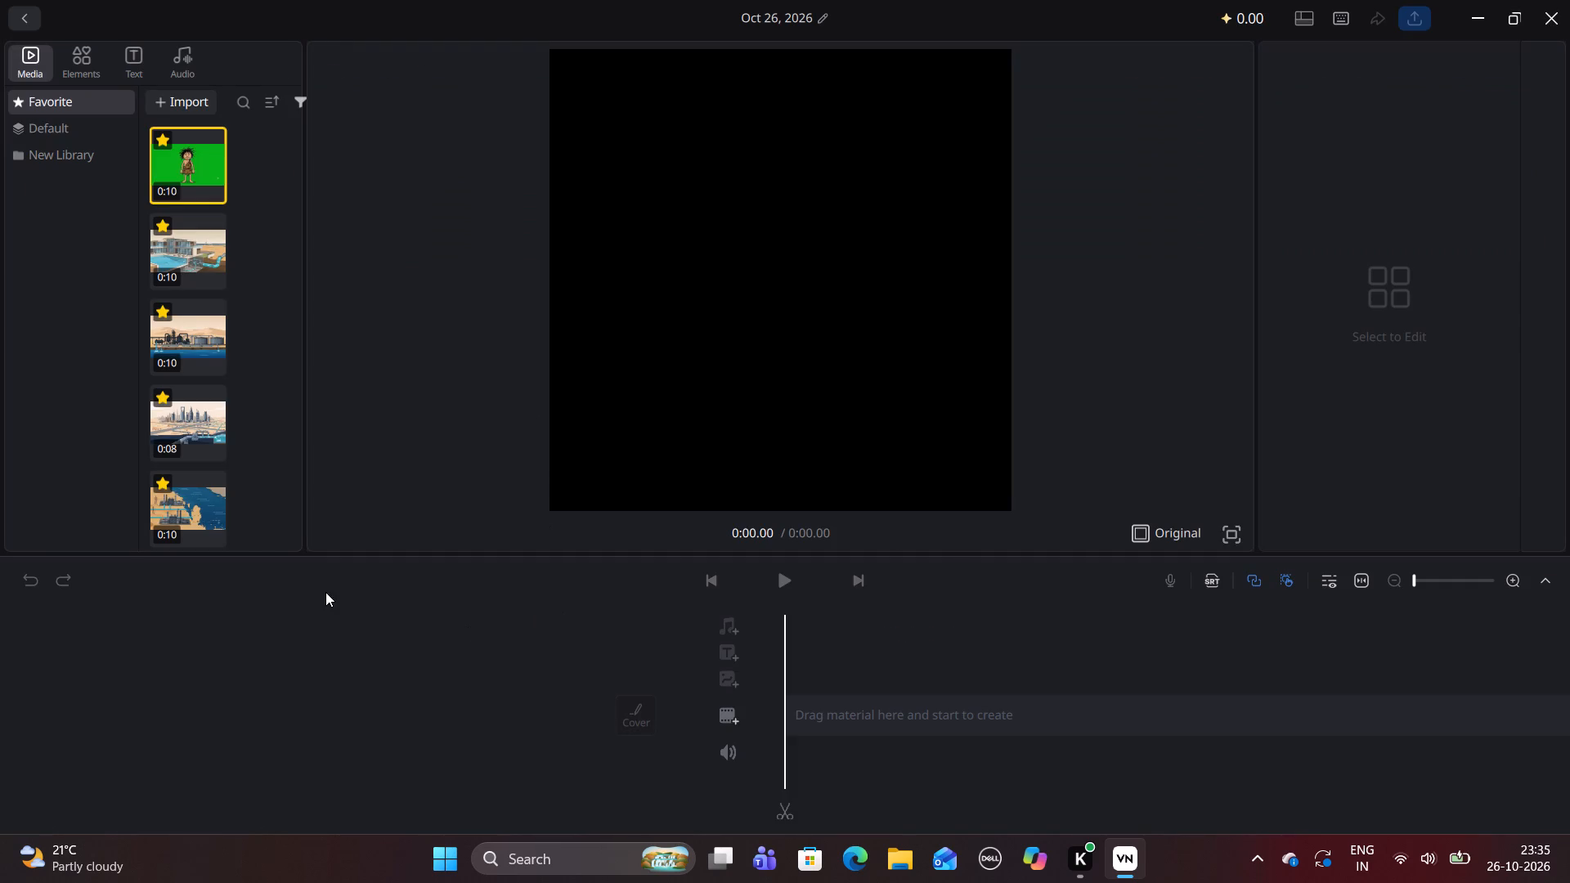
click(732, 721)
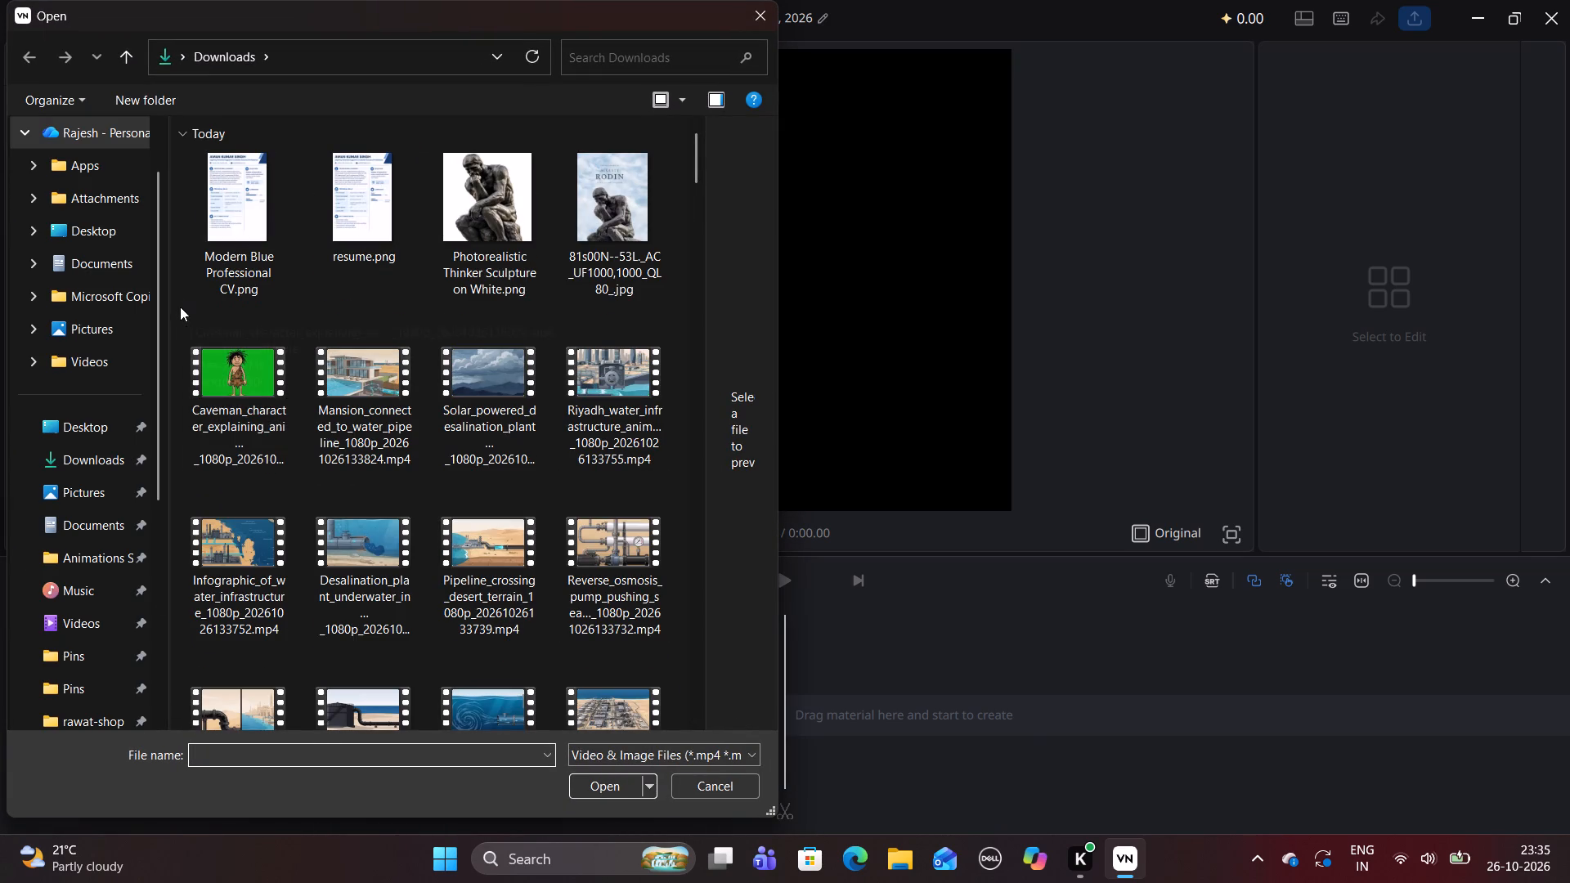
drag(178, 306, 665, 713)
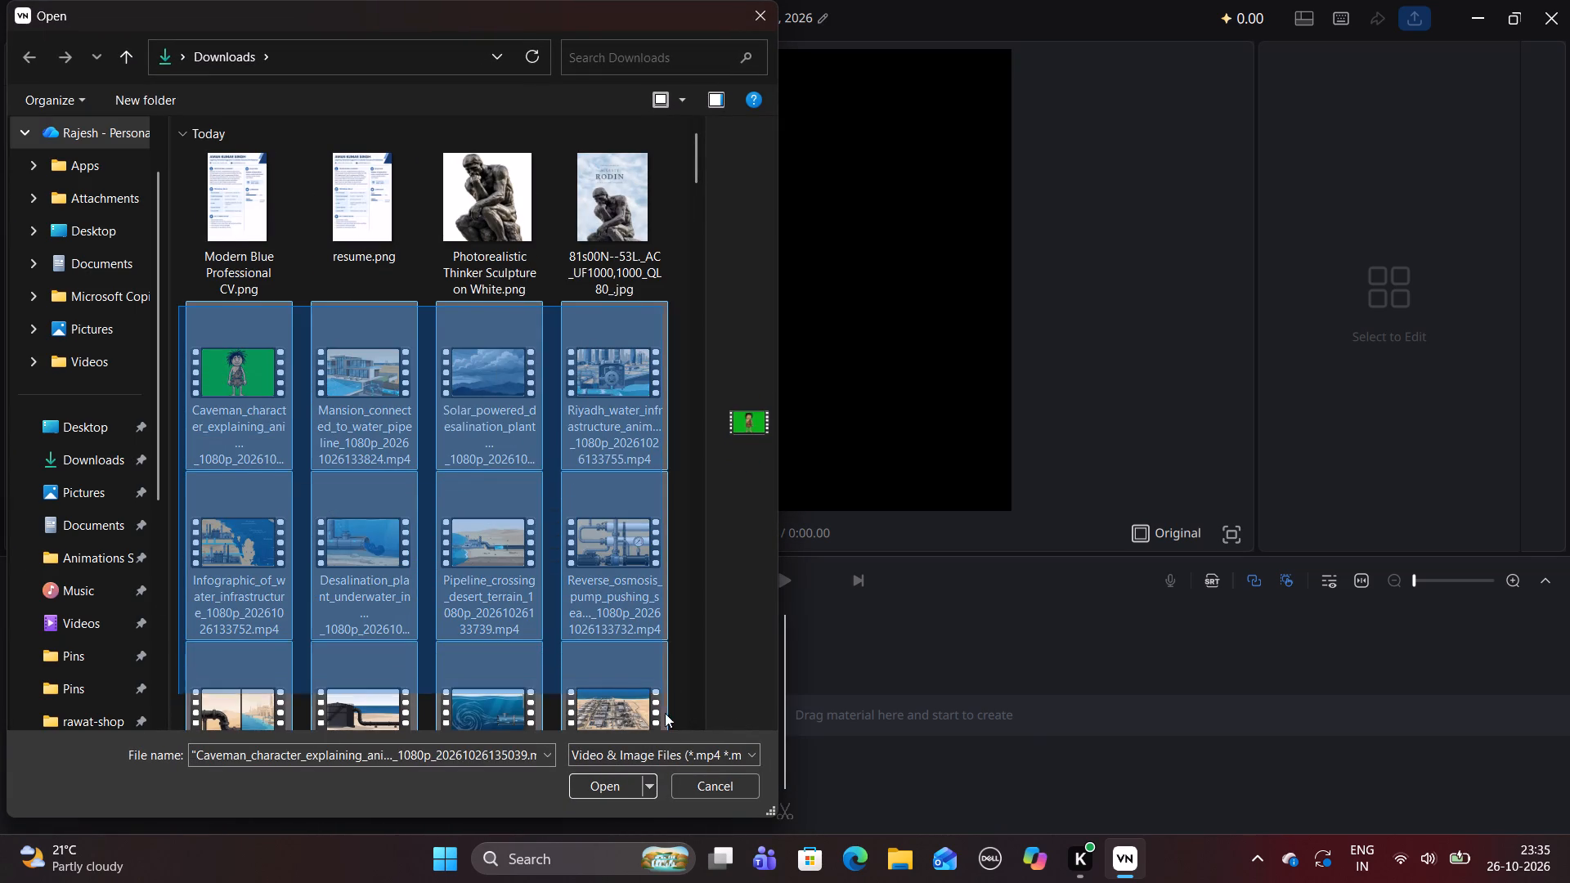
drag(665, 713, 593, 681)
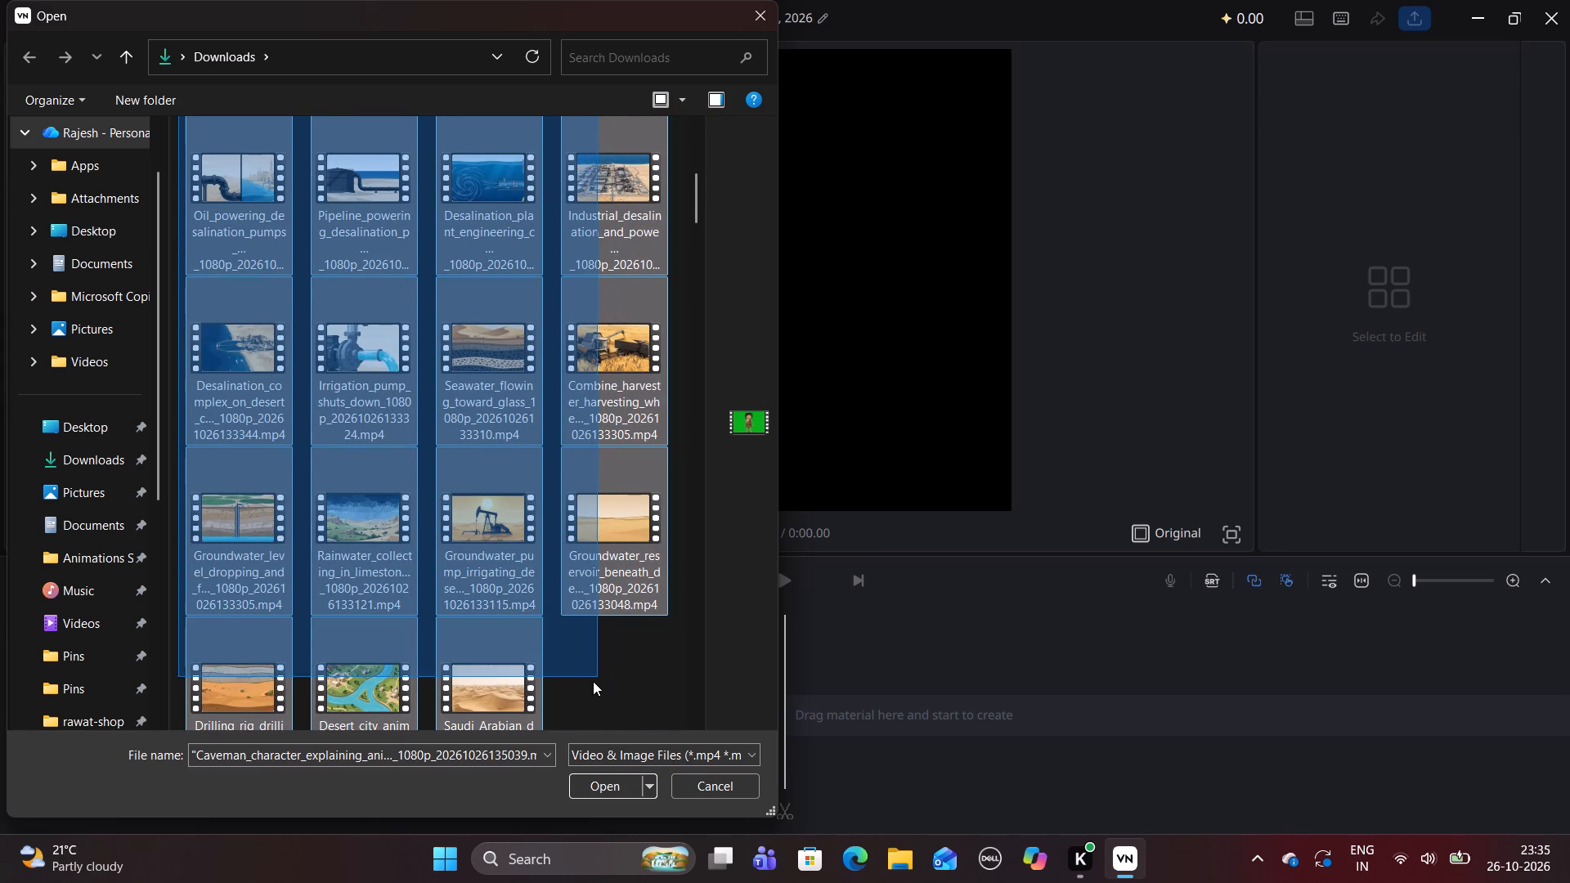
drag(593, 681, 599, 688)
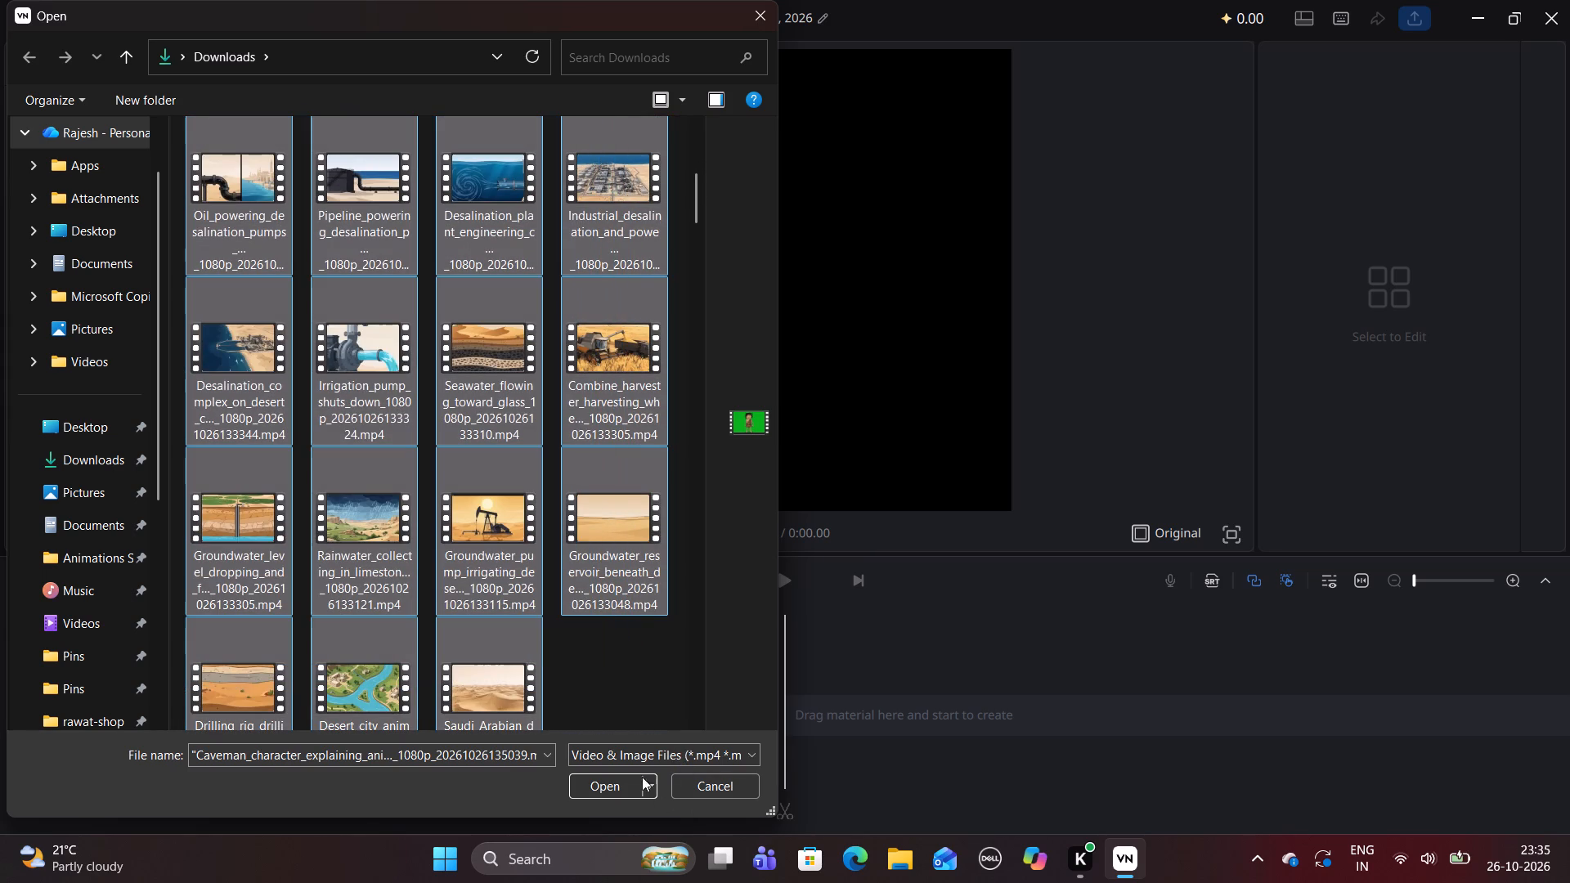
click(609, 787)
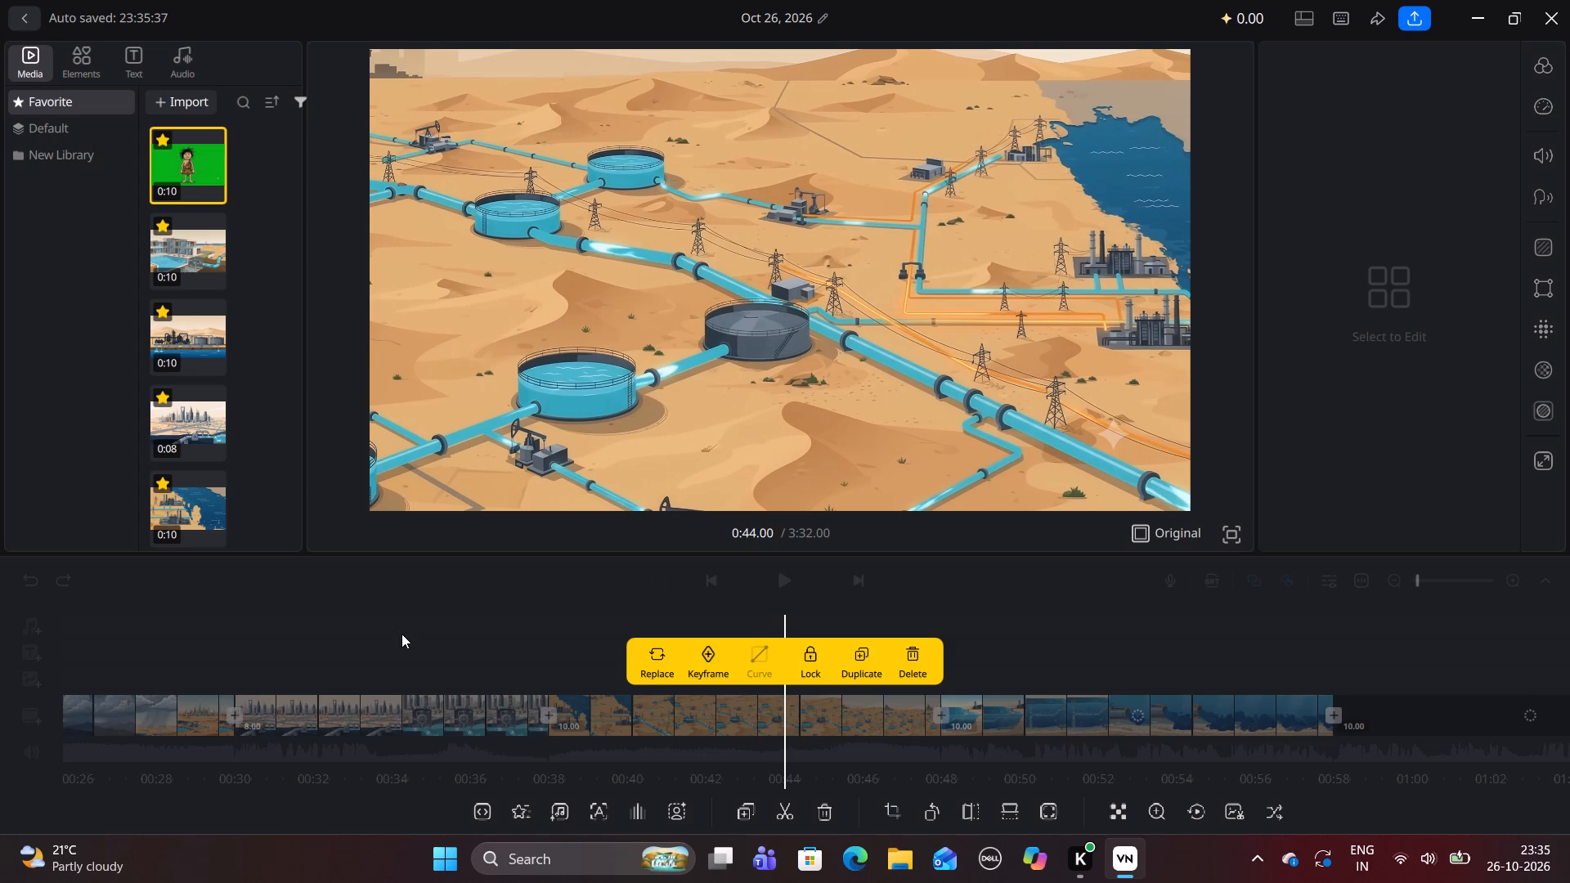
Examine the order of the imported clips along the whole main track.
ctrl+scroll(401, 634, down, 5)
click(553, 607)
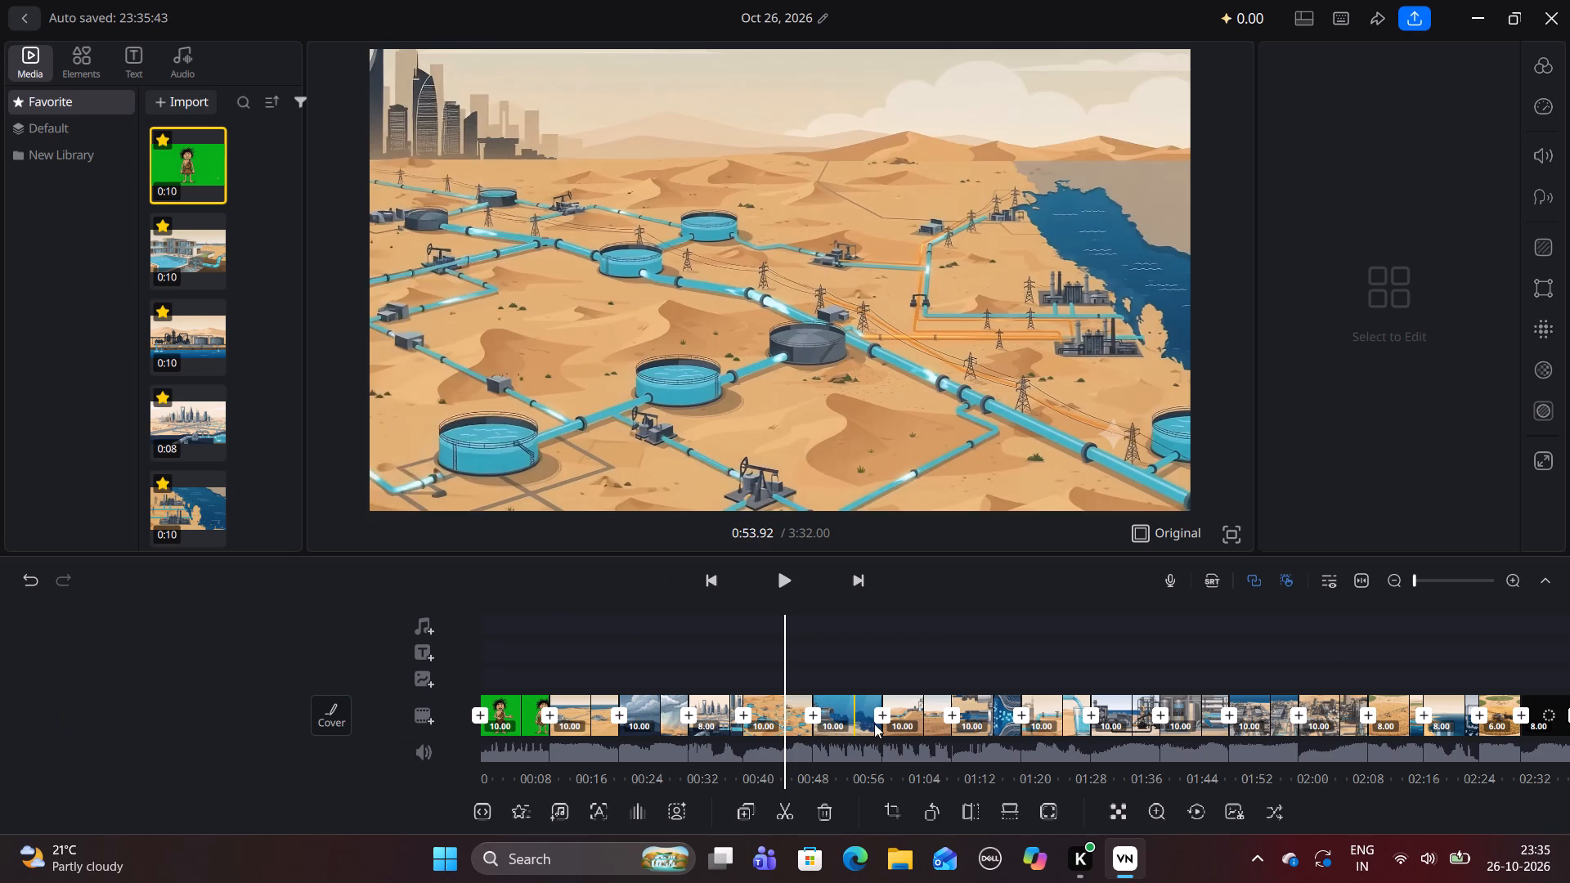
scroll(1008, 721, left, 1)
scroll(874, 724, left, 1)
scroll(1011, 721, left, 1)
ctrl+scroll(1011, 721, down, 3)
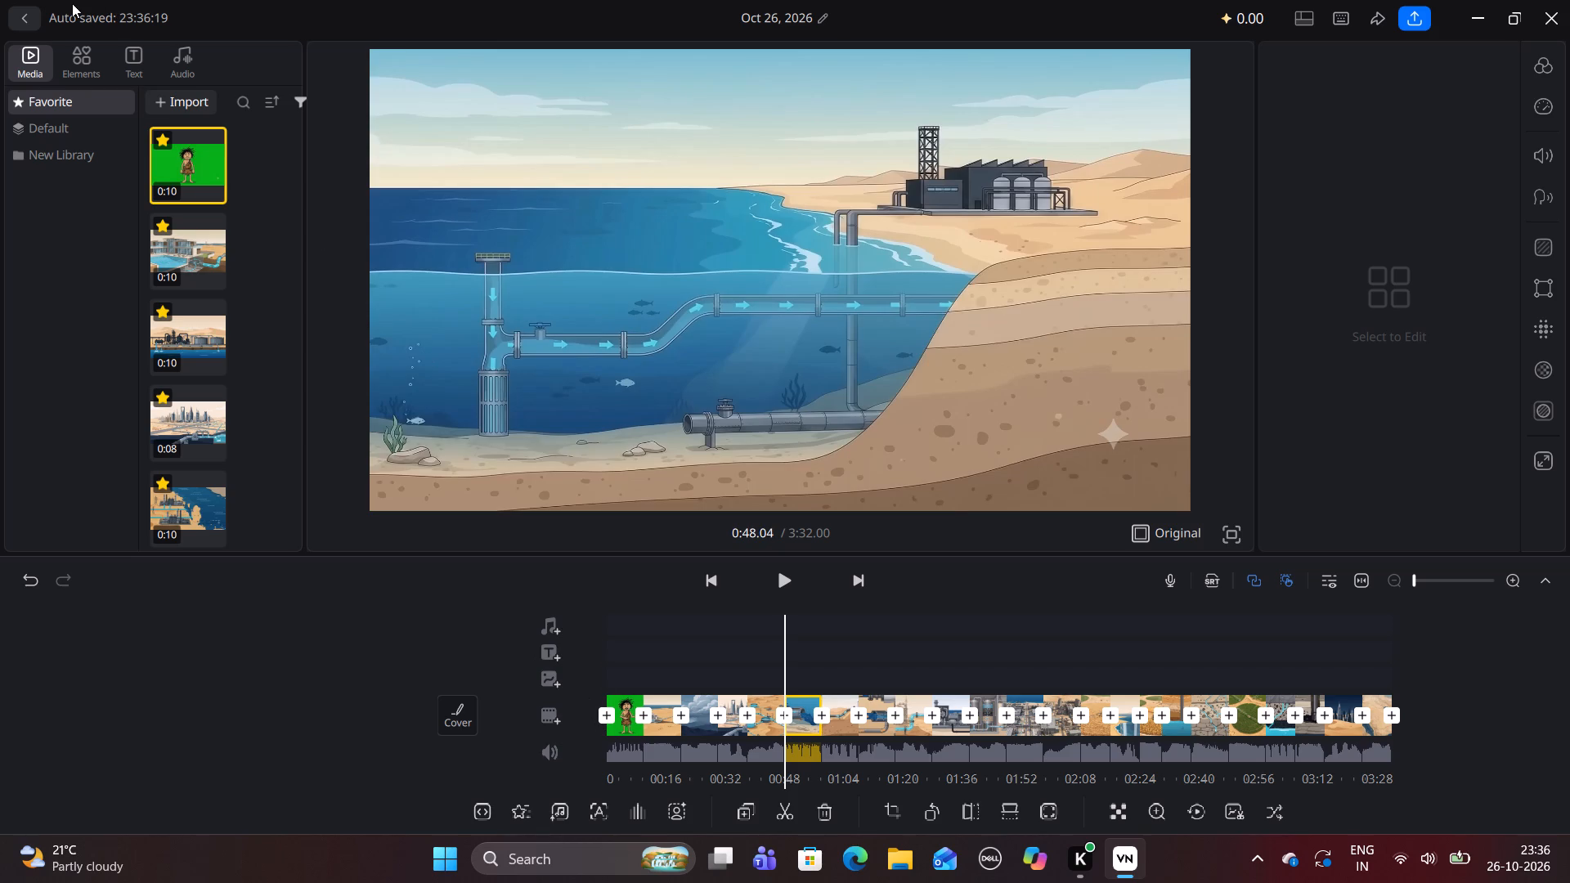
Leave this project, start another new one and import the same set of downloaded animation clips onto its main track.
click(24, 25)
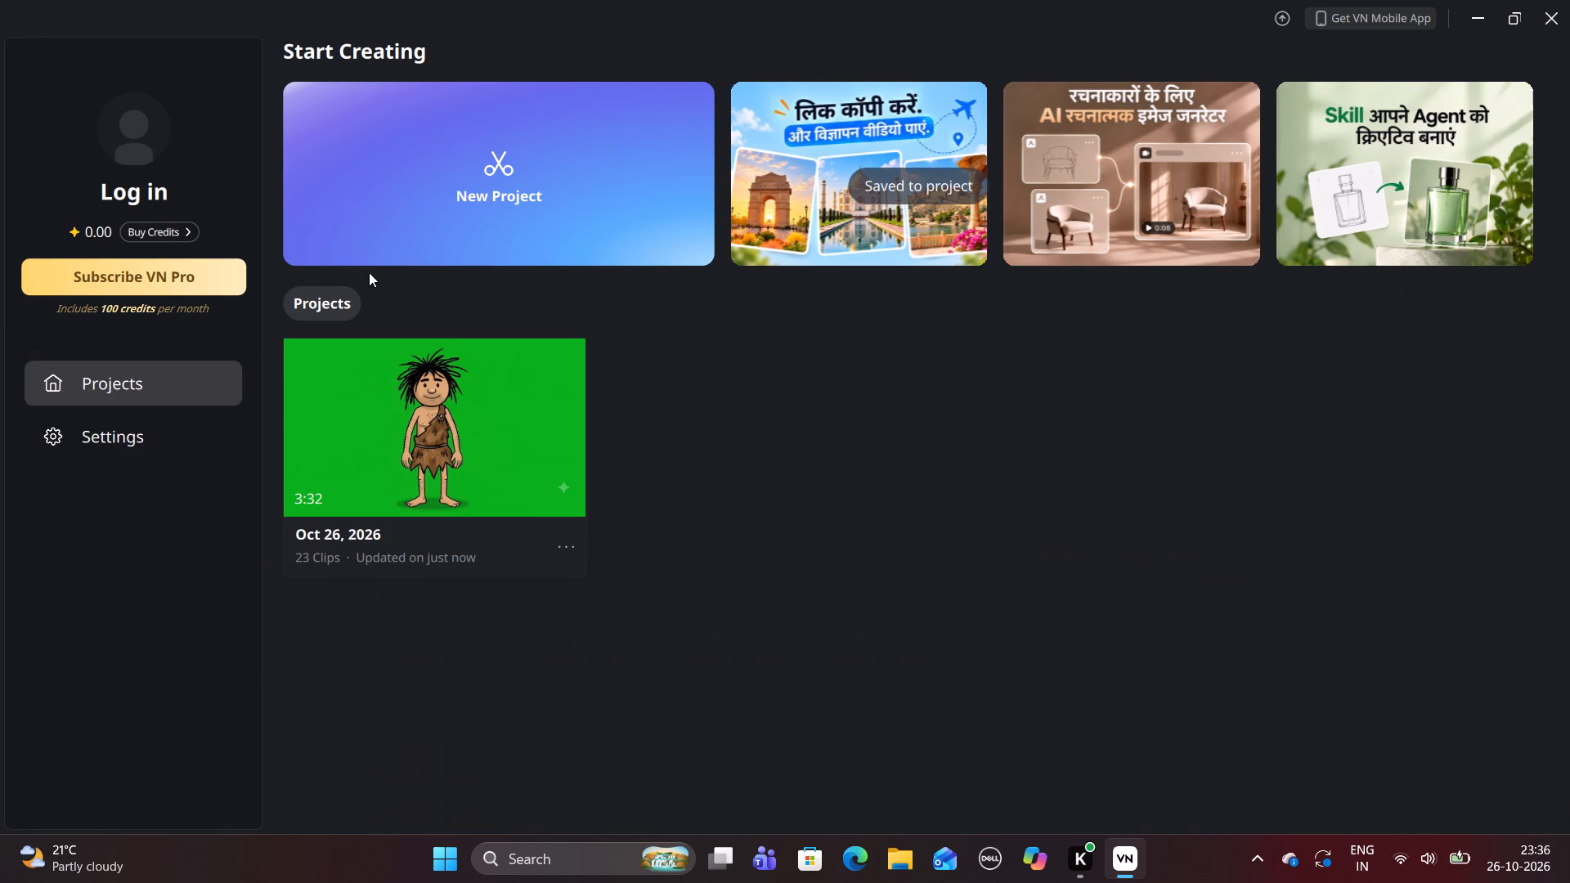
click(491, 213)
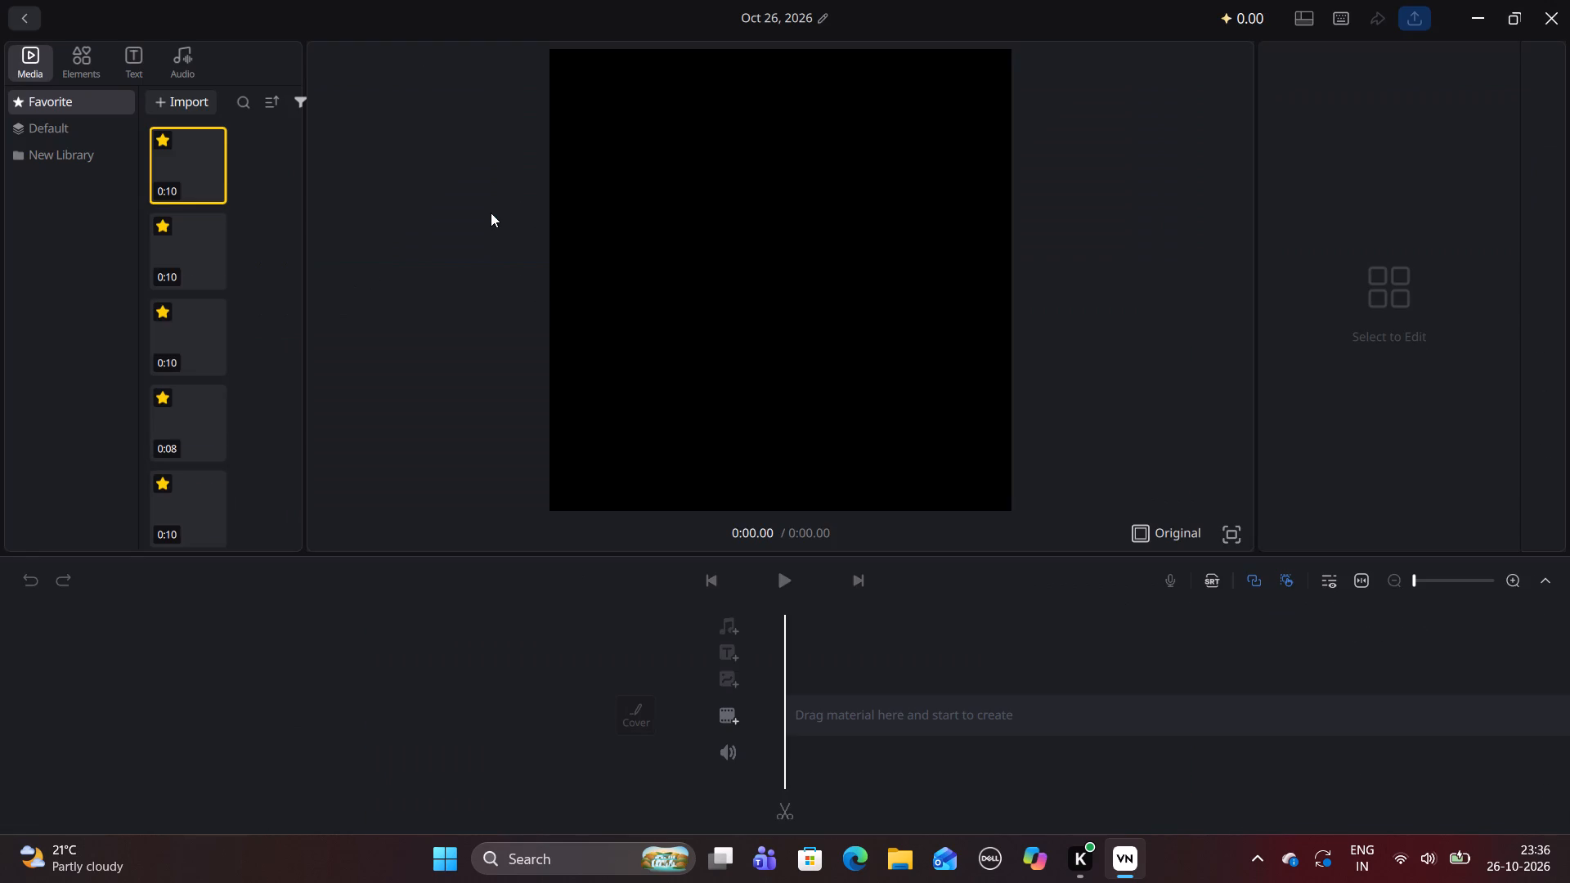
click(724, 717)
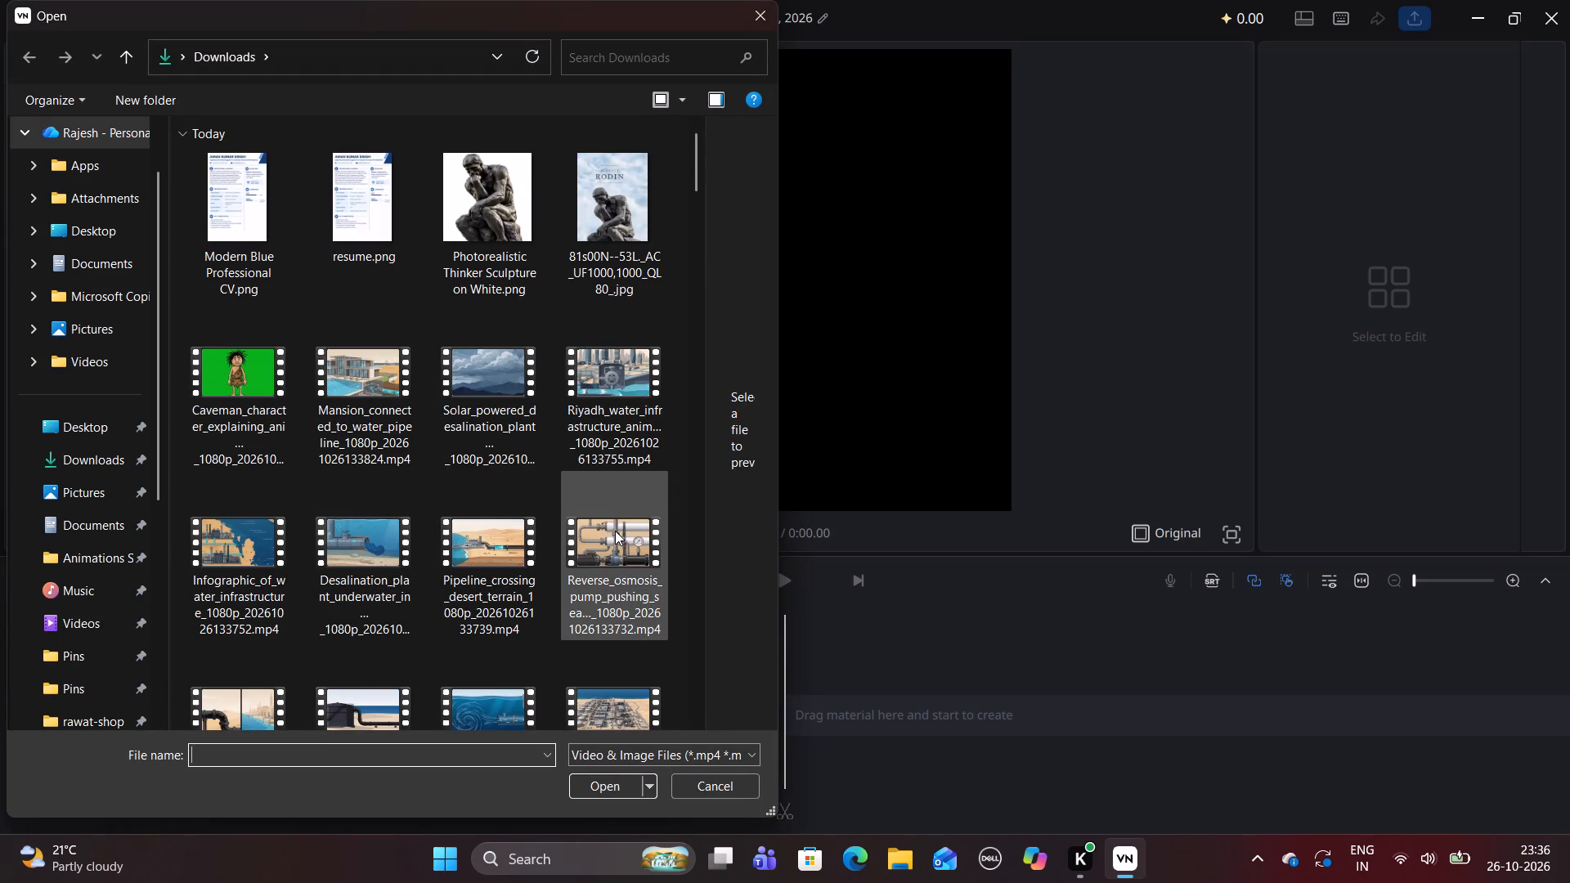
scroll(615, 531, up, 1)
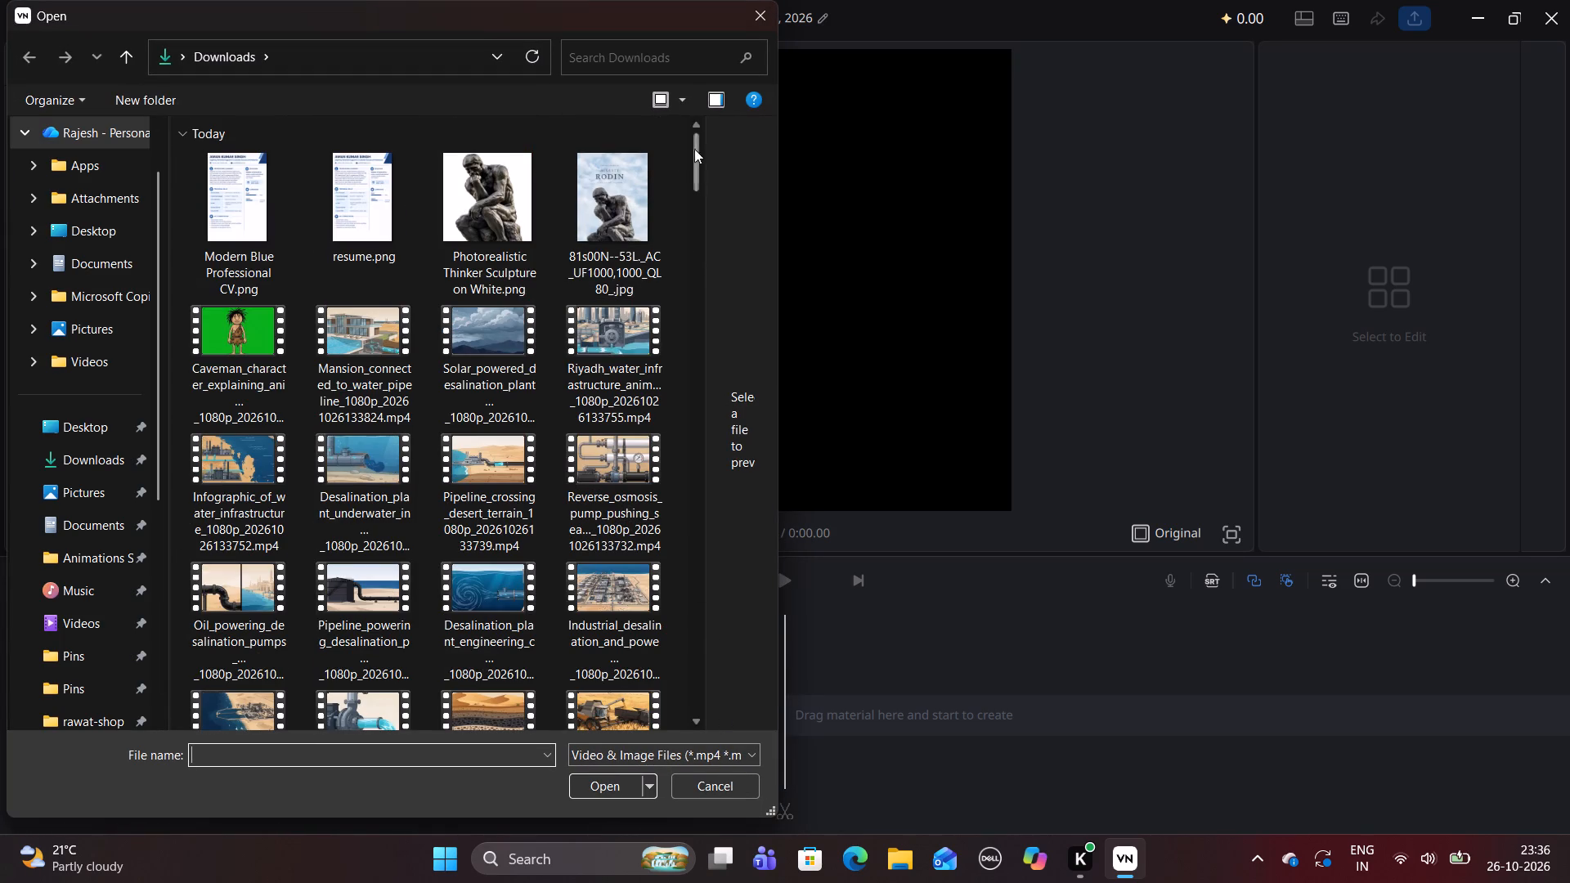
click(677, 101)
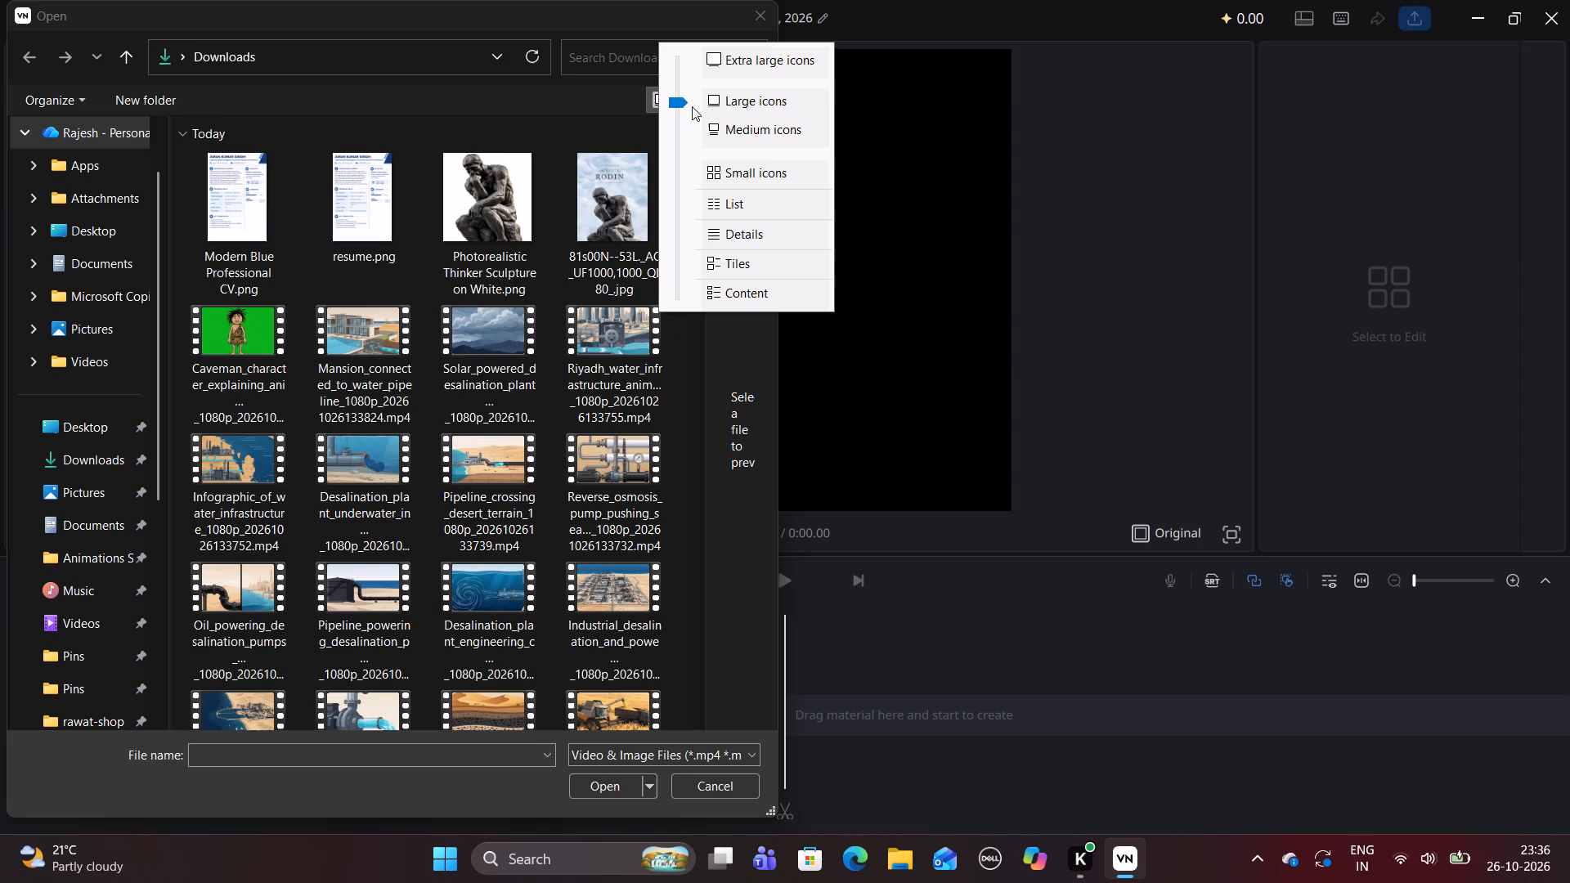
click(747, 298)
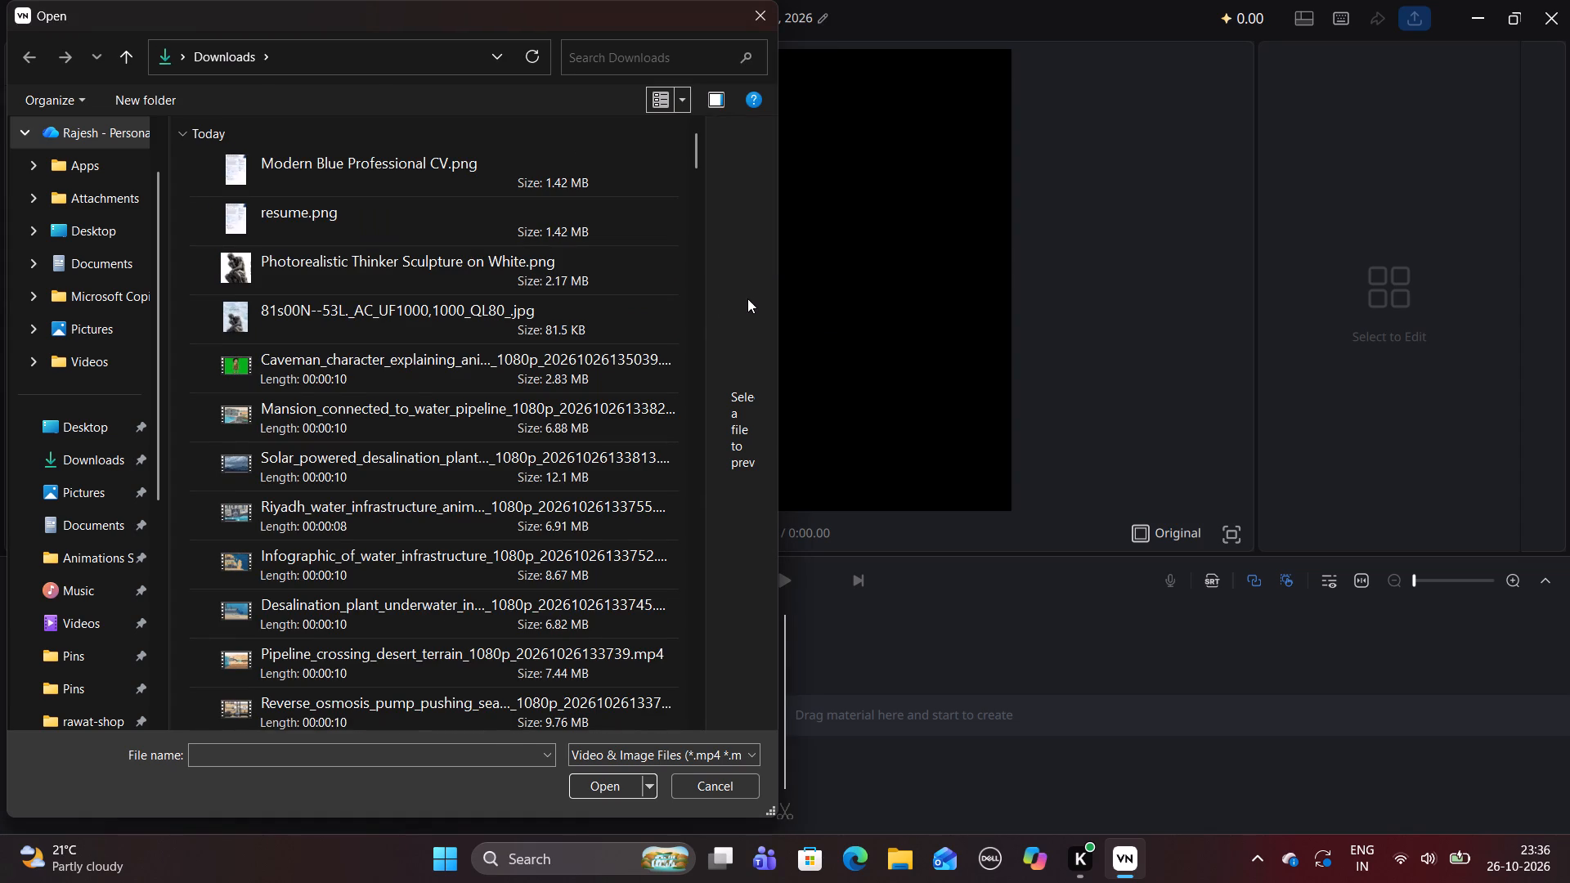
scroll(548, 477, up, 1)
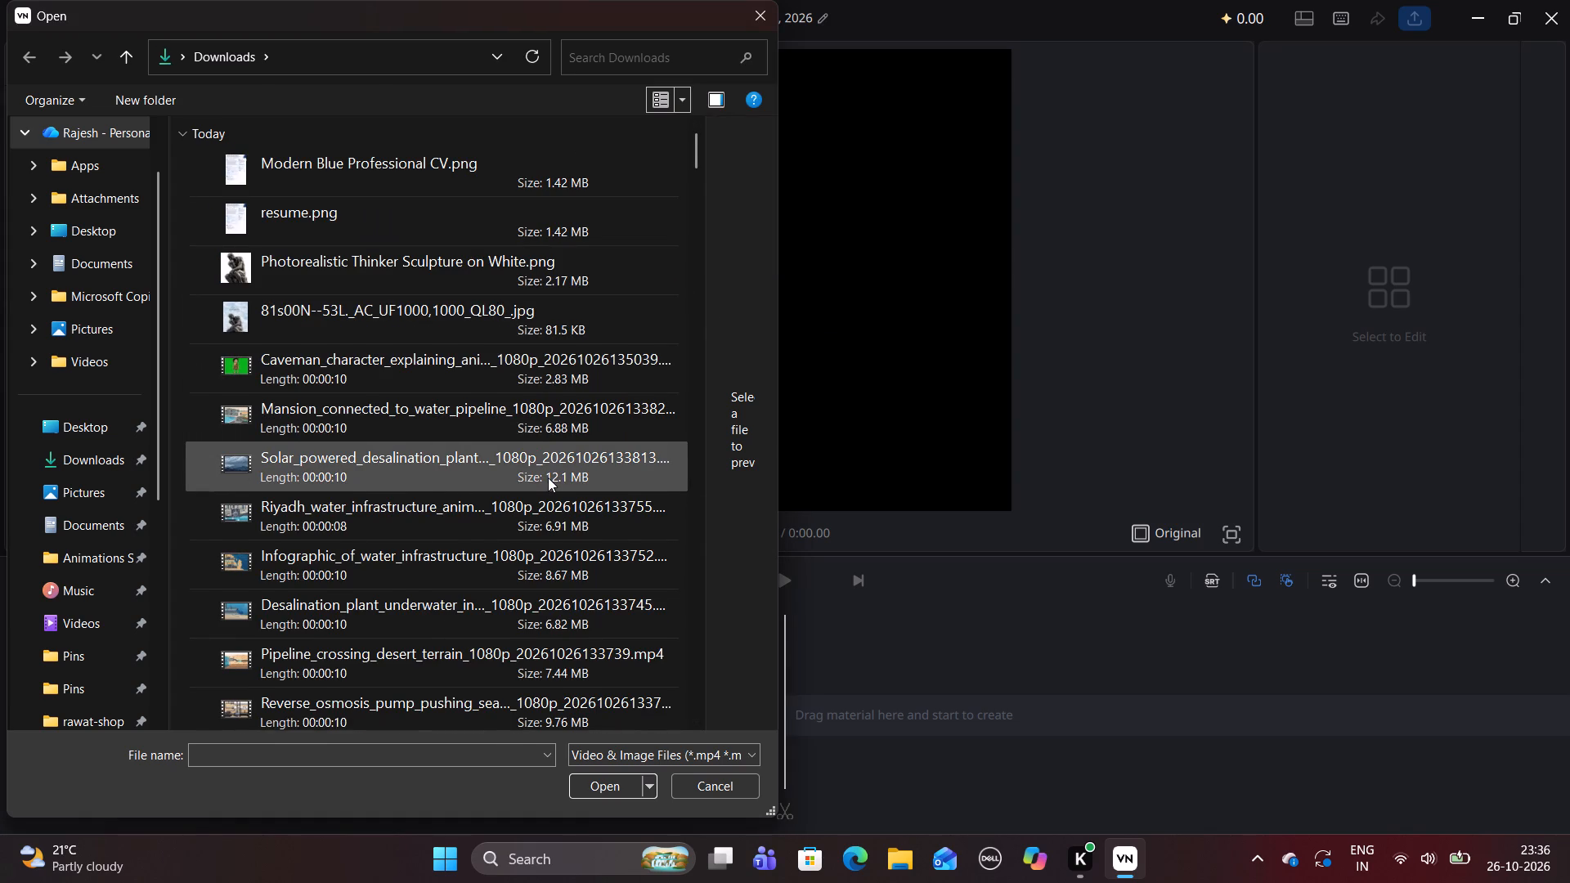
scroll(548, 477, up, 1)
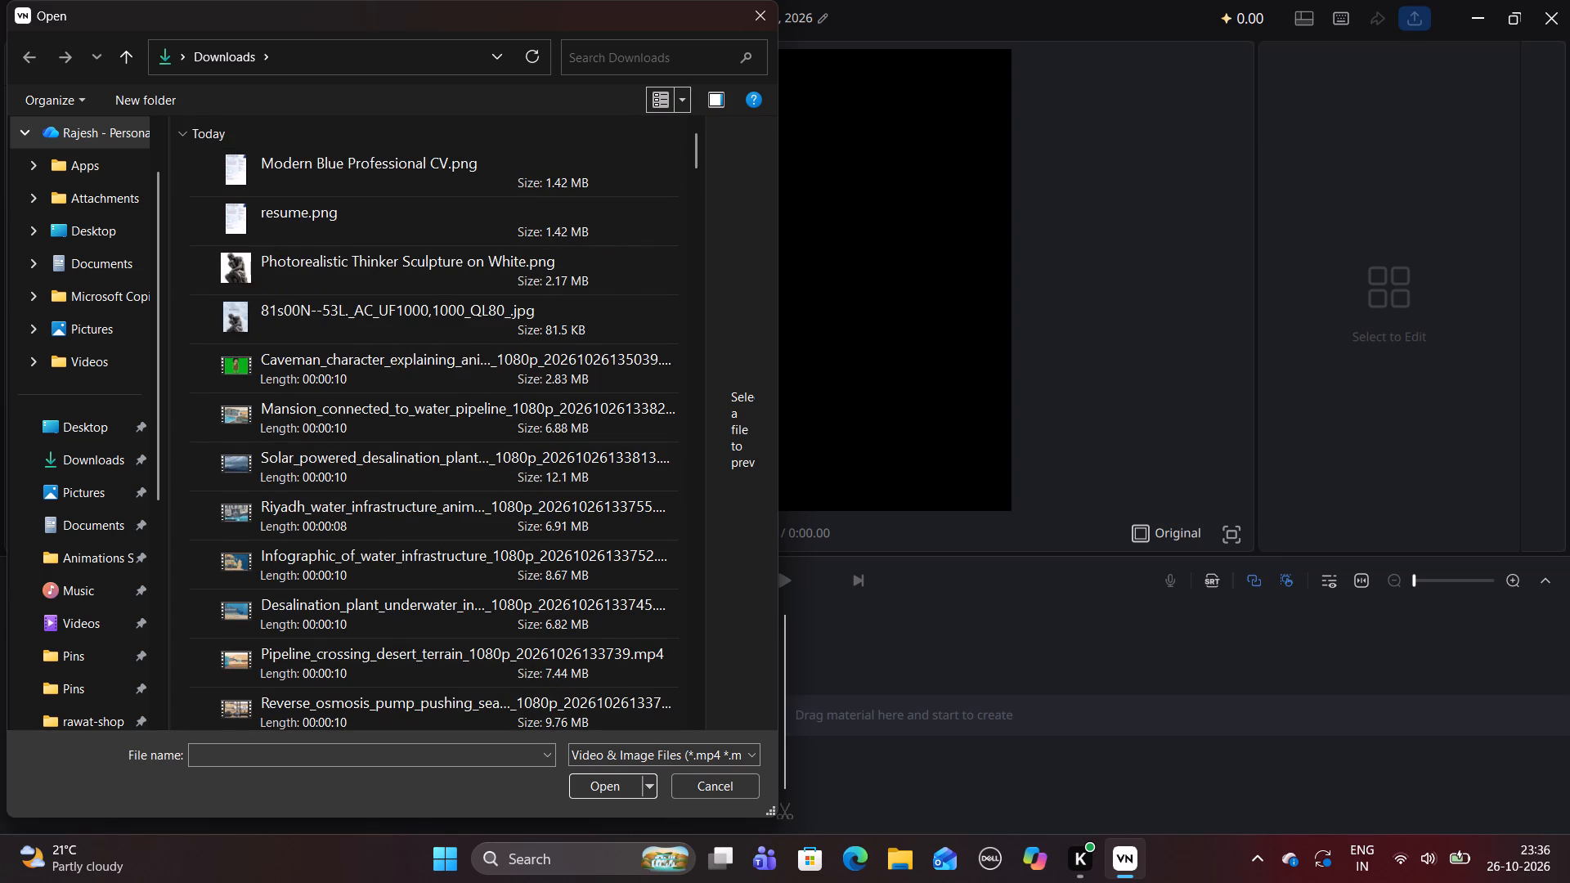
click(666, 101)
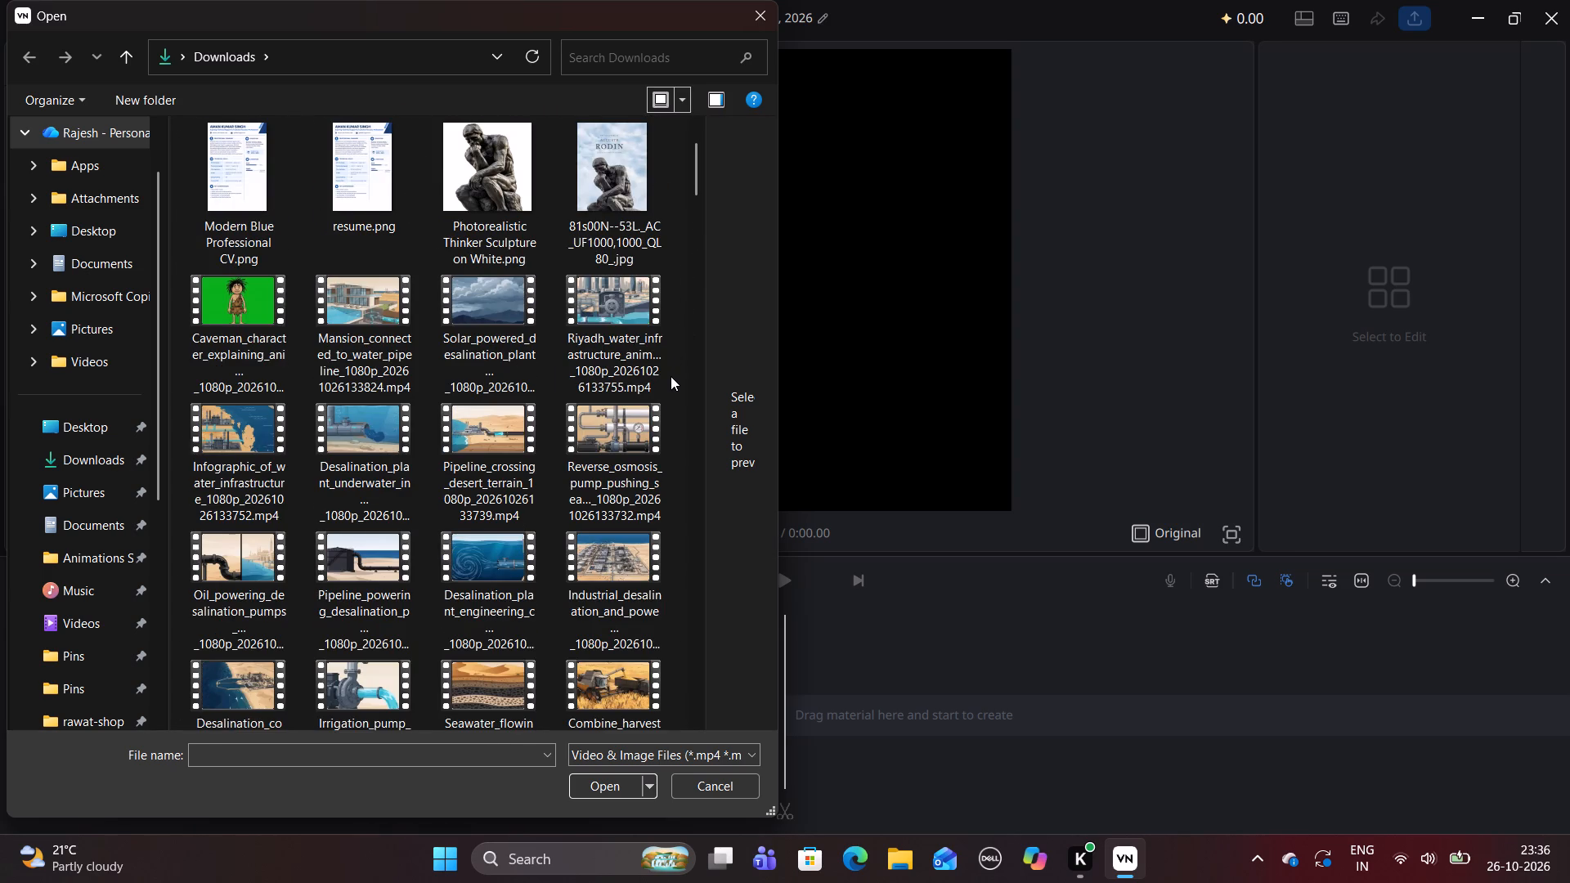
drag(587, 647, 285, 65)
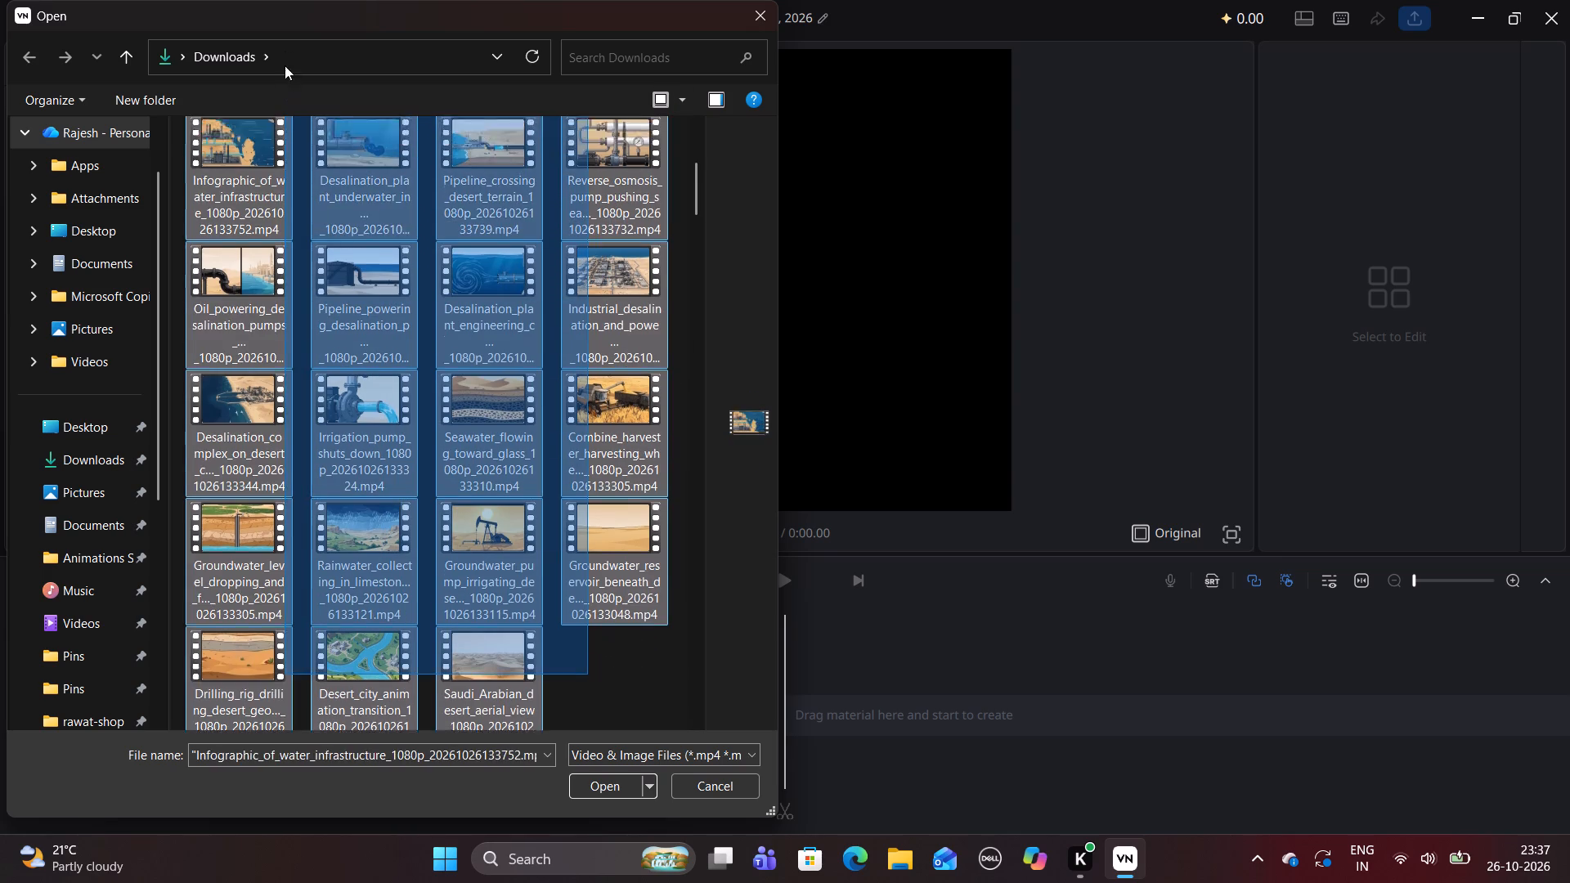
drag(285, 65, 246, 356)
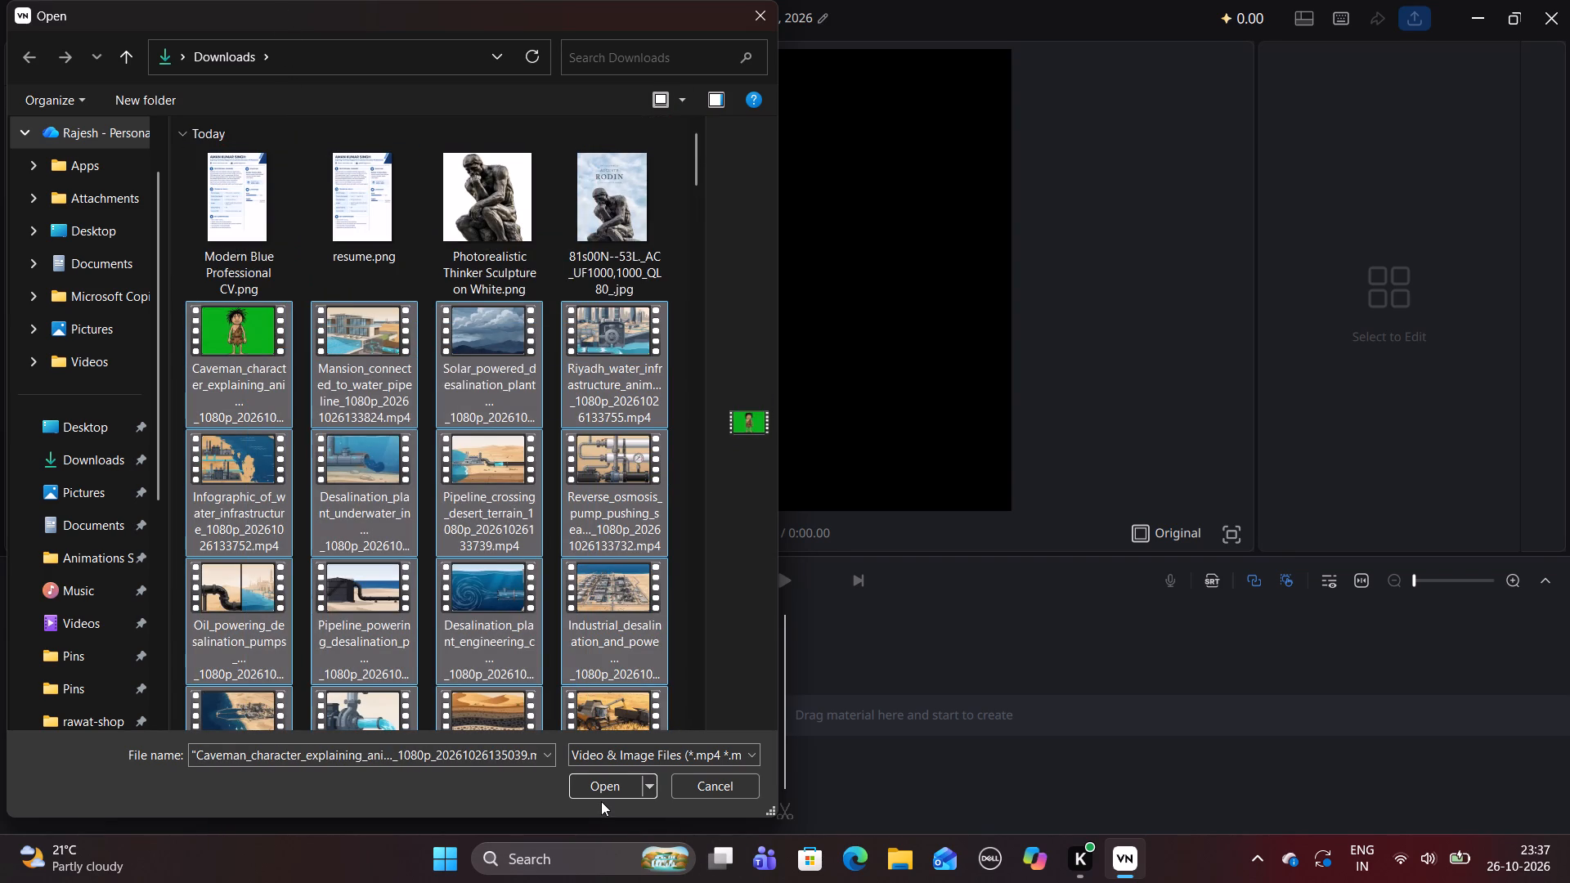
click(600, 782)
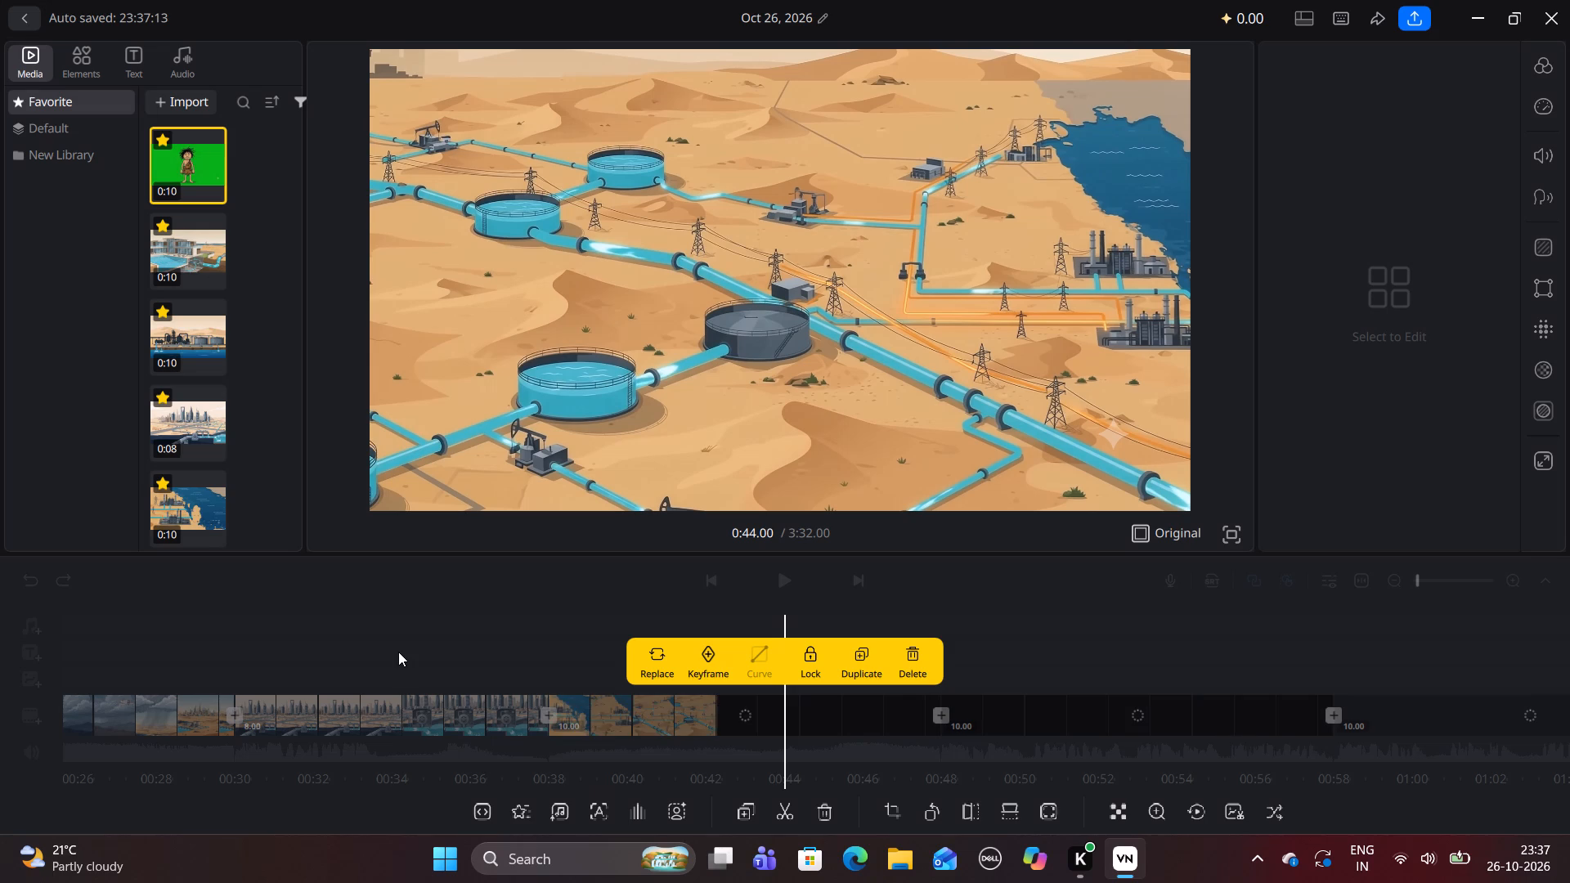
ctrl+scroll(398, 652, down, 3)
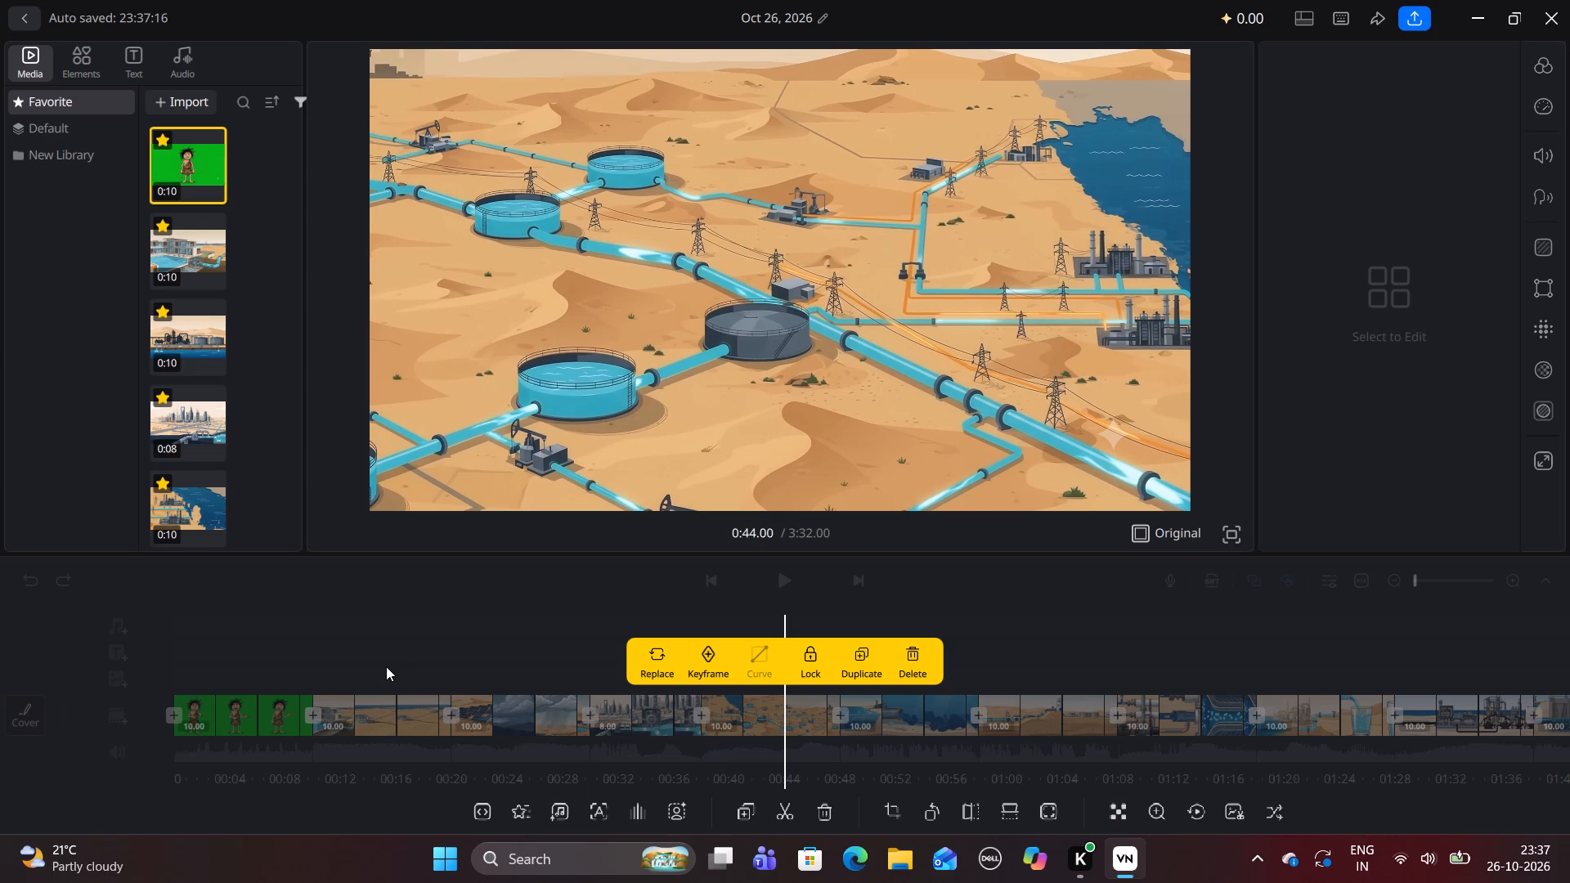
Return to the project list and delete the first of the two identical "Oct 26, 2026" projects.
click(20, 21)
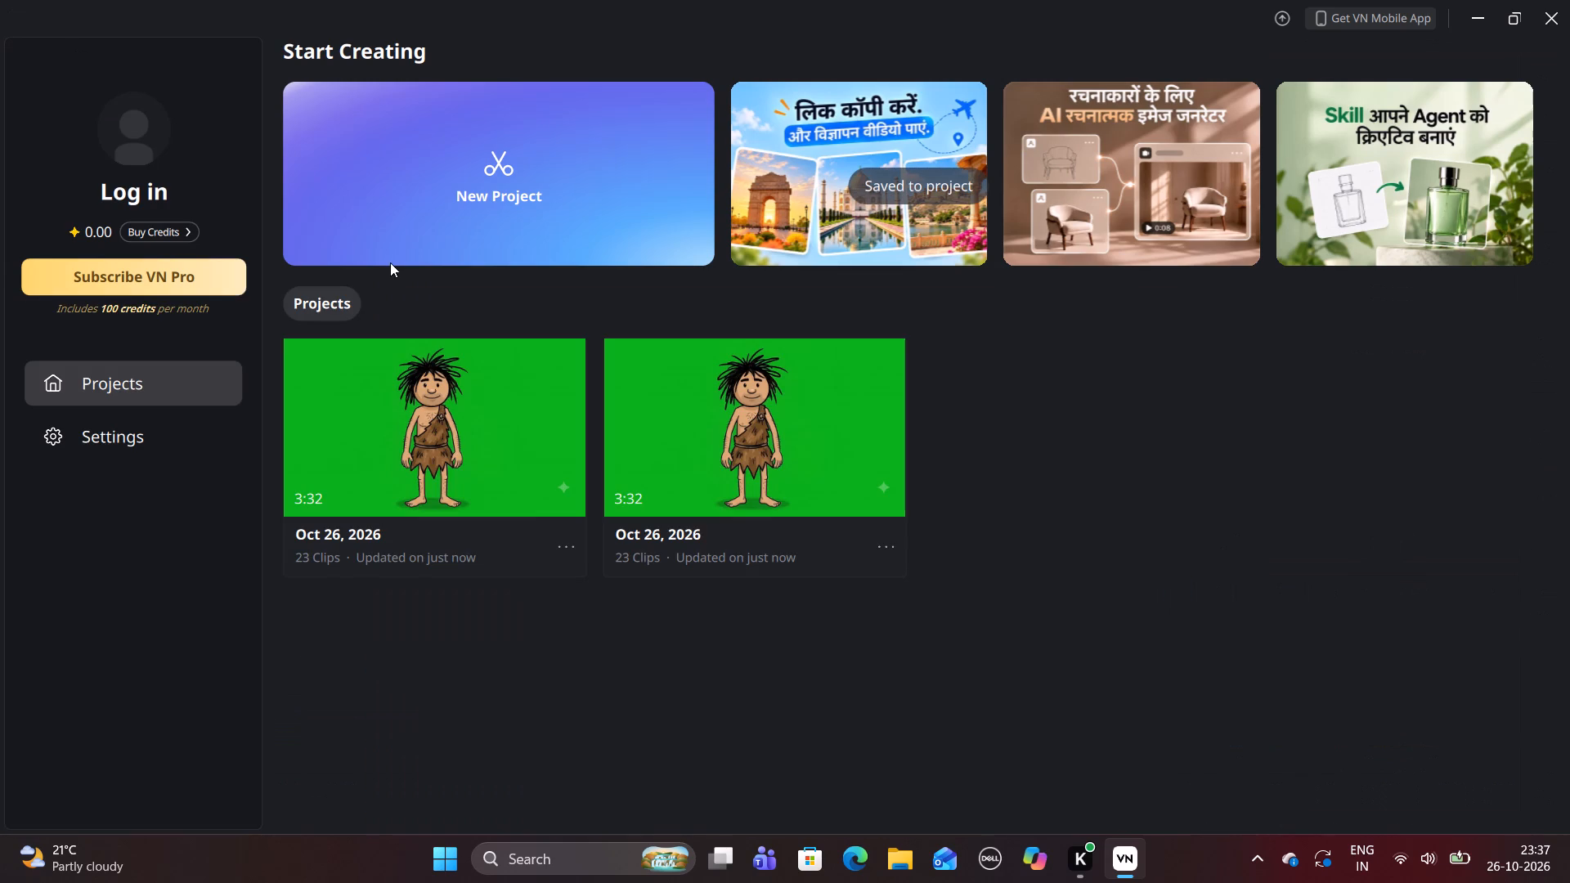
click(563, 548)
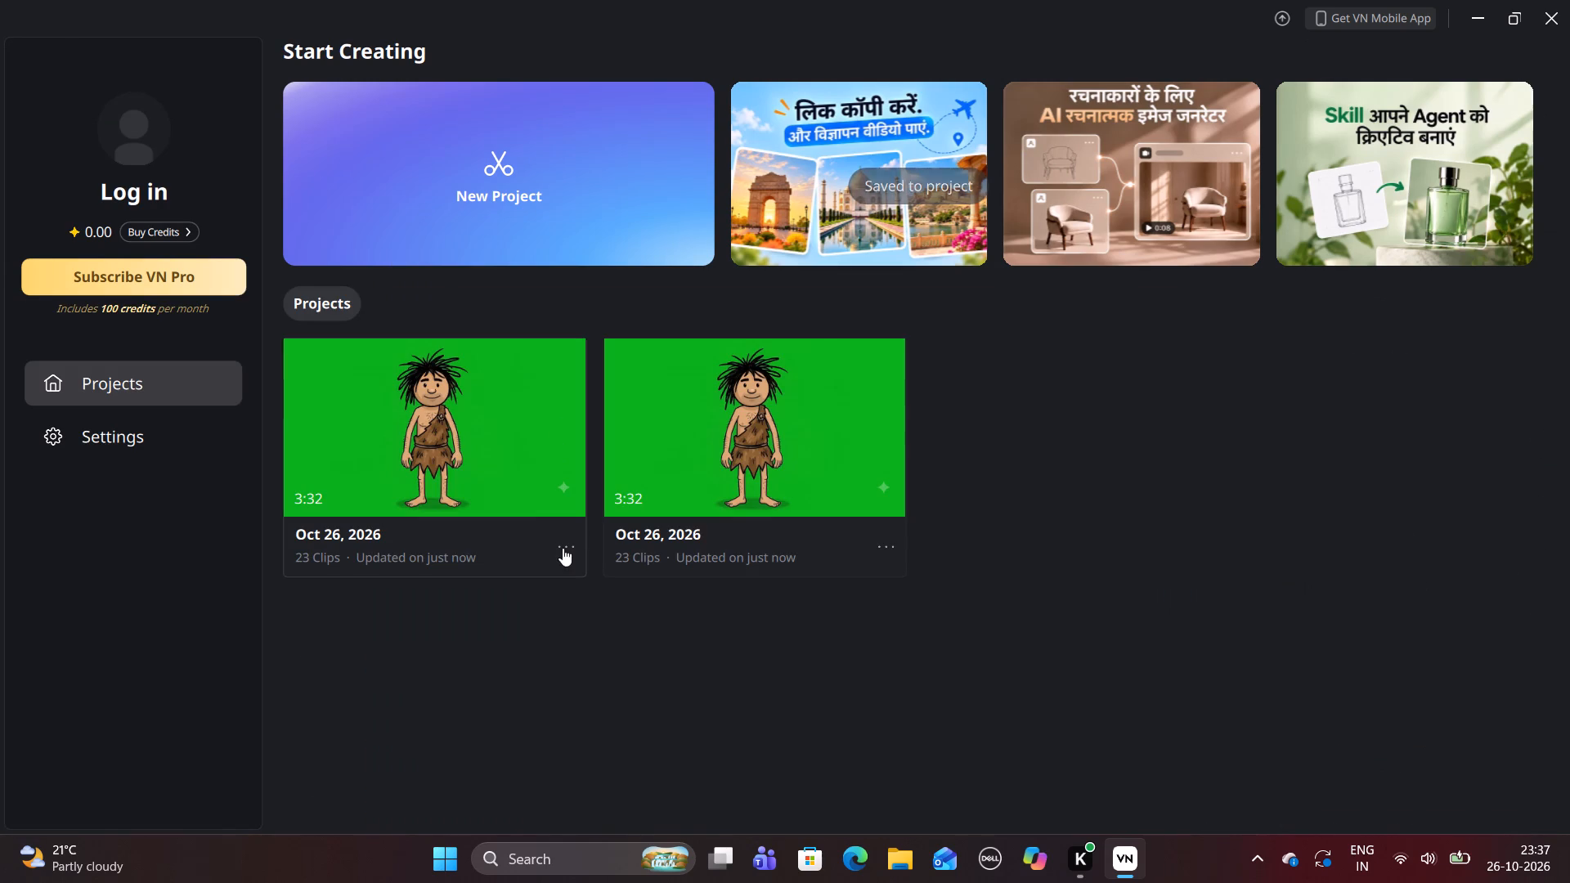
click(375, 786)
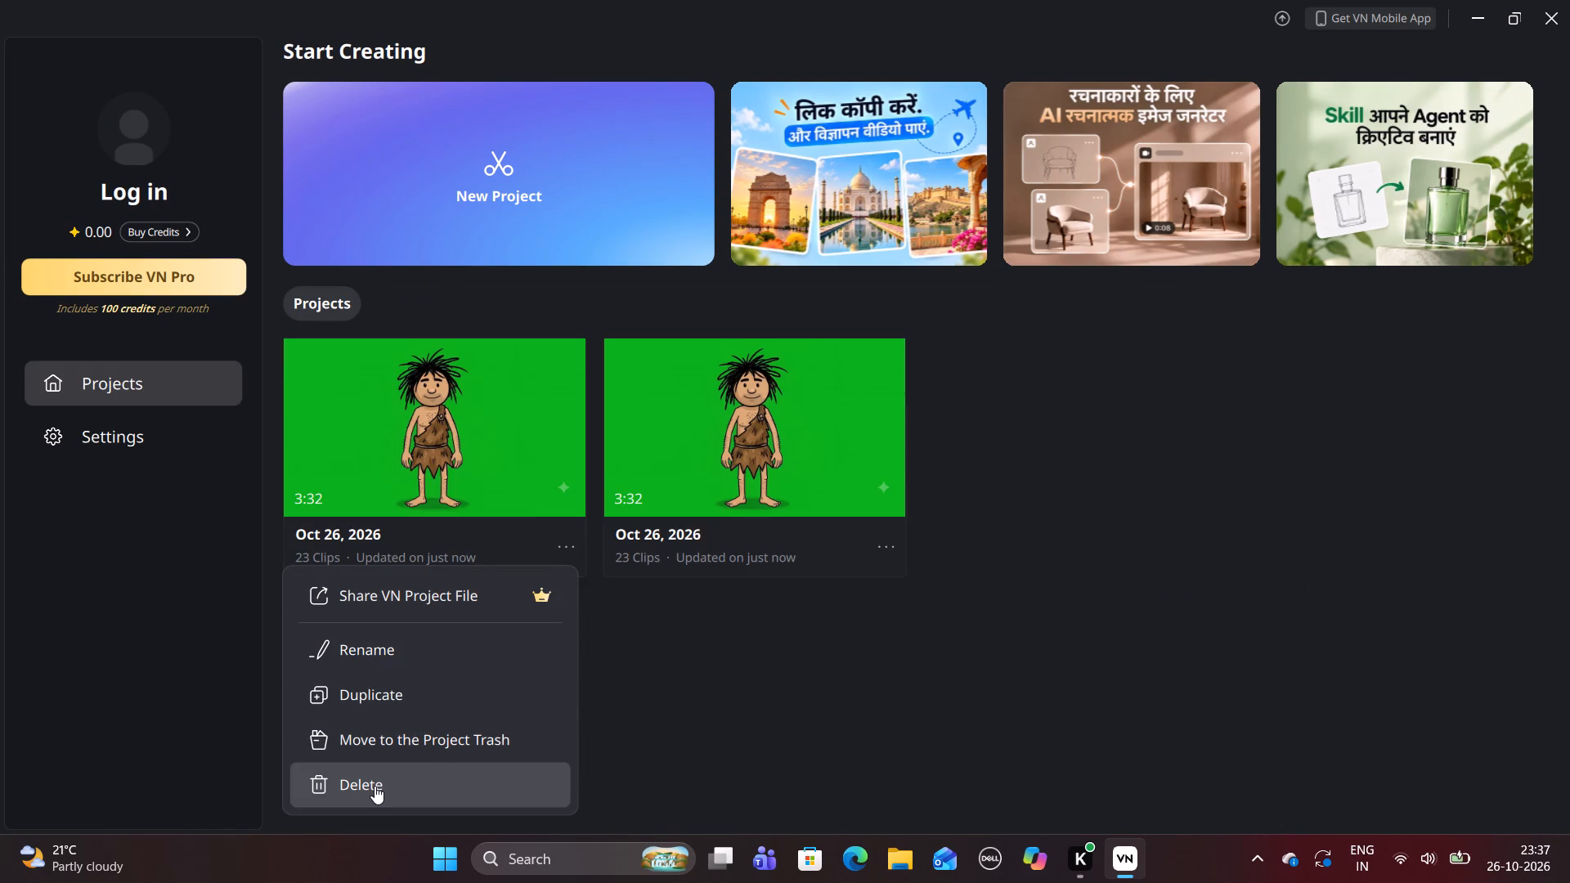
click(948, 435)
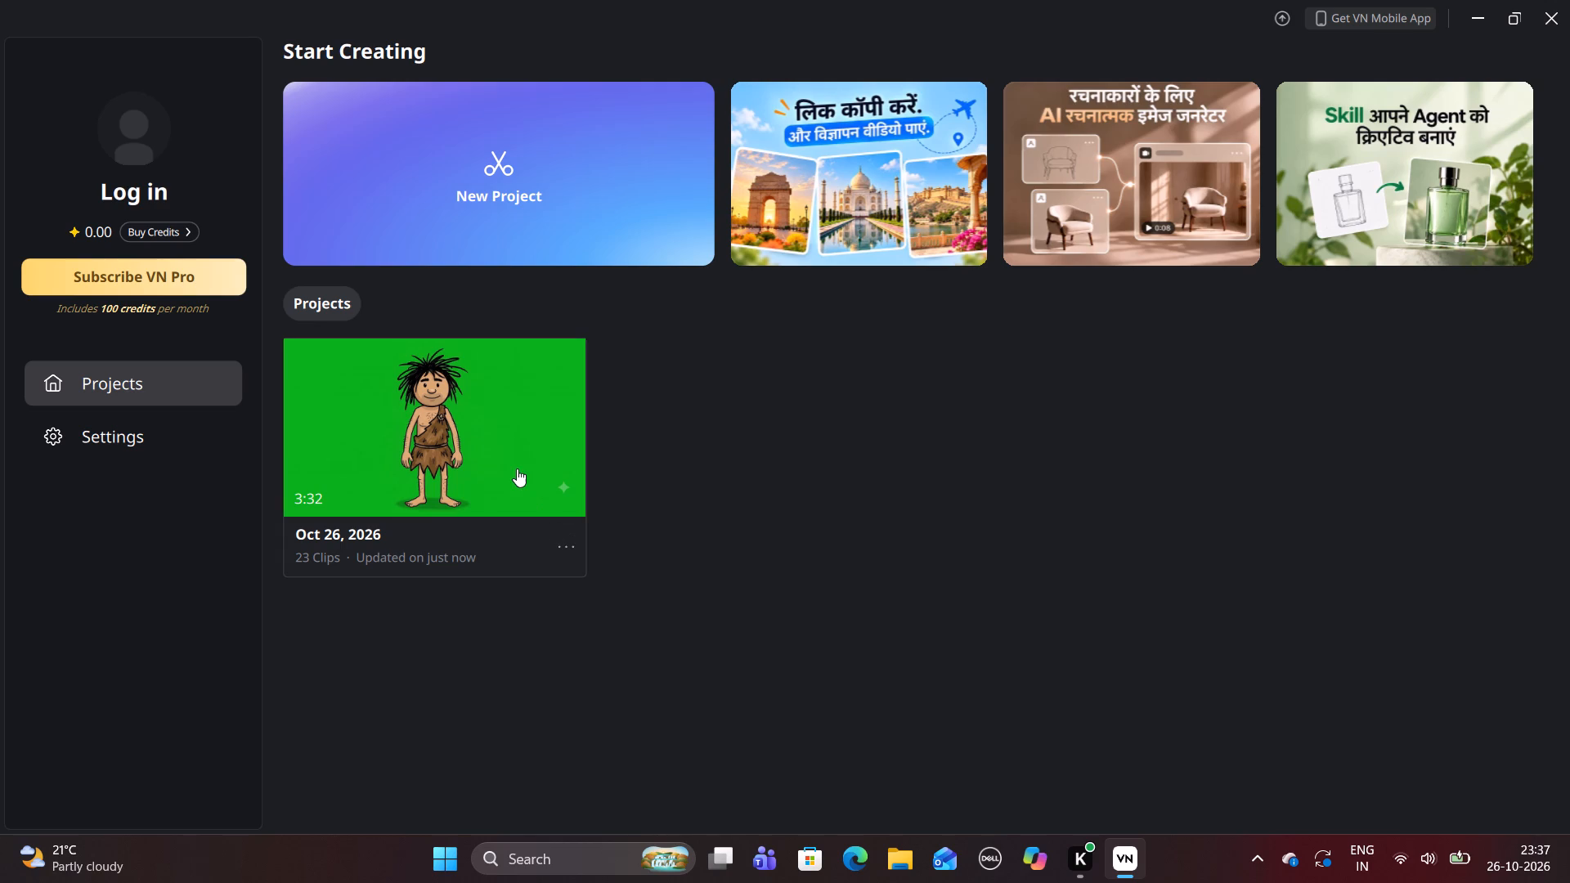
Open the remaining "Oct 26, 2026" project and delete the green-screen caveman clip at the start of the main track.
click(505, 458)
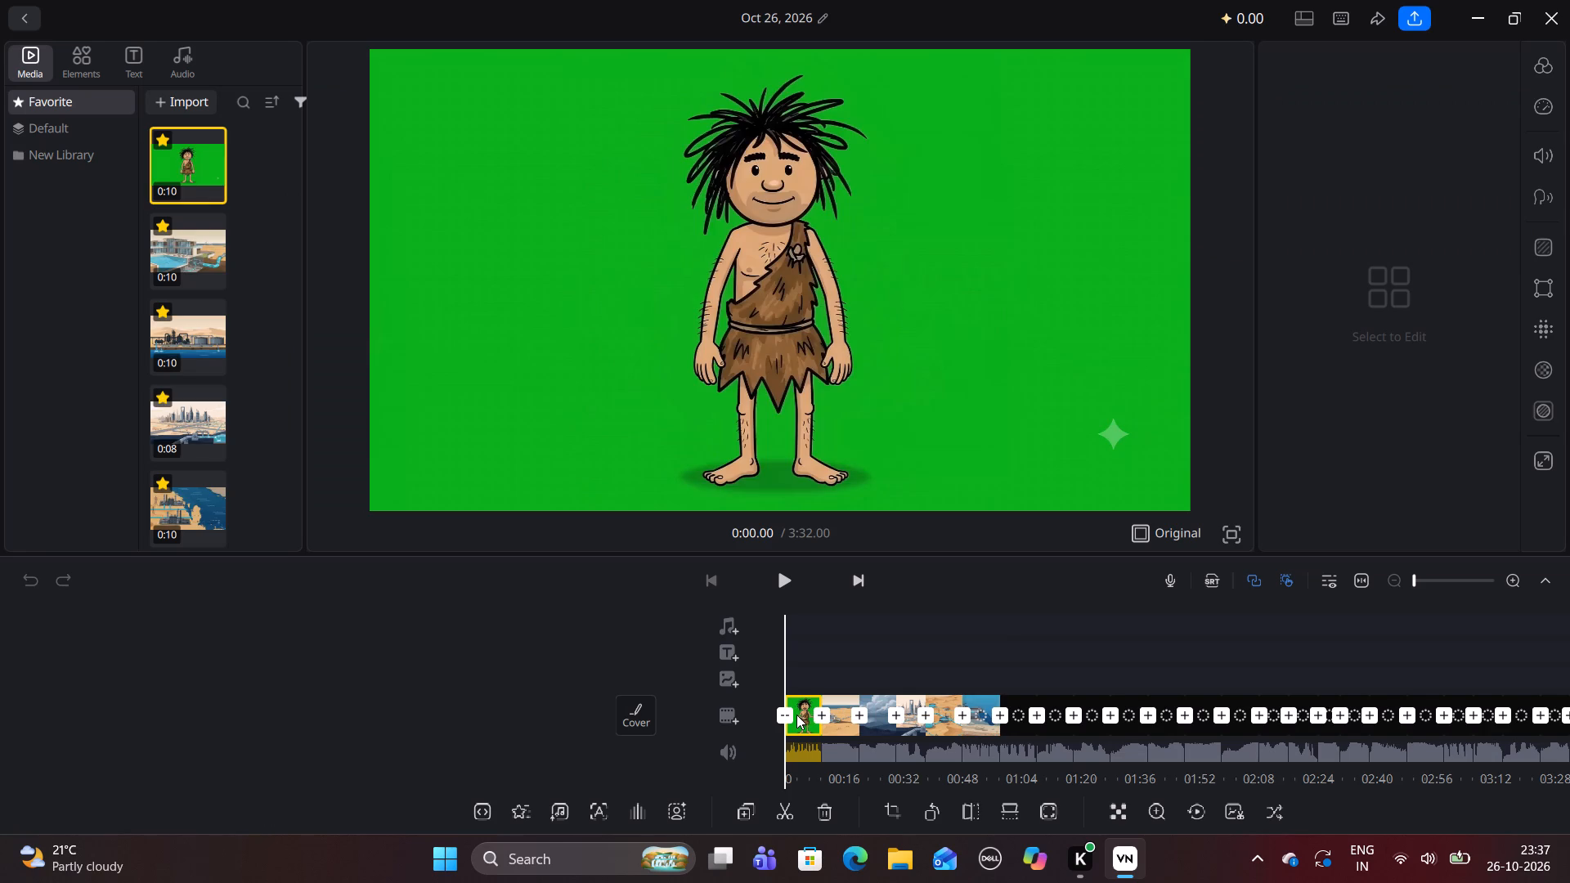
click(796, 715)
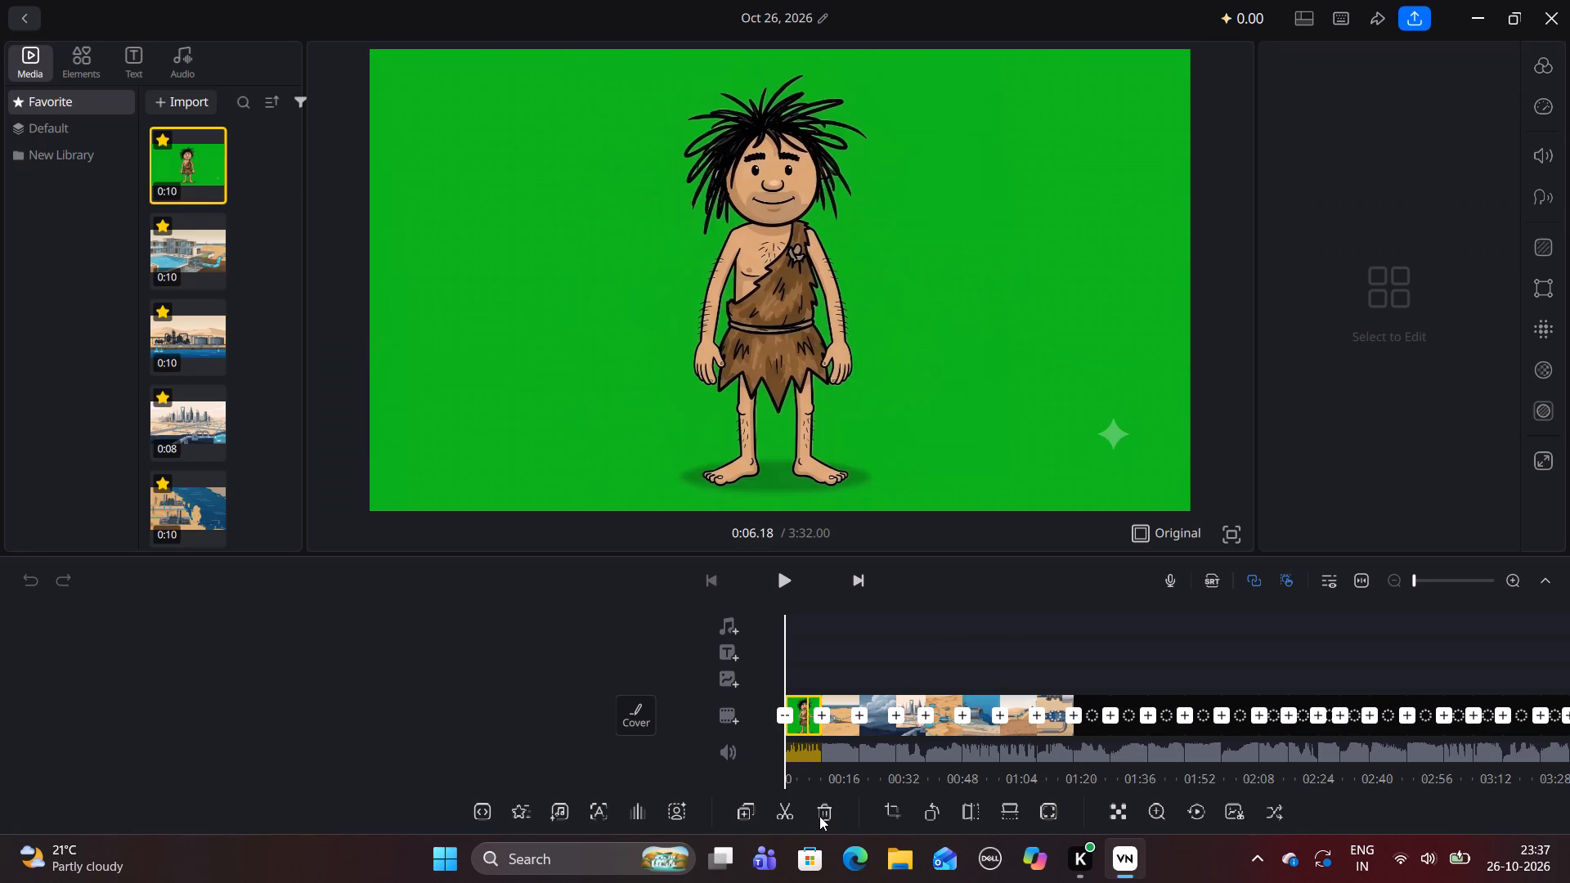
click(828, 811)
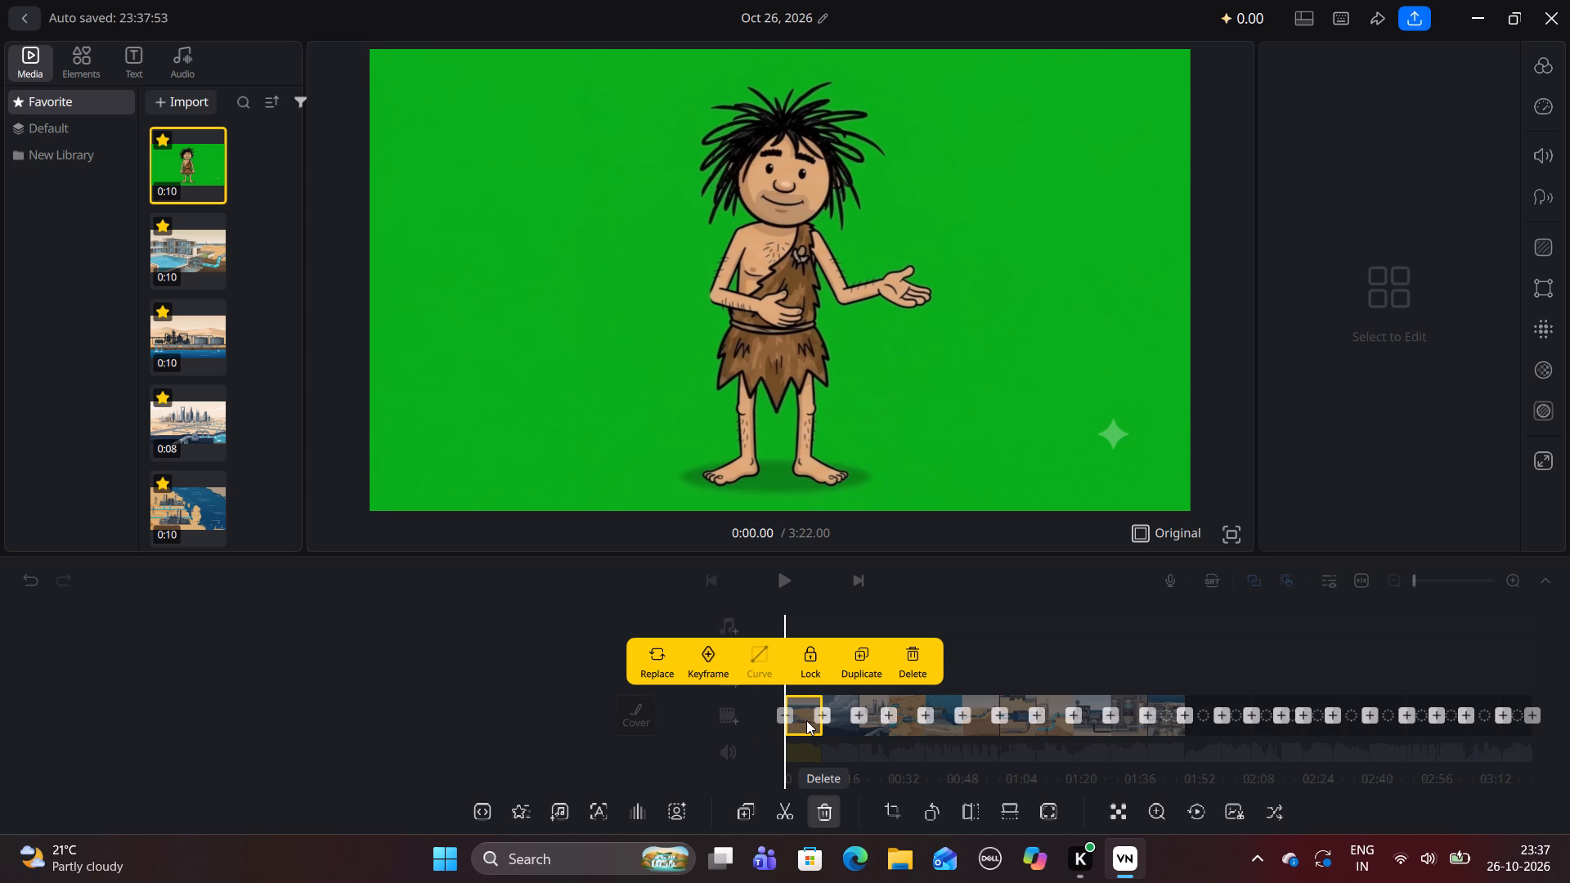
Scrub along the main track from the seaside mansion clip onward to check the clips and their order.
drag(806, 720, 823, 720)
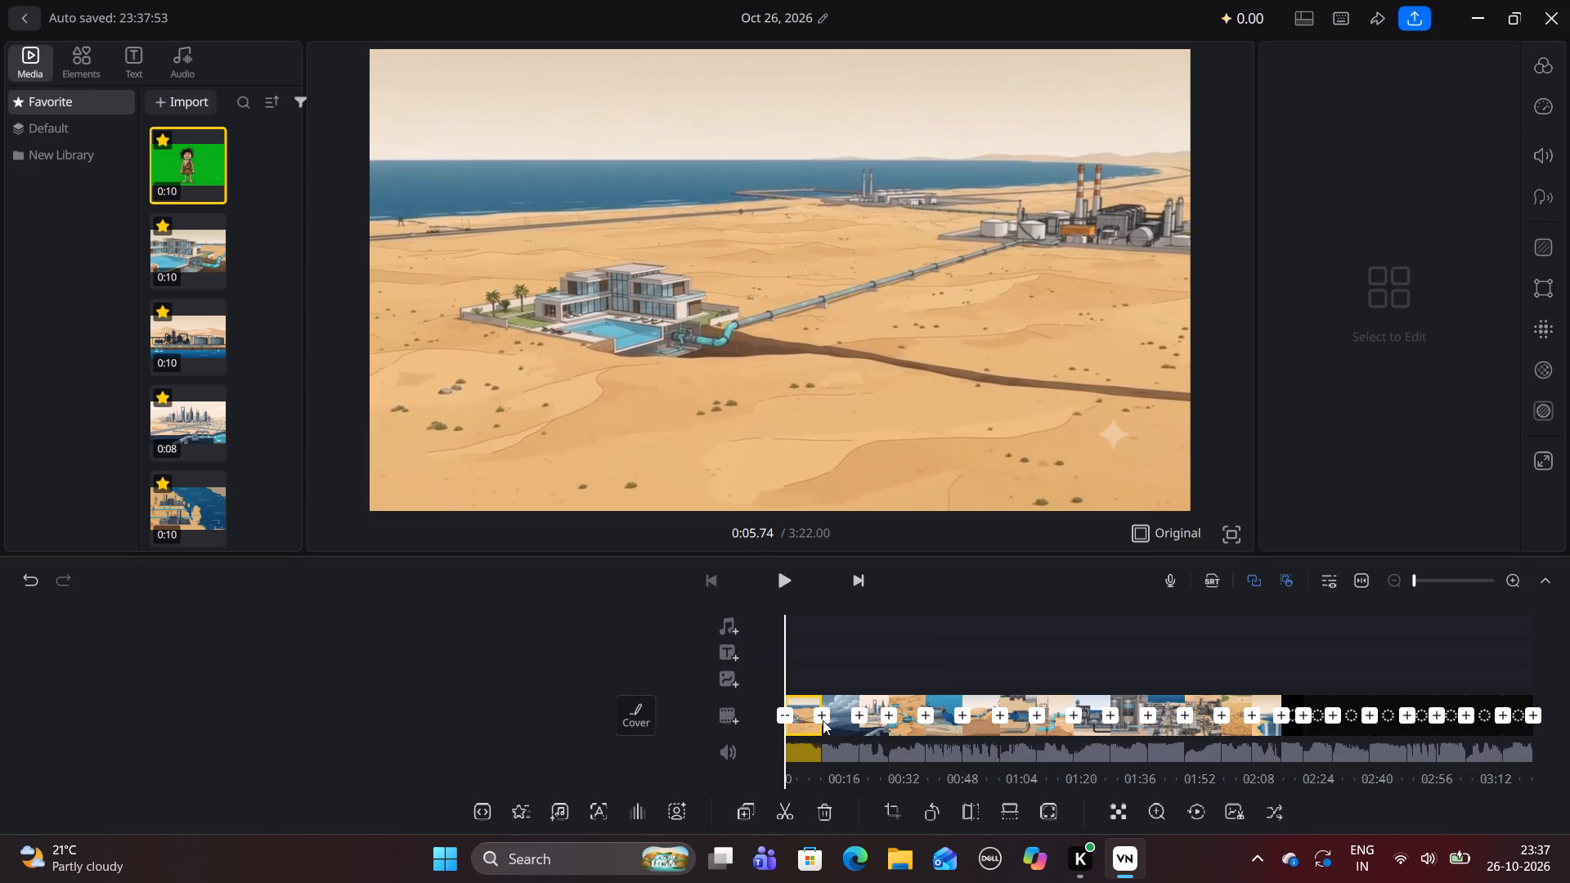
drag(823, 720, 657, 718)
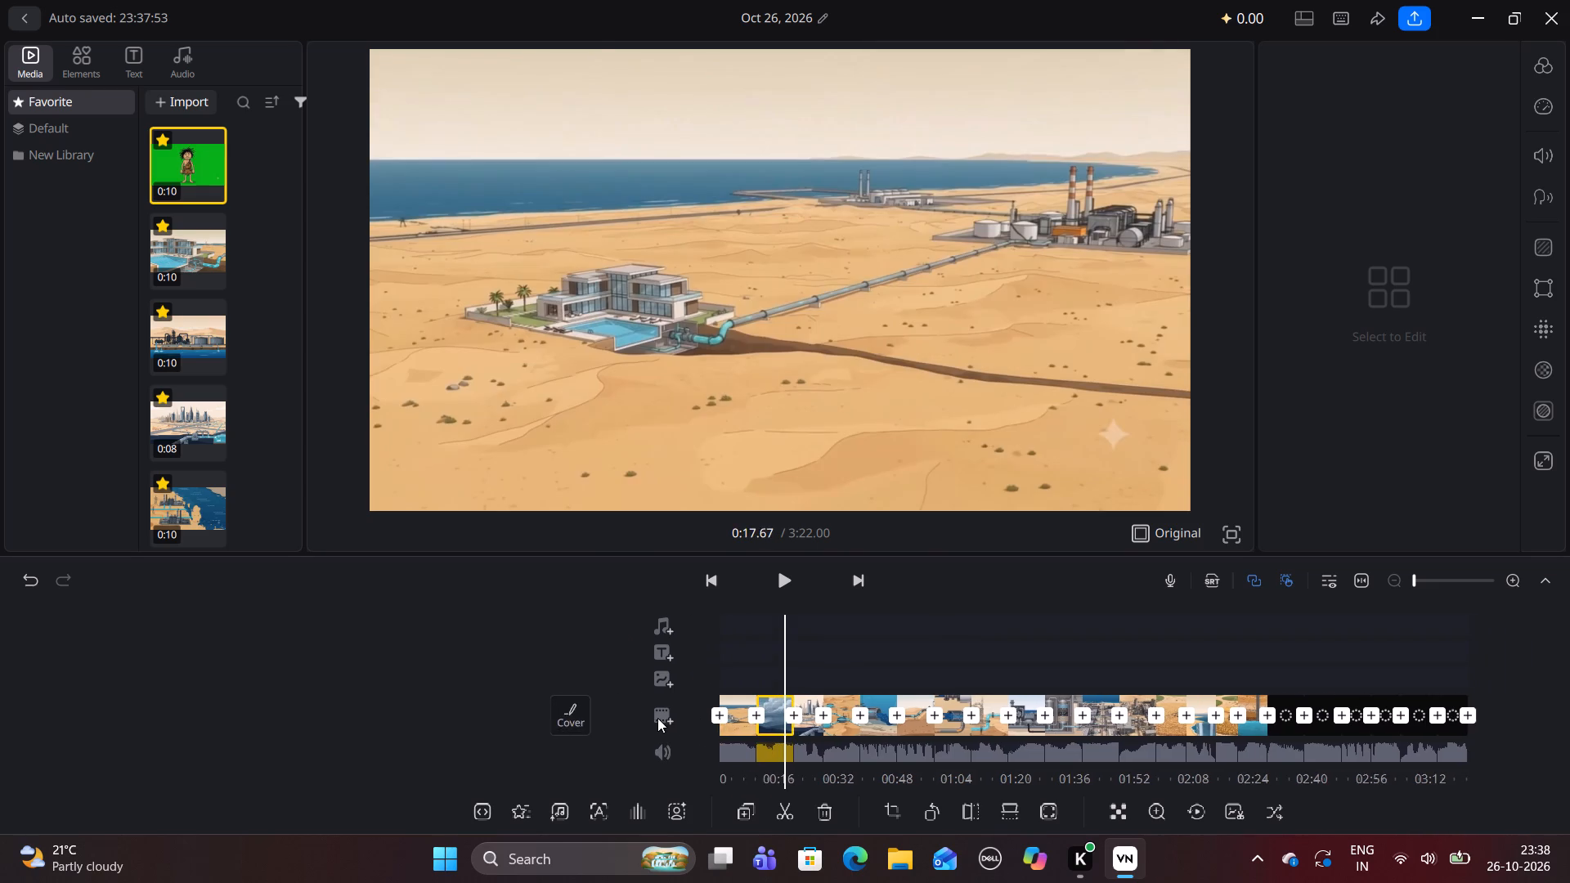
drag(657, 718, 540, 720)
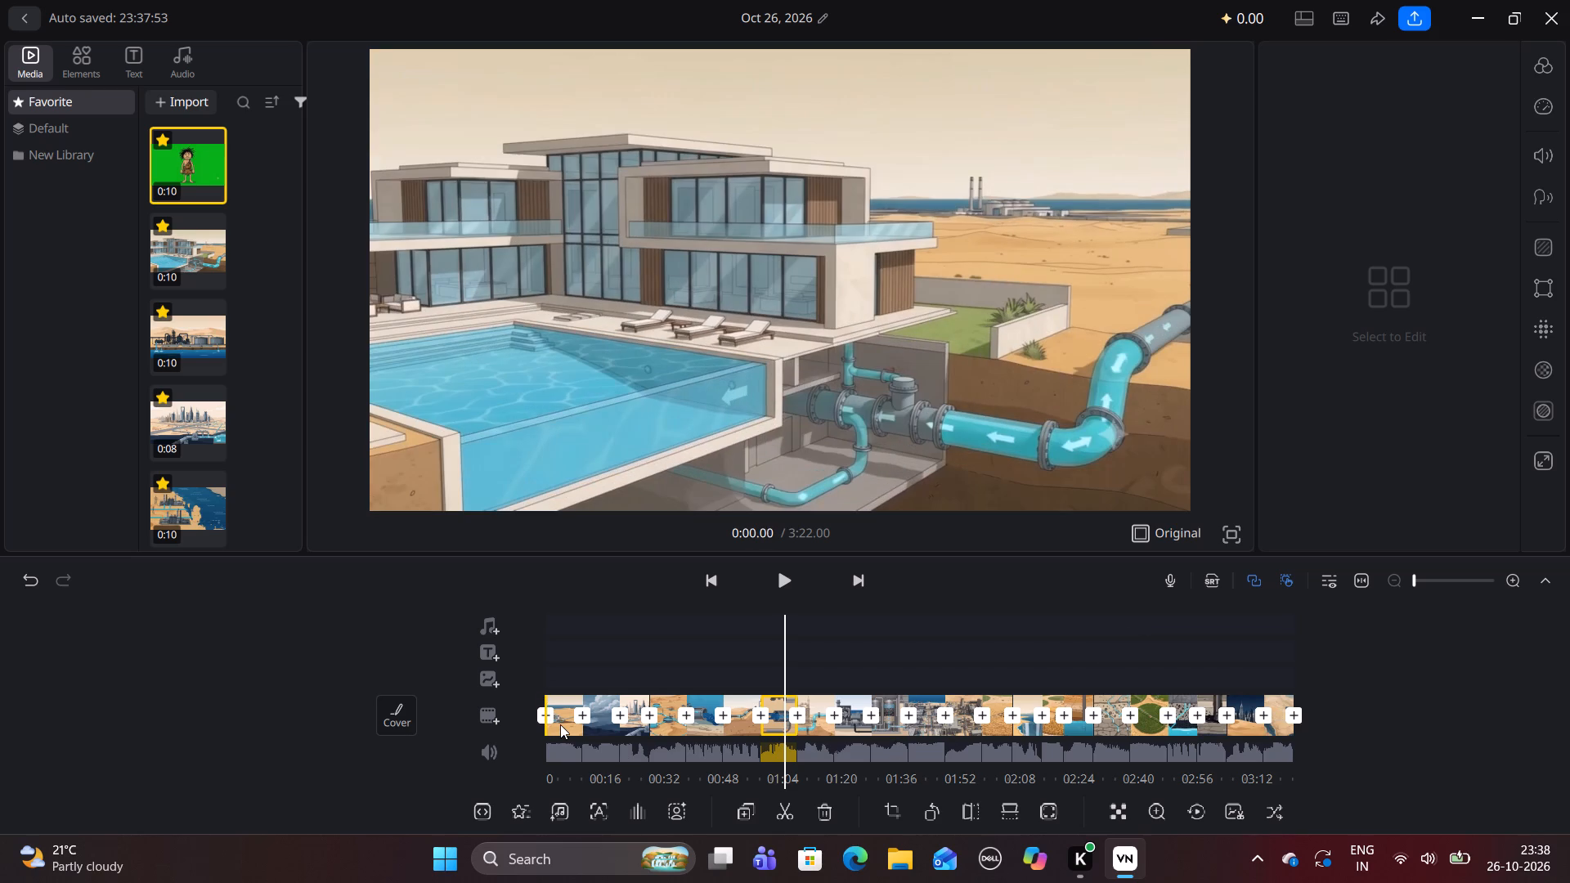
drag(560, 724, 590, 735)
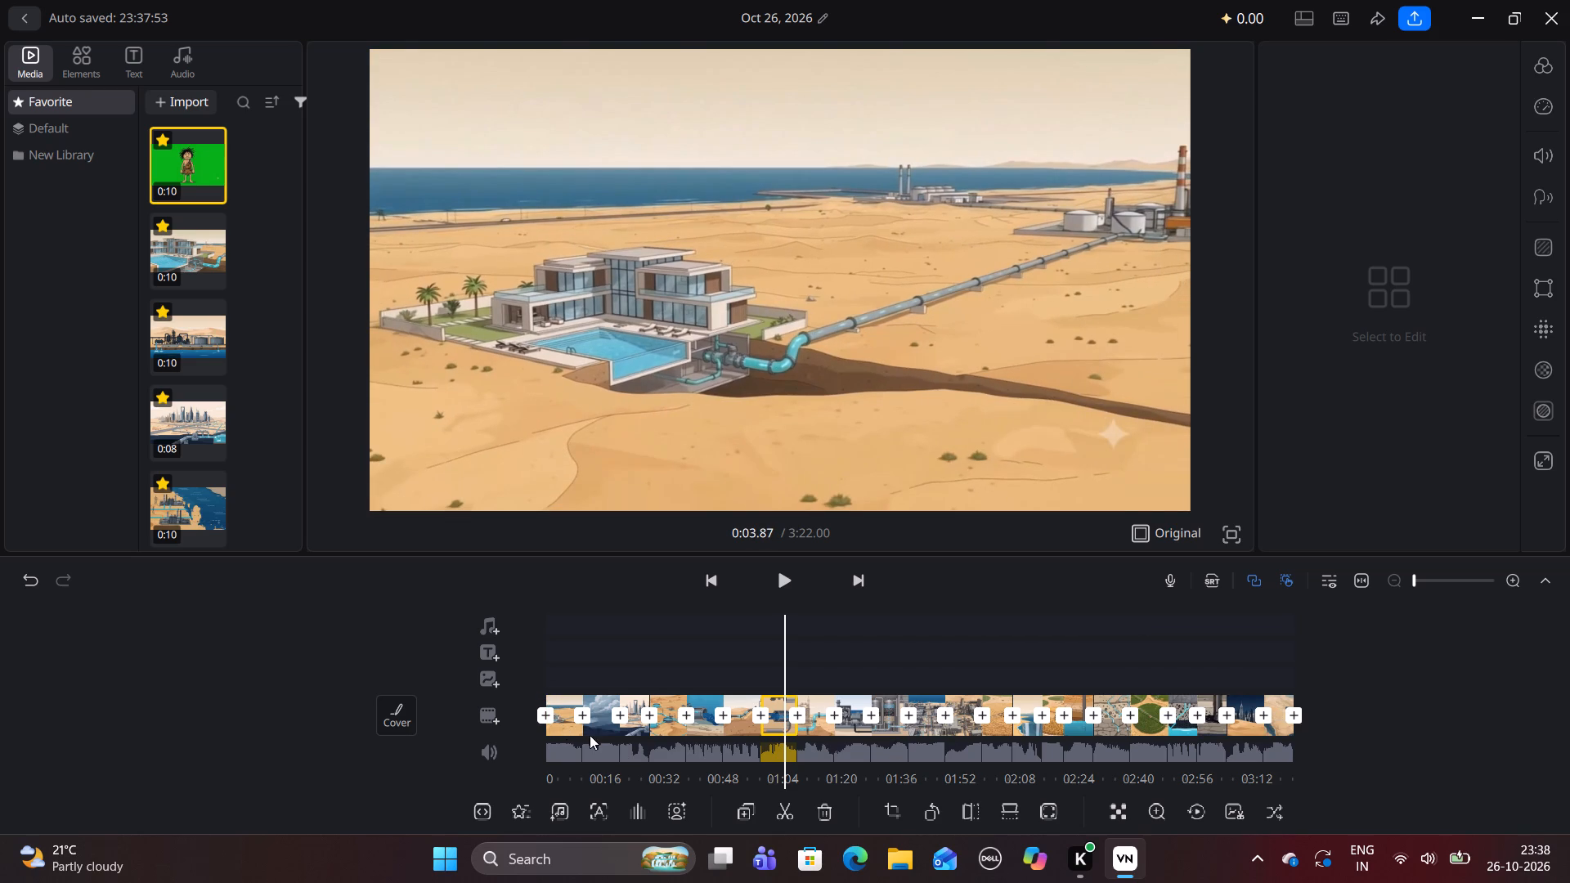
Move the seaside mansion clip and the dark ocean clip from the main track's start to just after the circular green field clip.
drag(590, 735, 577, 732)
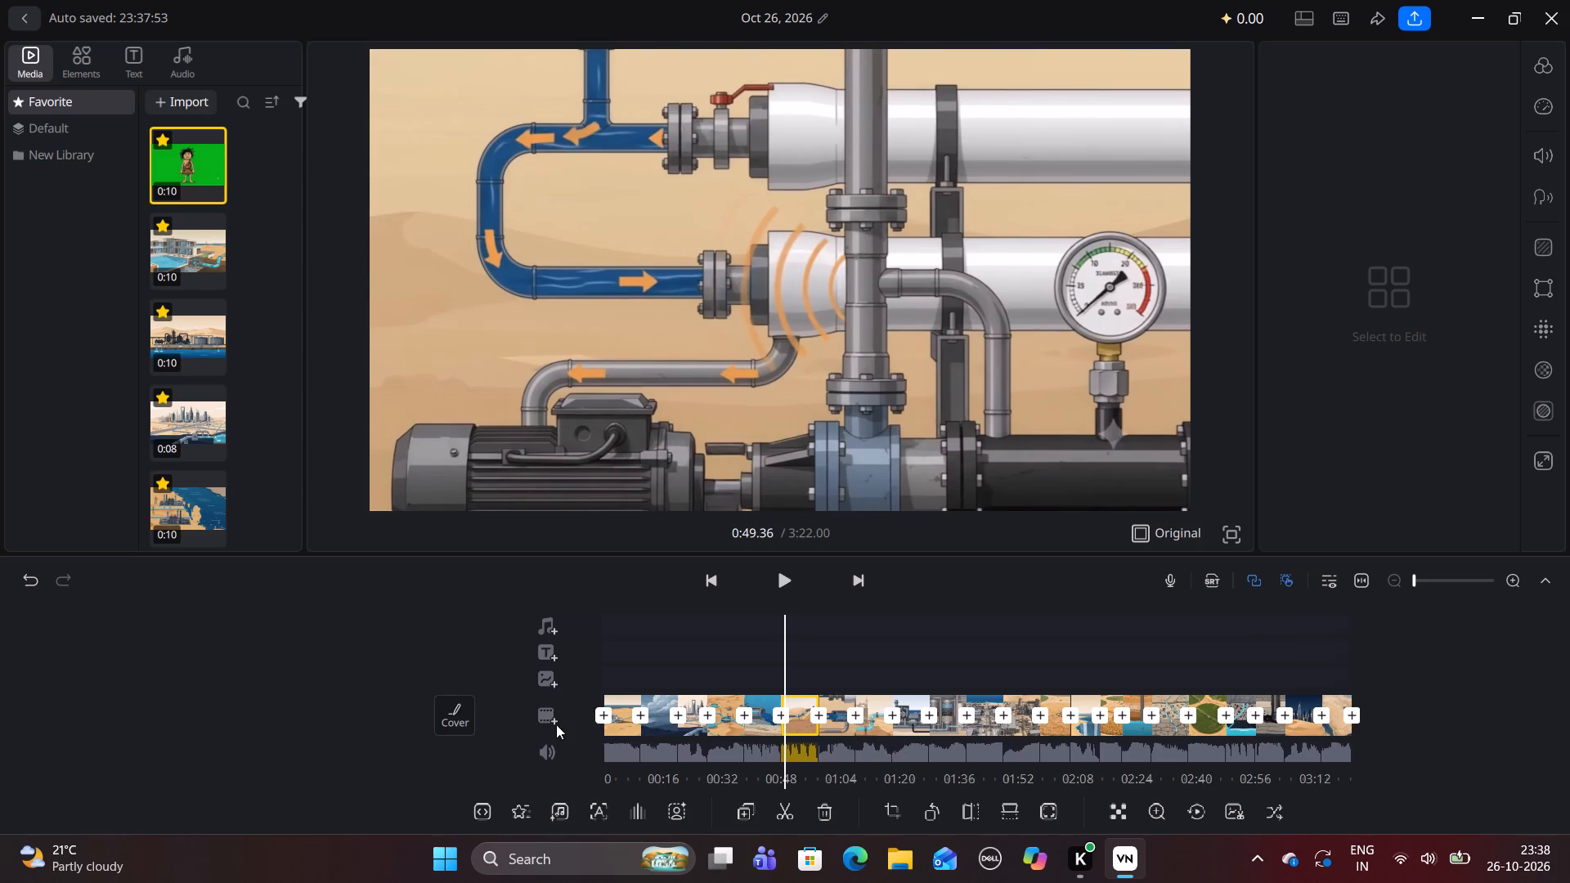
drag(557, 724, 1149, 733)
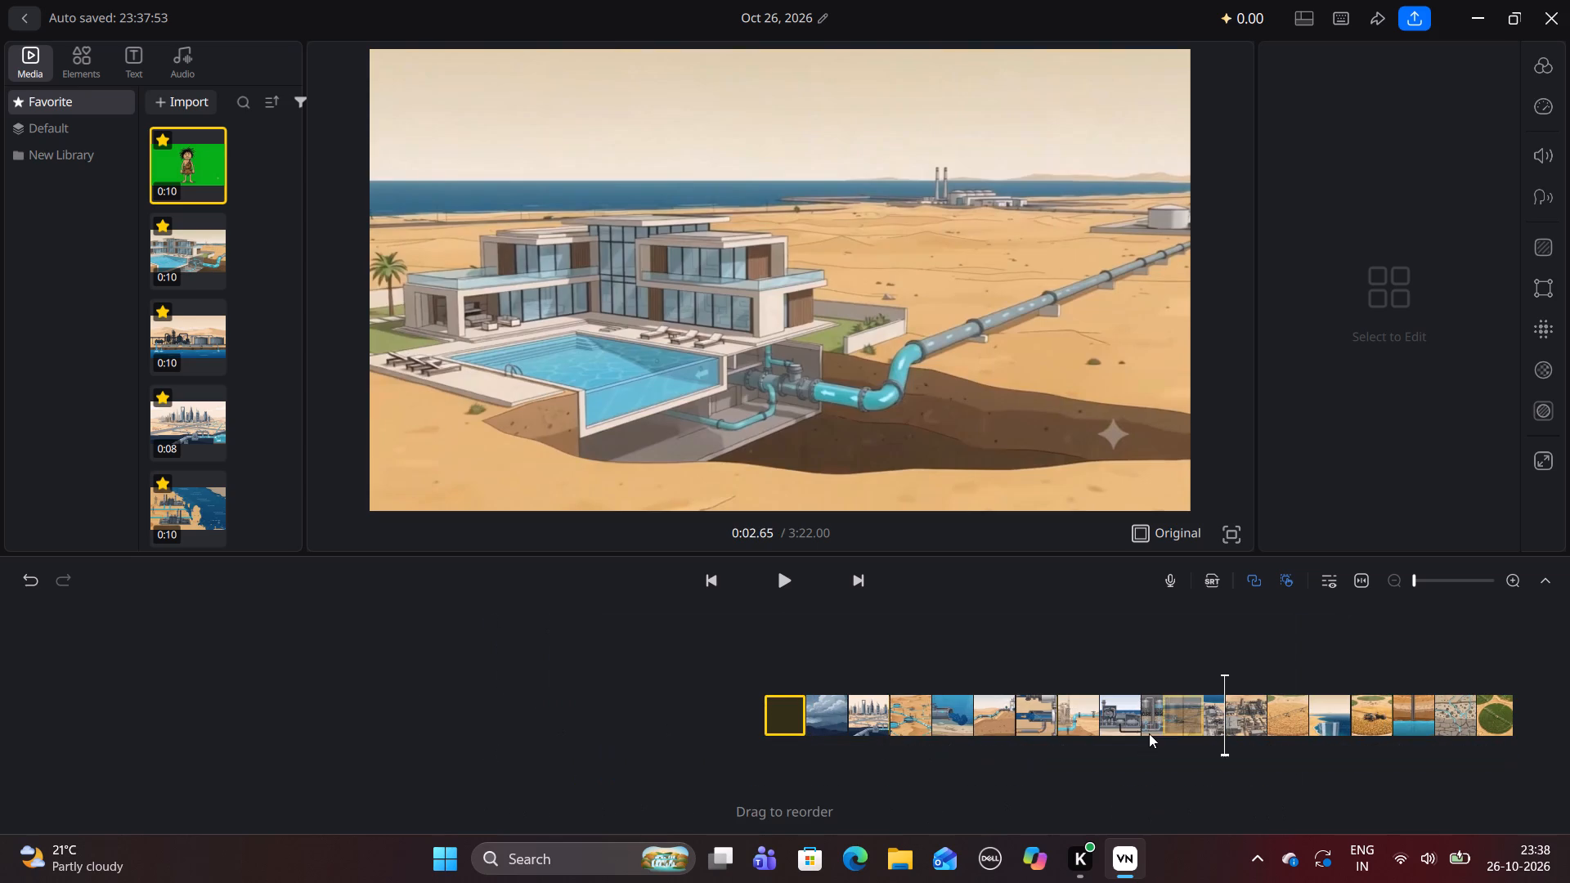
drag(1149, 733, 1451, 733)
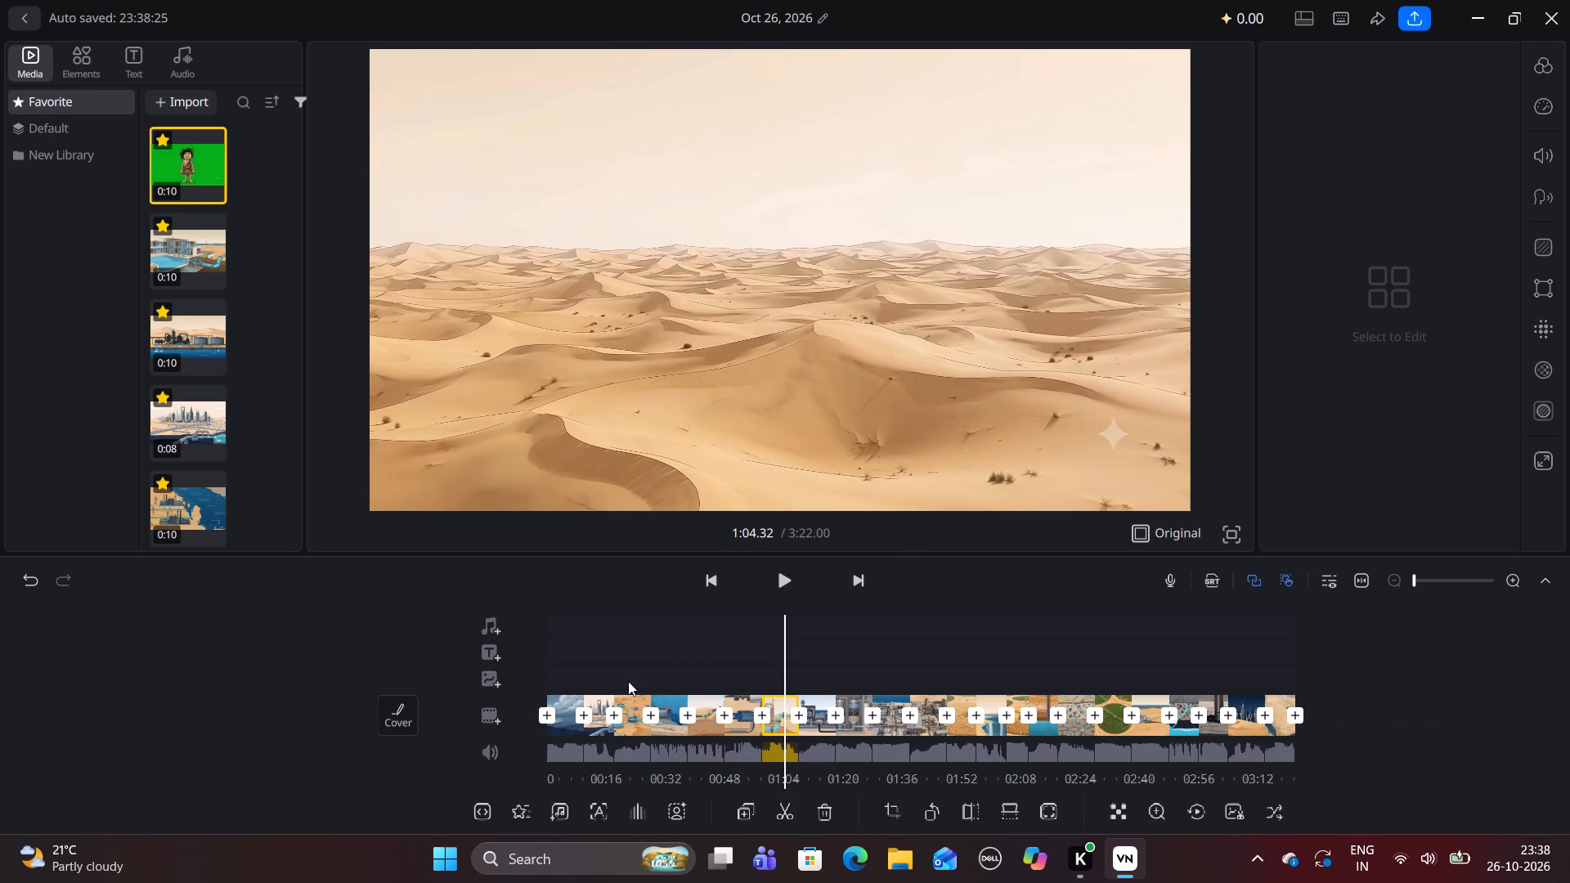
drag(555, 724, 1388, 705)
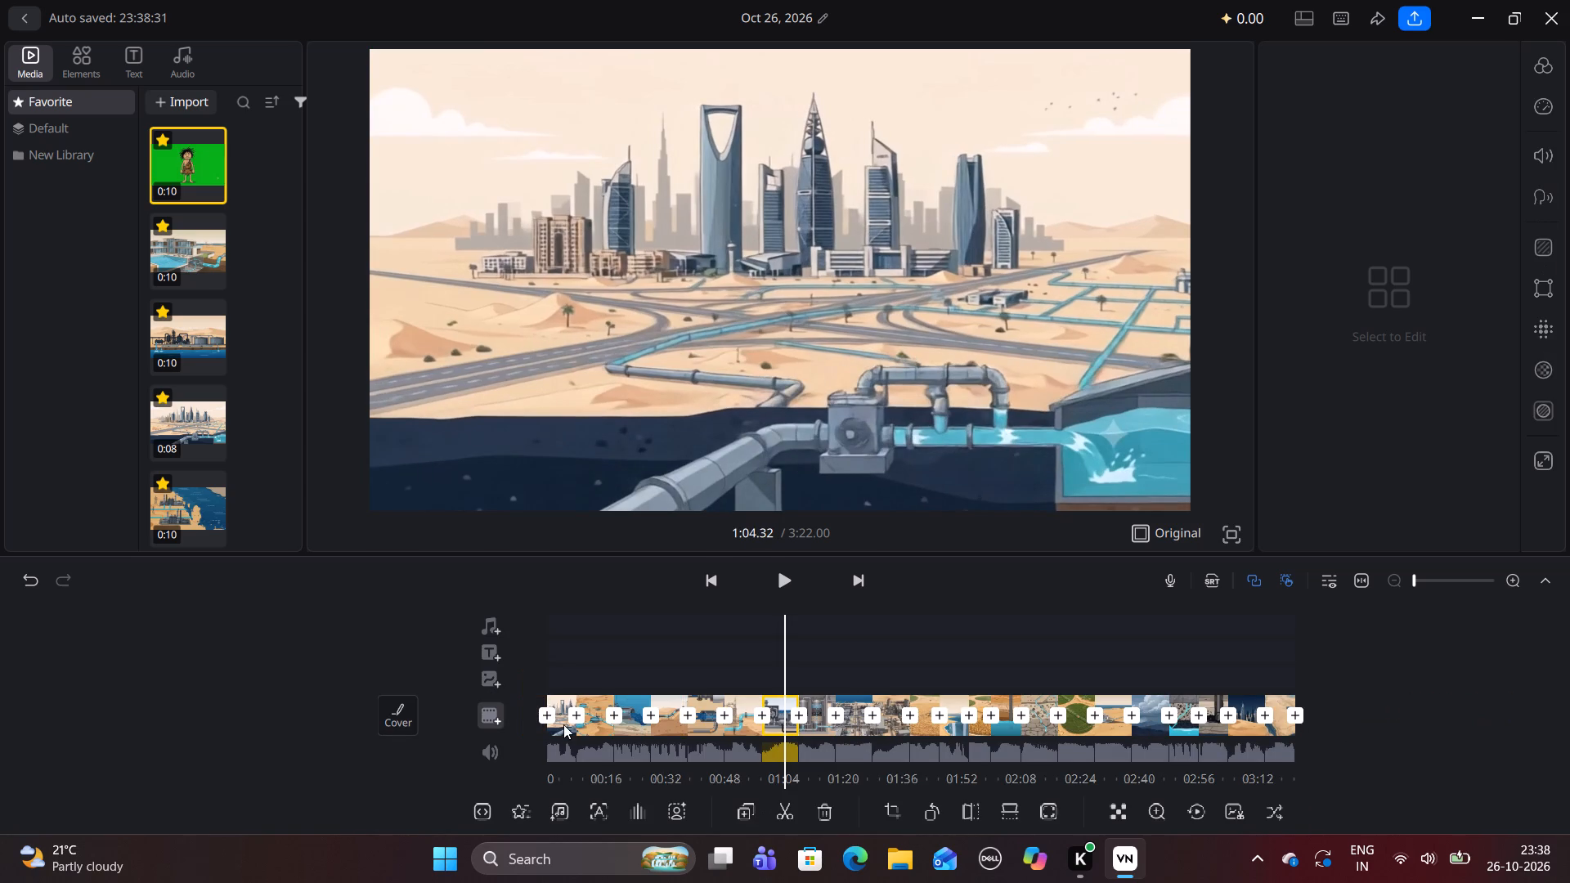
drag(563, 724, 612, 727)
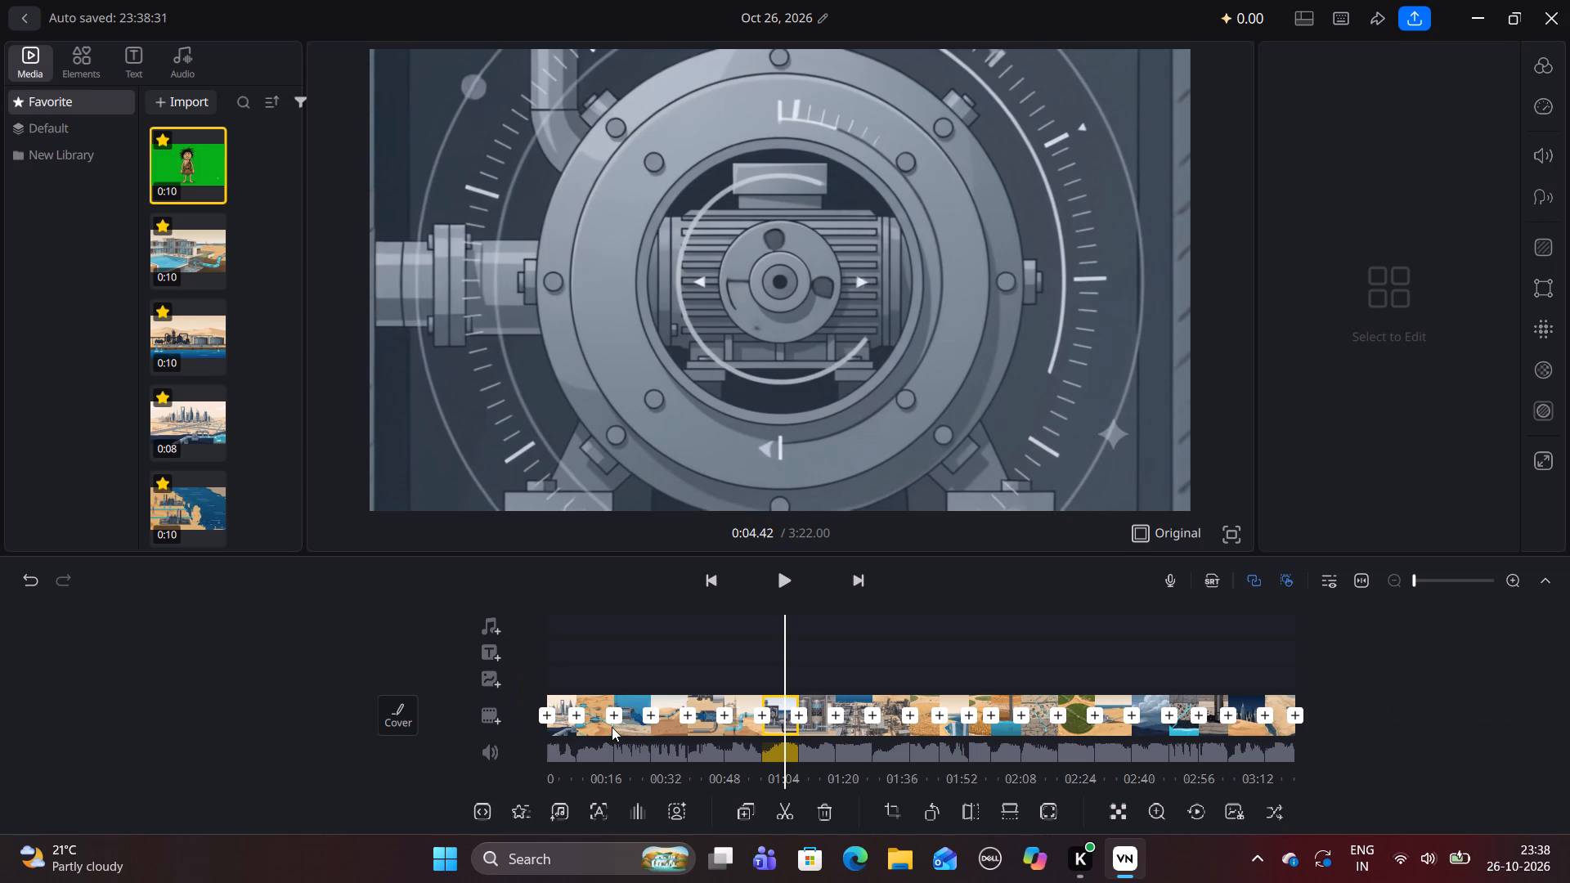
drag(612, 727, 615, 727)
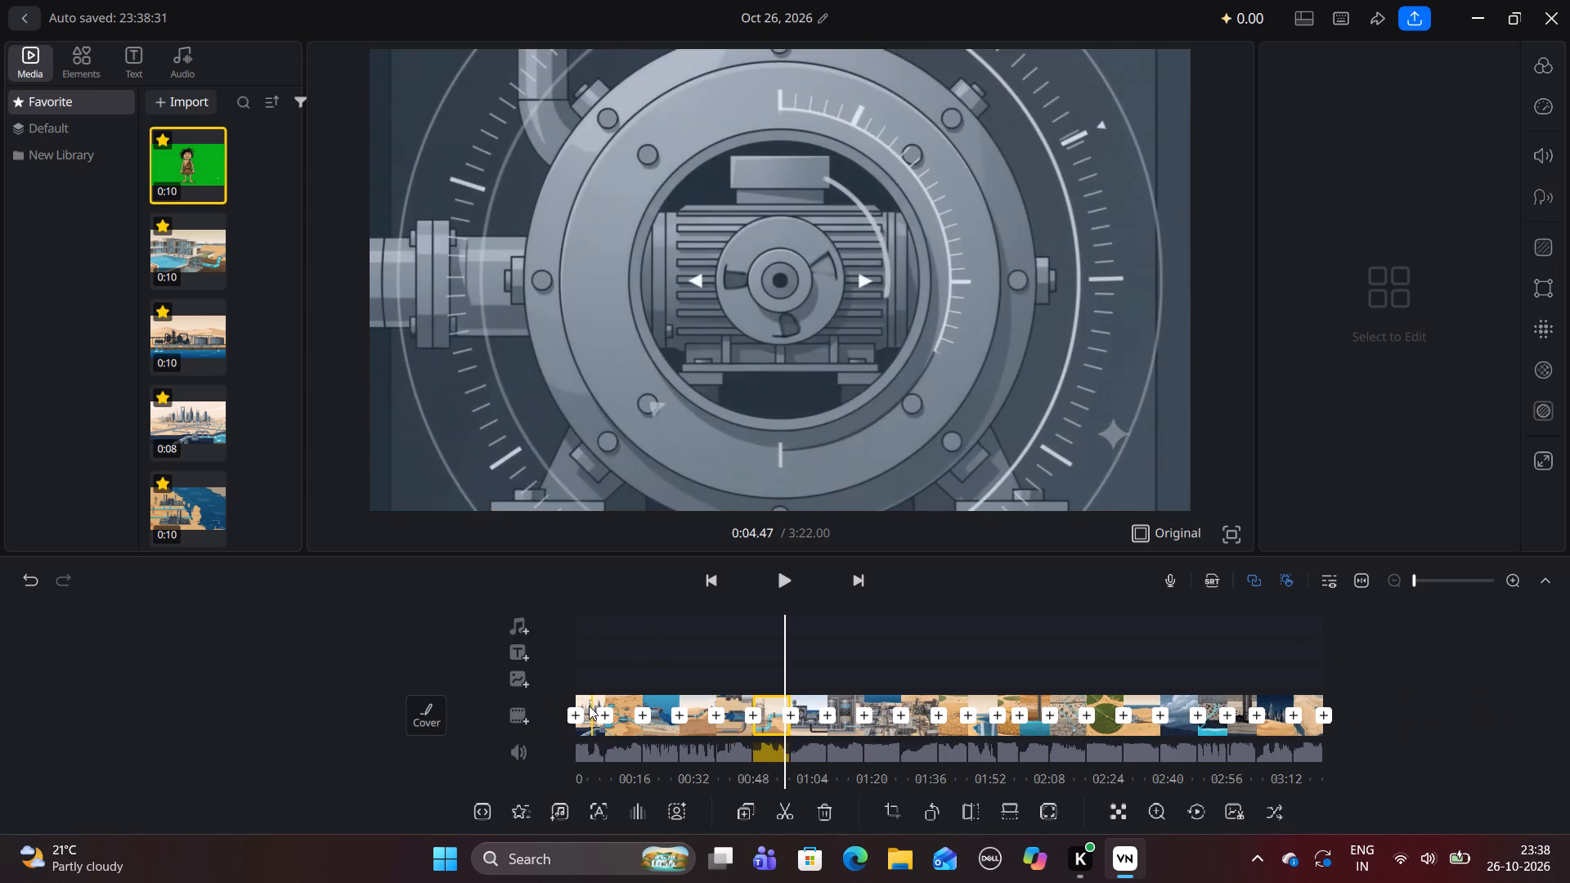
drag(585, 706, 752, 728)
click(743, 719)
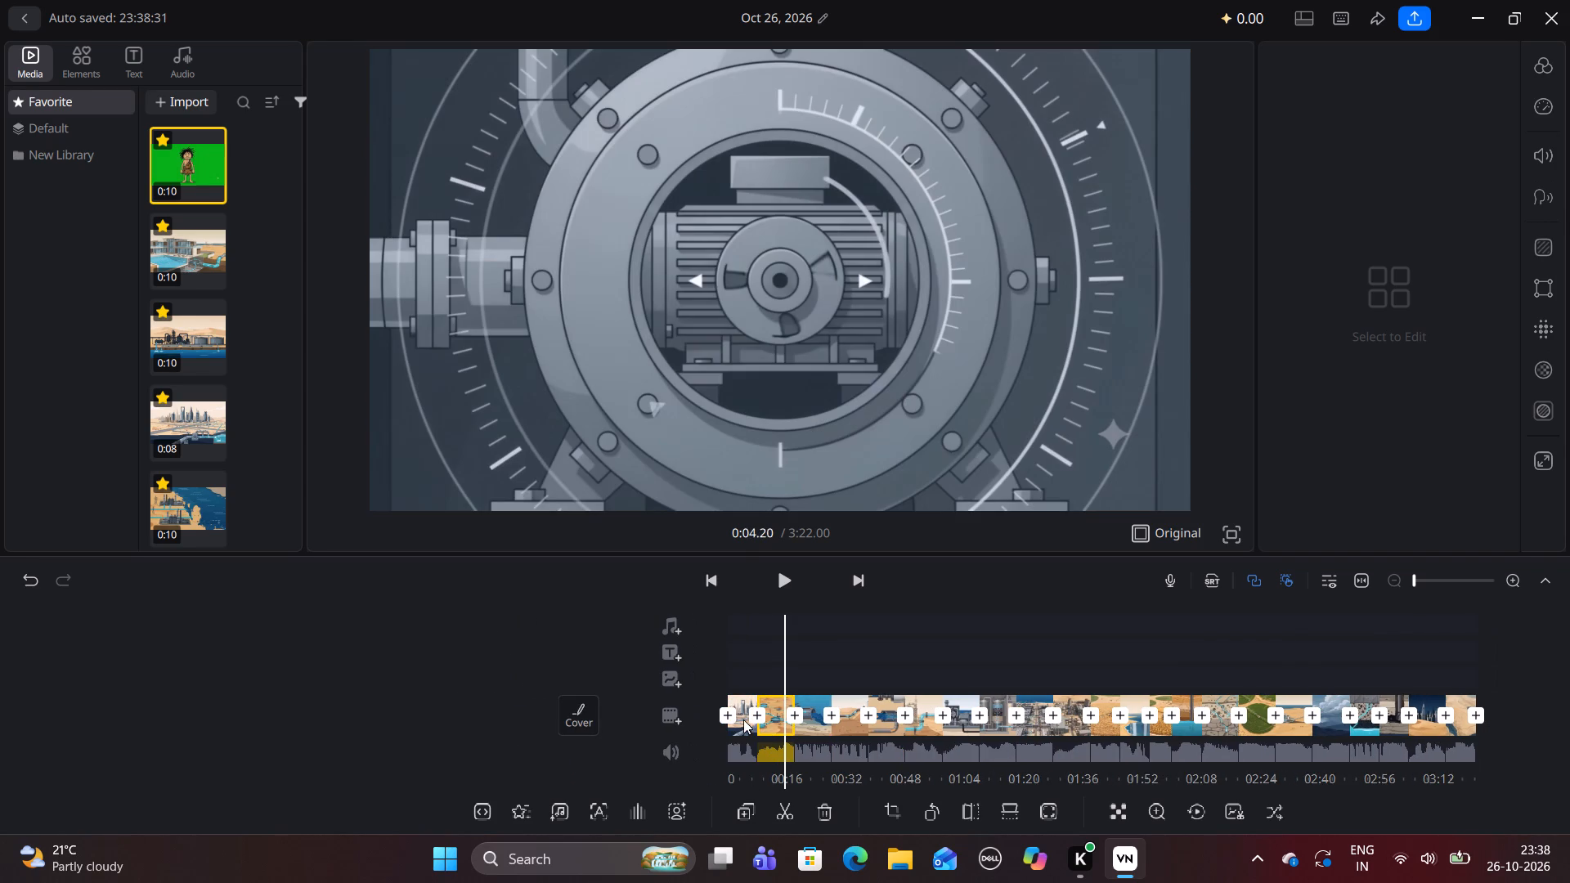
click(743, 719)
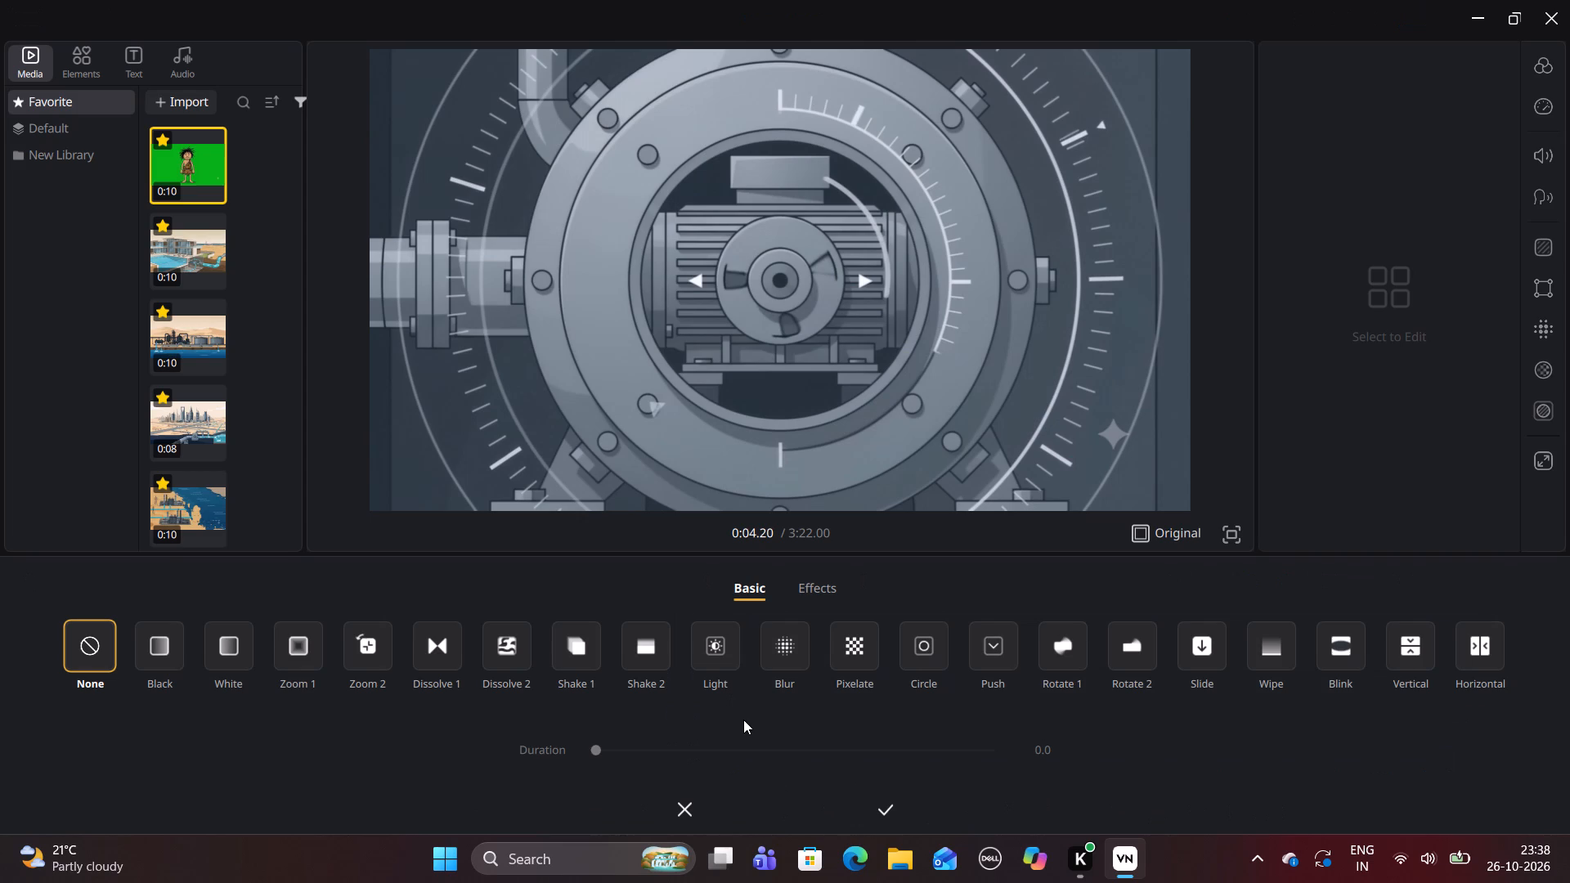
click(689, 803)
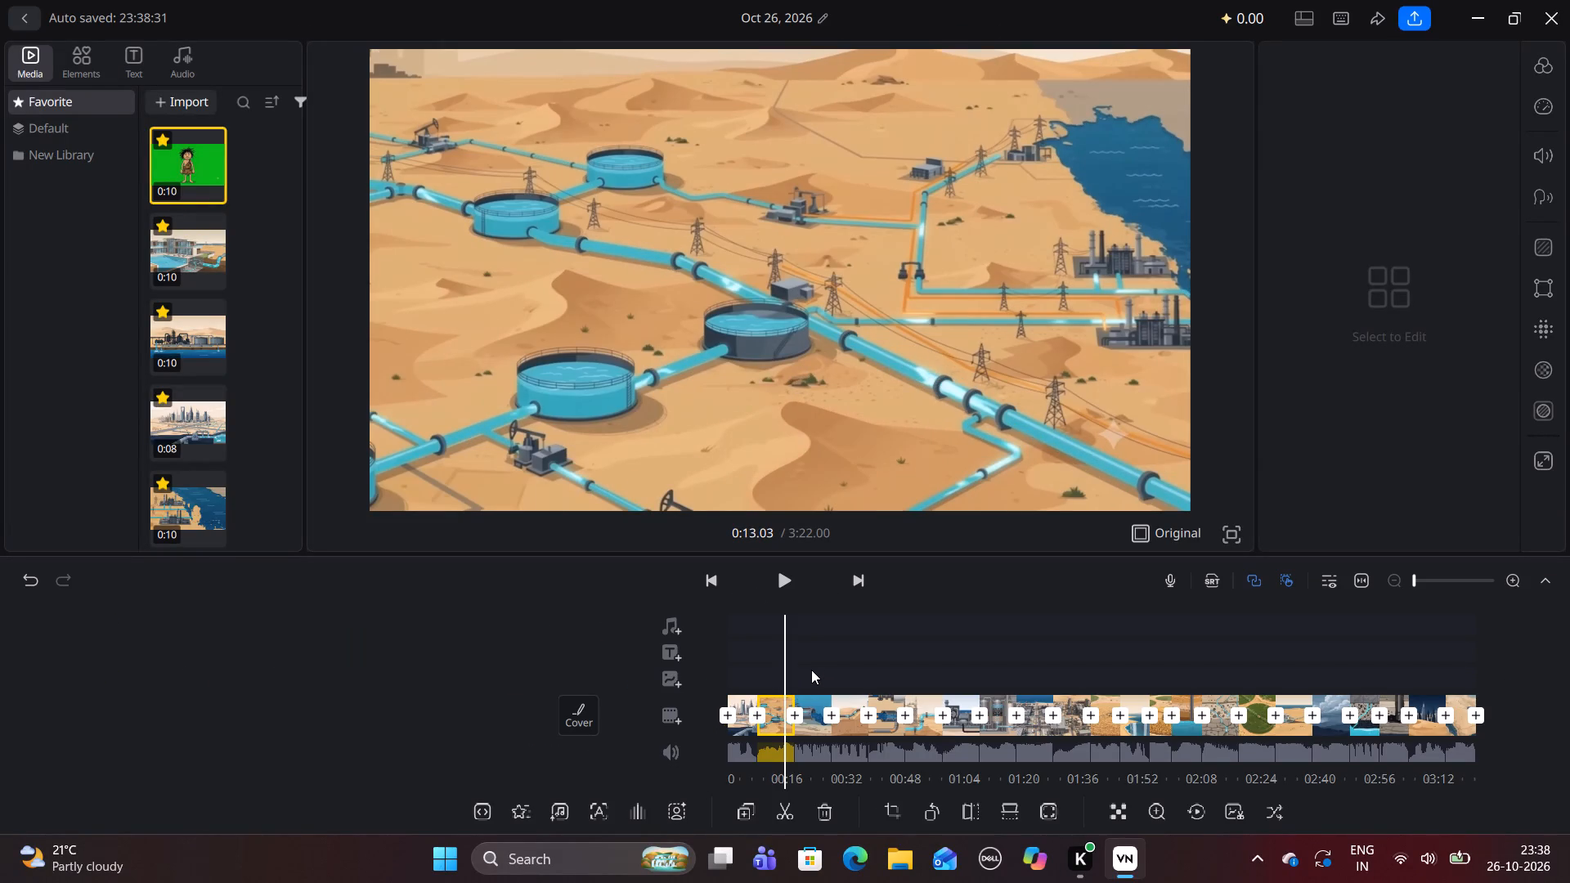
Move the 8-second city skyline clip from the start of the main track to near its end.
ctrl+scroll(811, 670, up, 2)
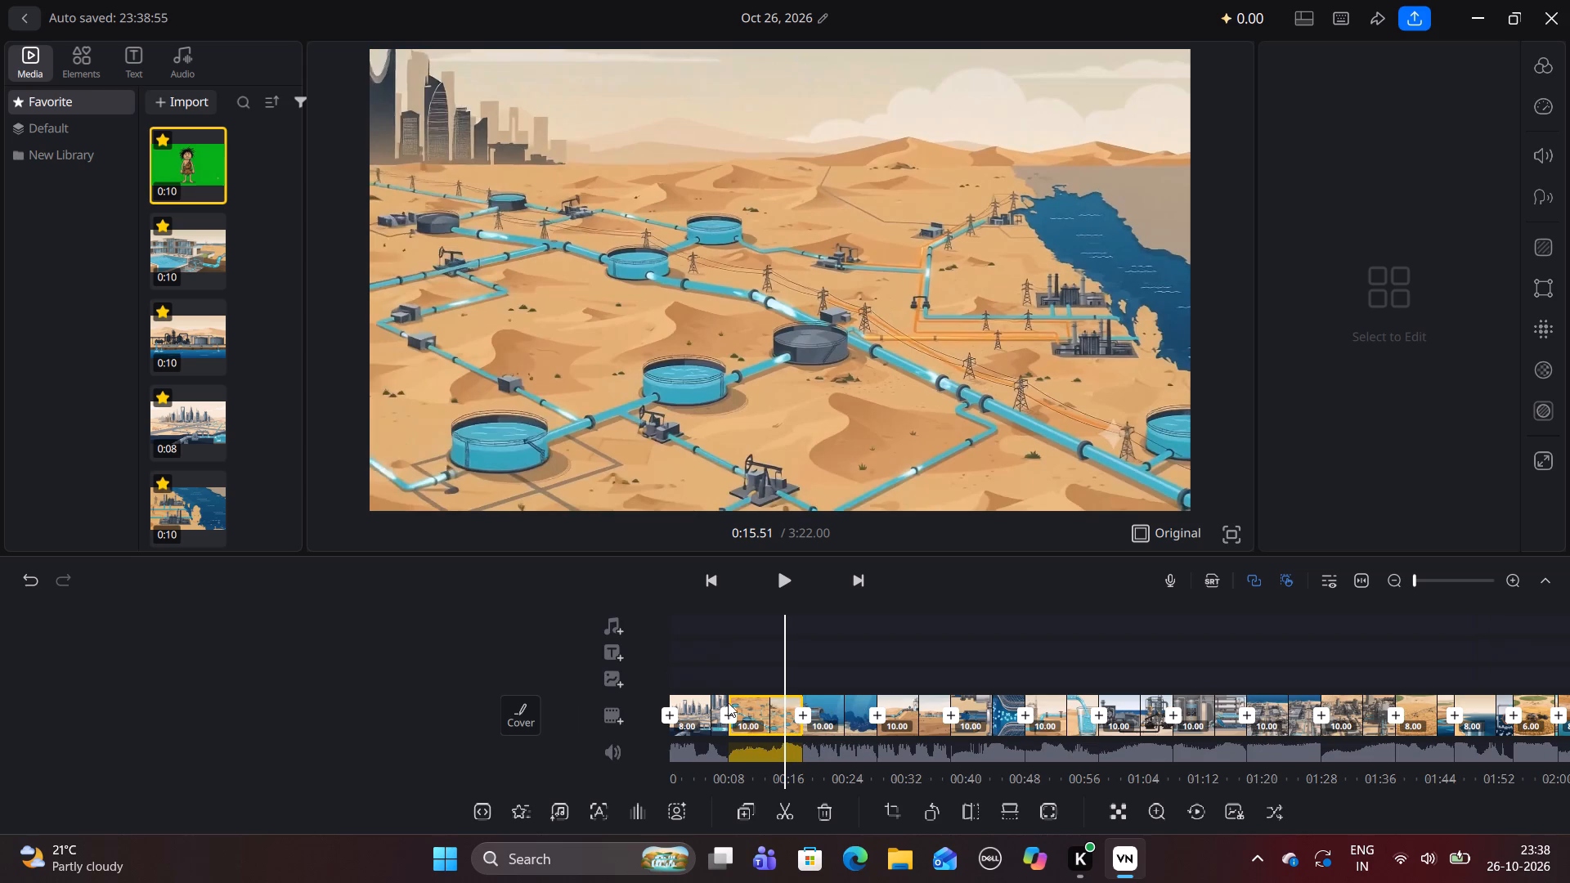
drag(698, 705, 1385, 688)
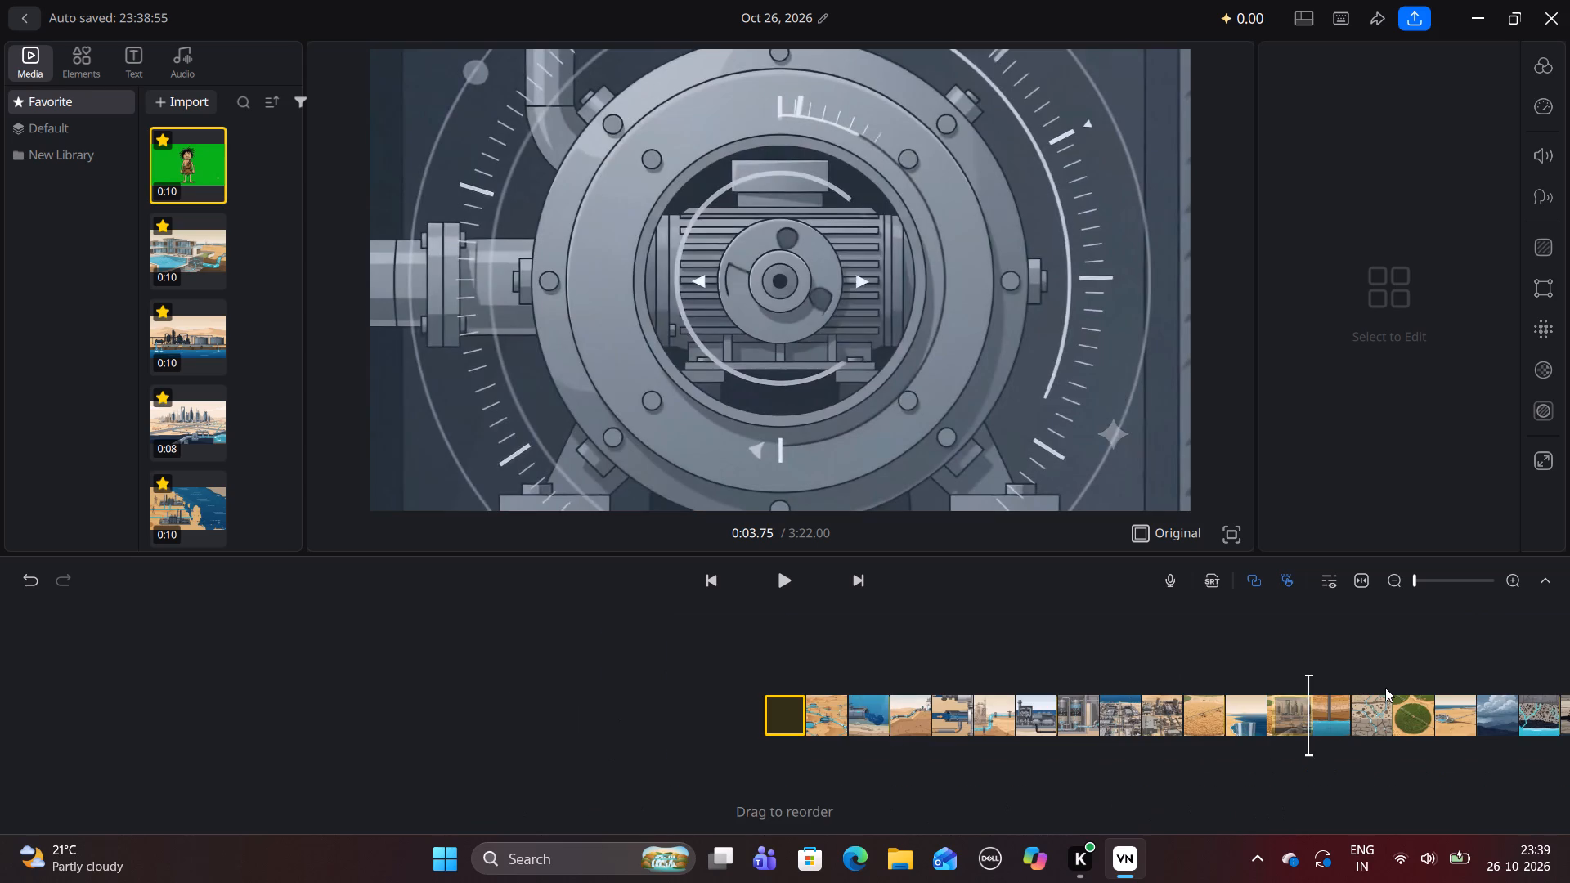
drag(1385, 688, 1569, 688)
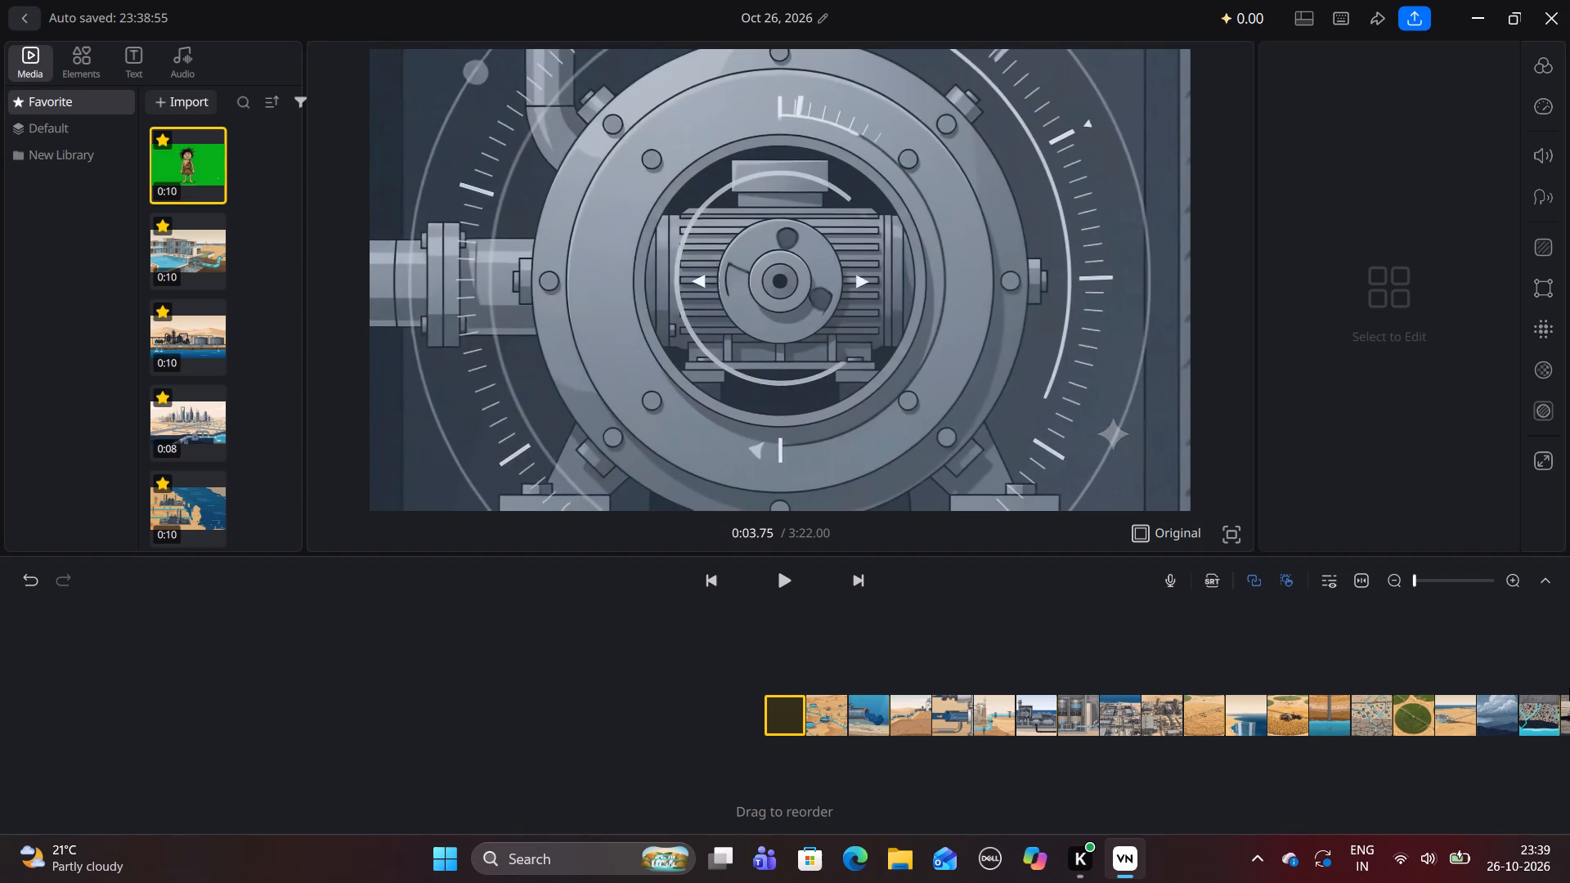
drag(1569, 688, 1569, 688)
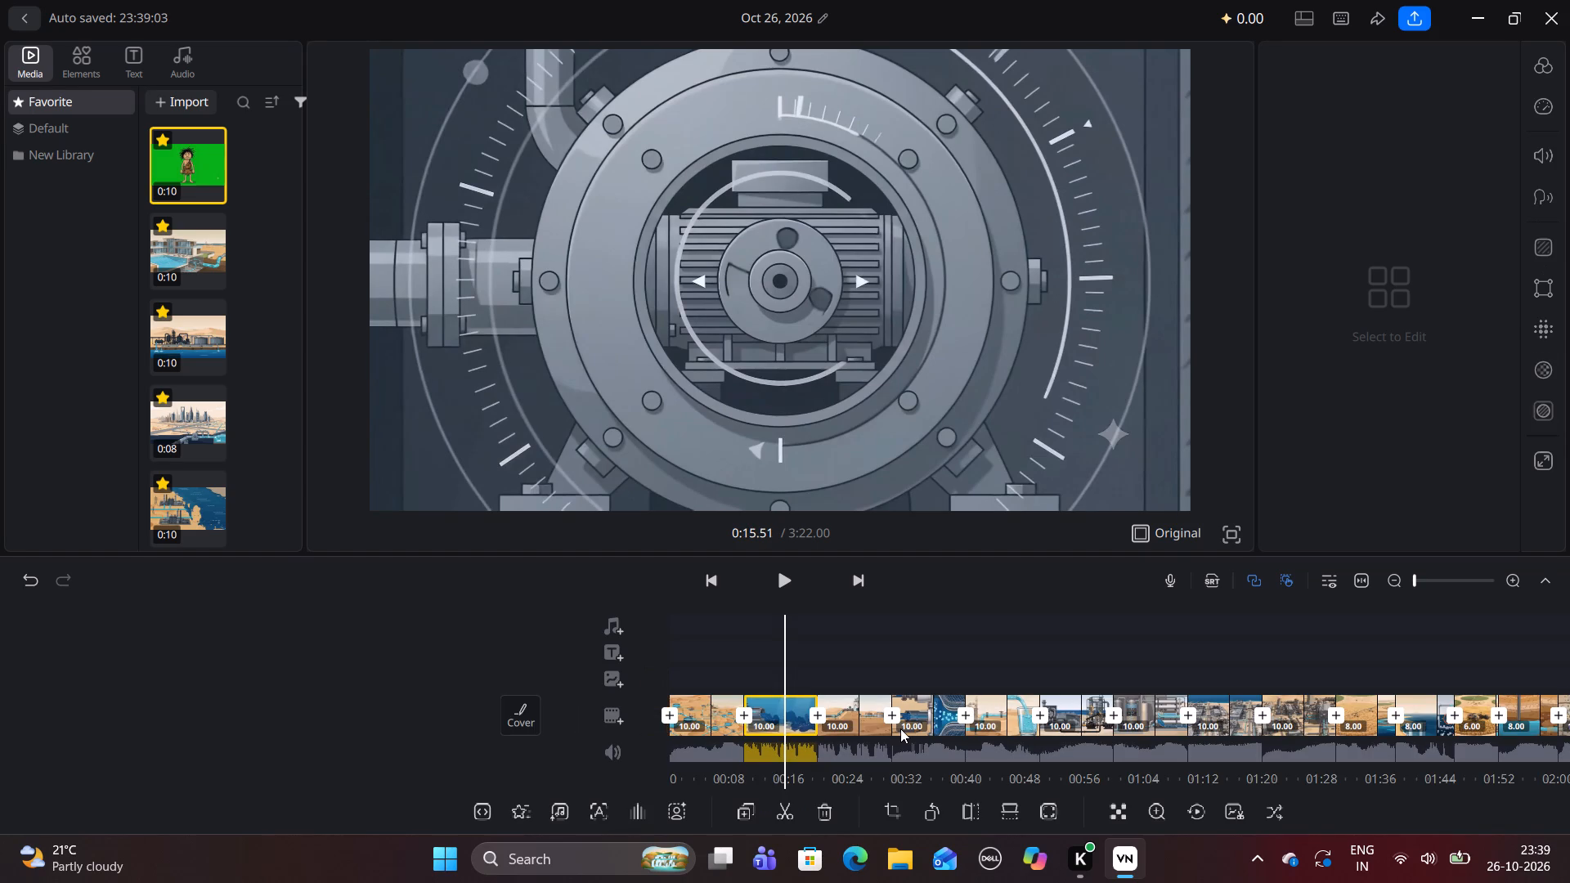
Move the desert pipeline network clip and the blue undersea clip, in that order, from the main track's start toward its end.
scroll(900, 728, left, 3)
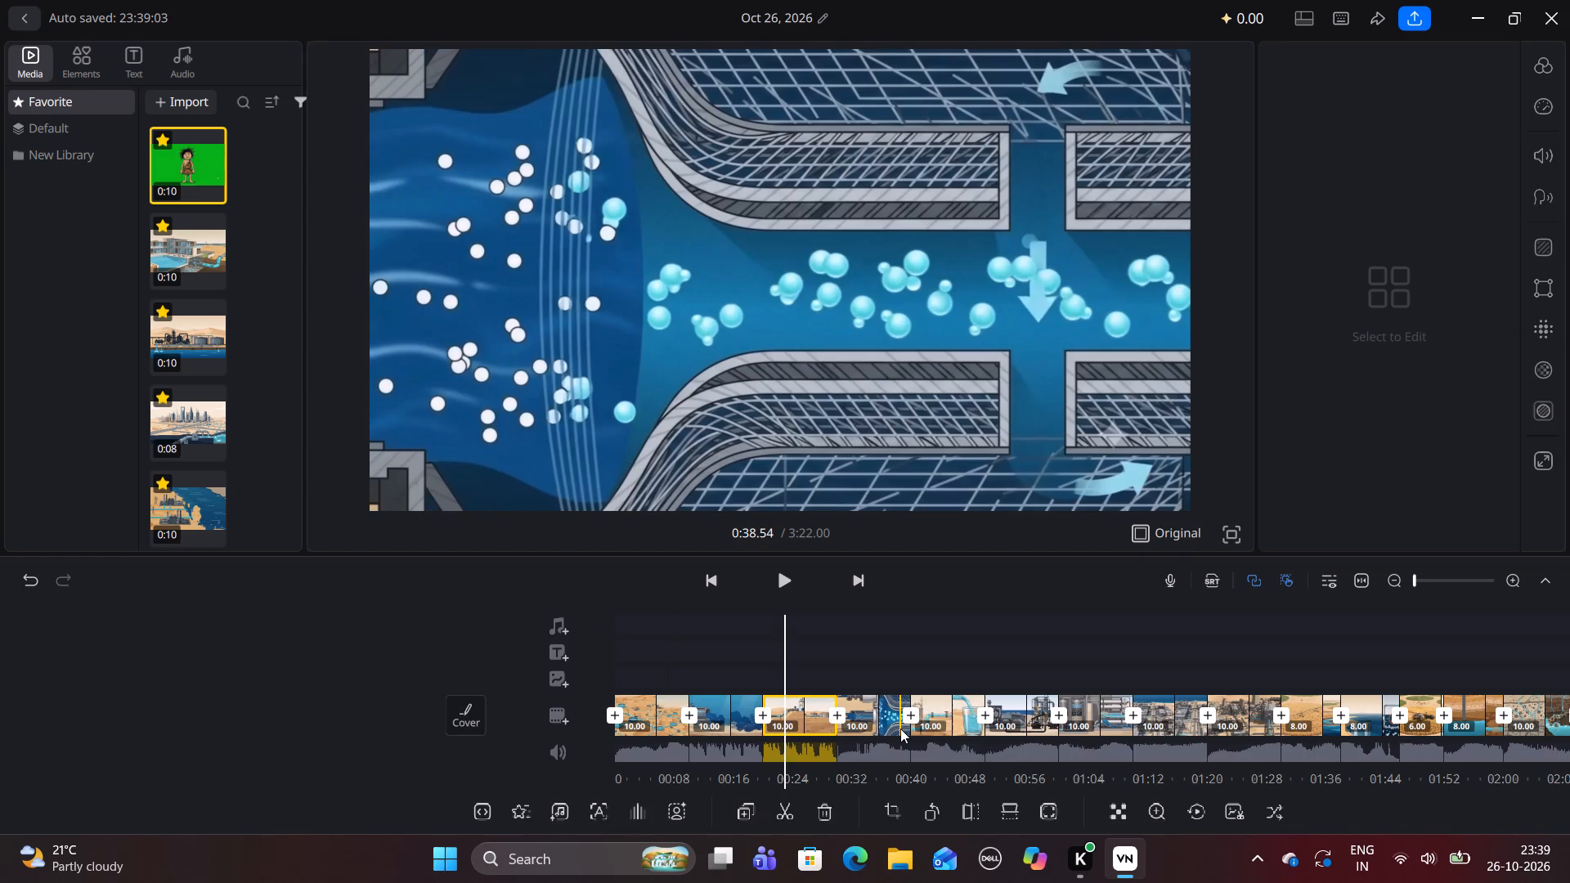
scroll(900, 728, left, 5)
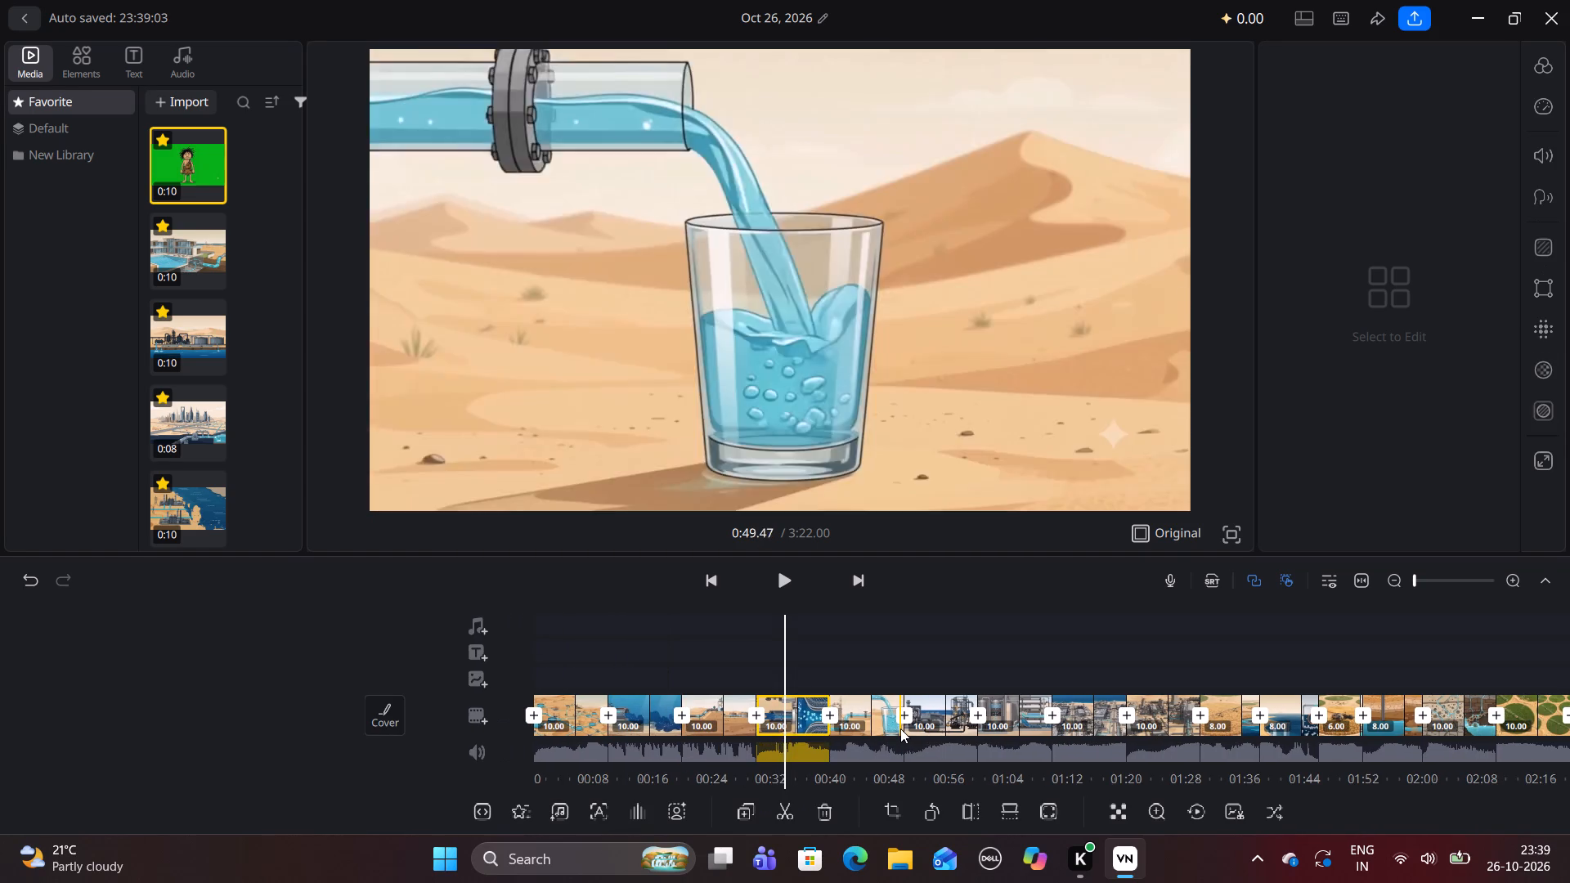
scroll(900, 728, left, 3)
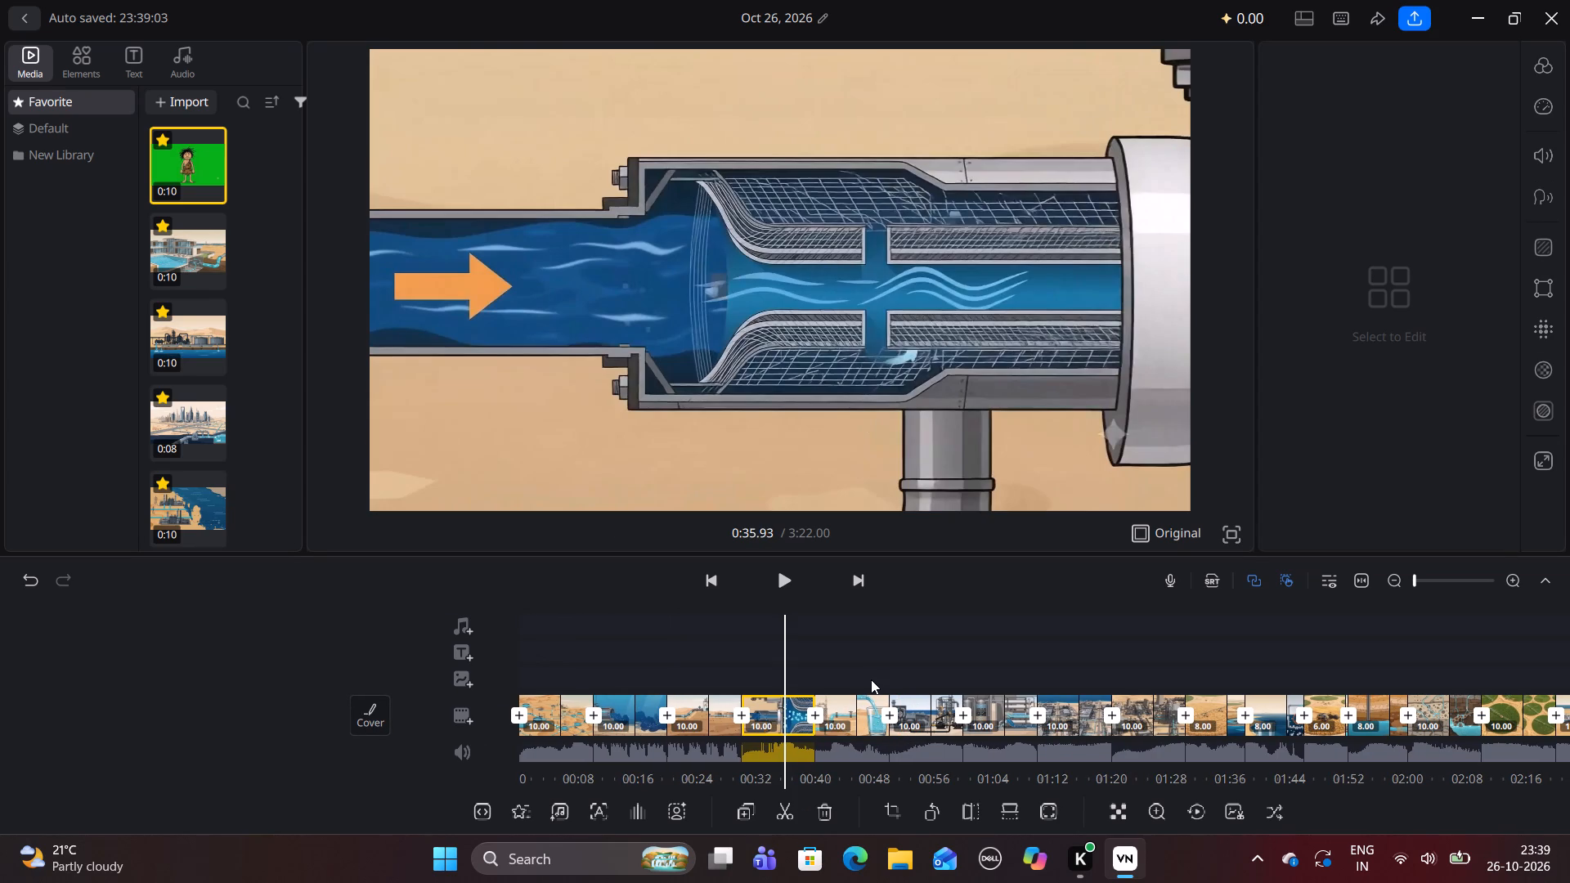
ctrl+scroll(871, 679, down, 2)
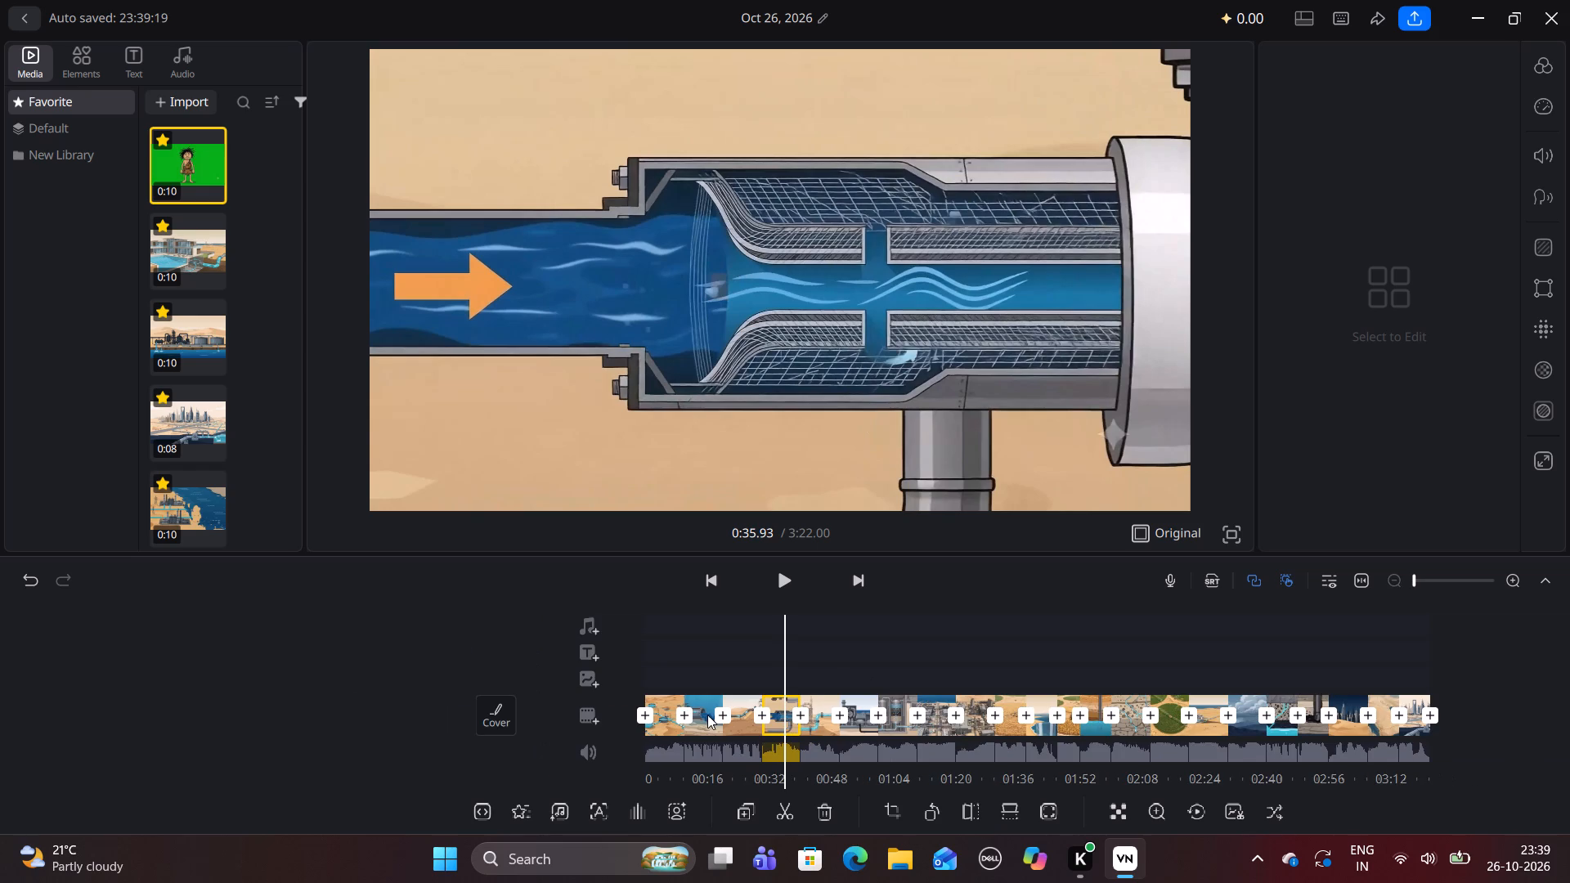
drag(663, 724, 673, 724)
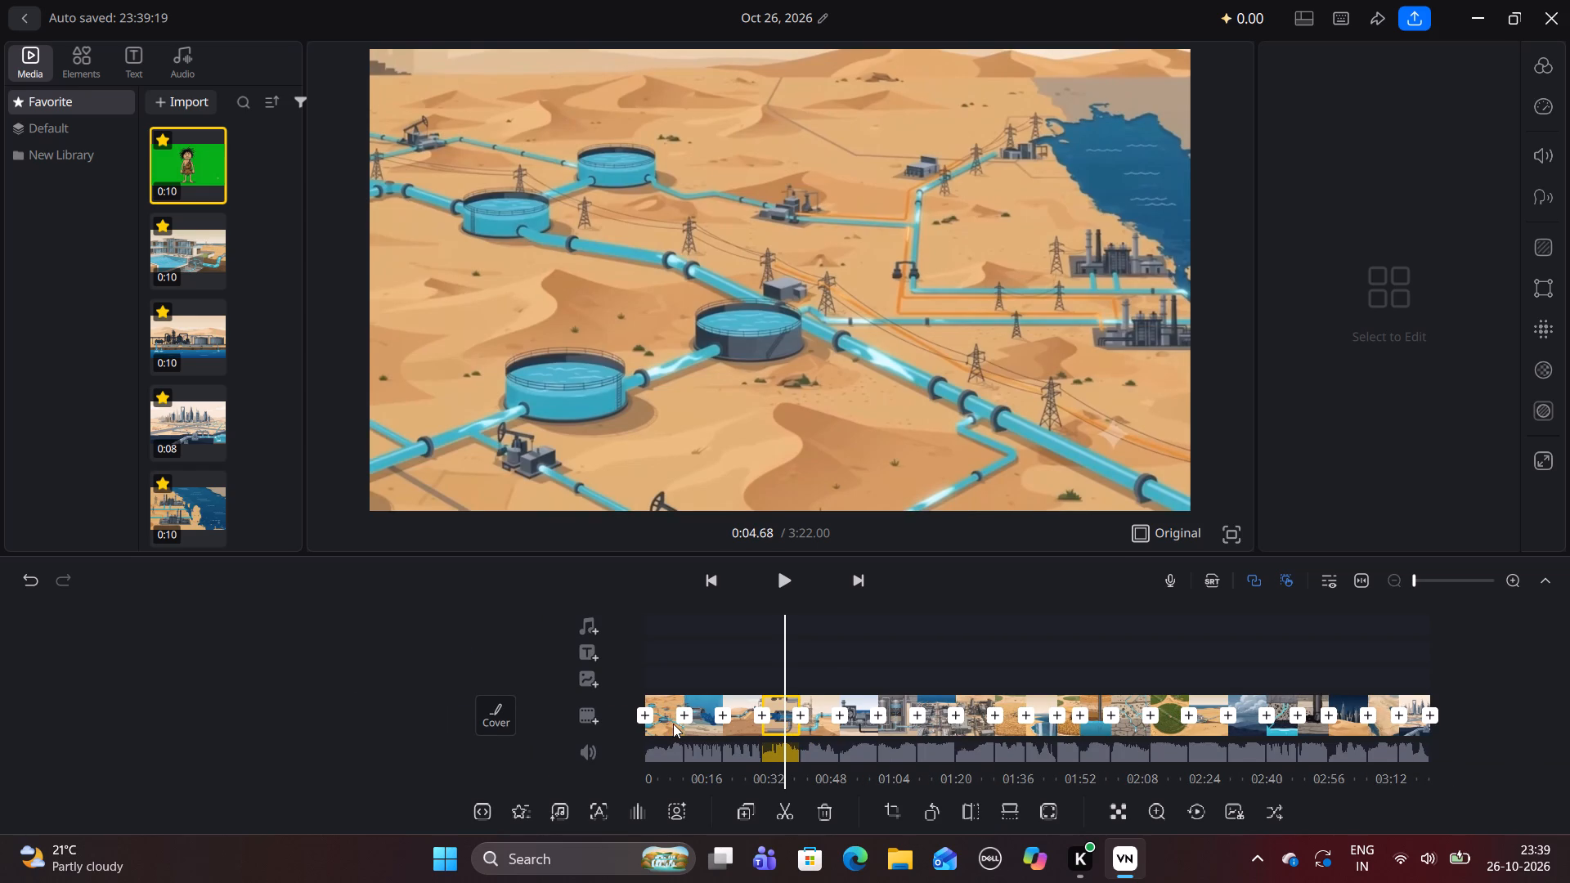
drag(659, 707, 677, 699)
drag(677, 699, 1317, 695)
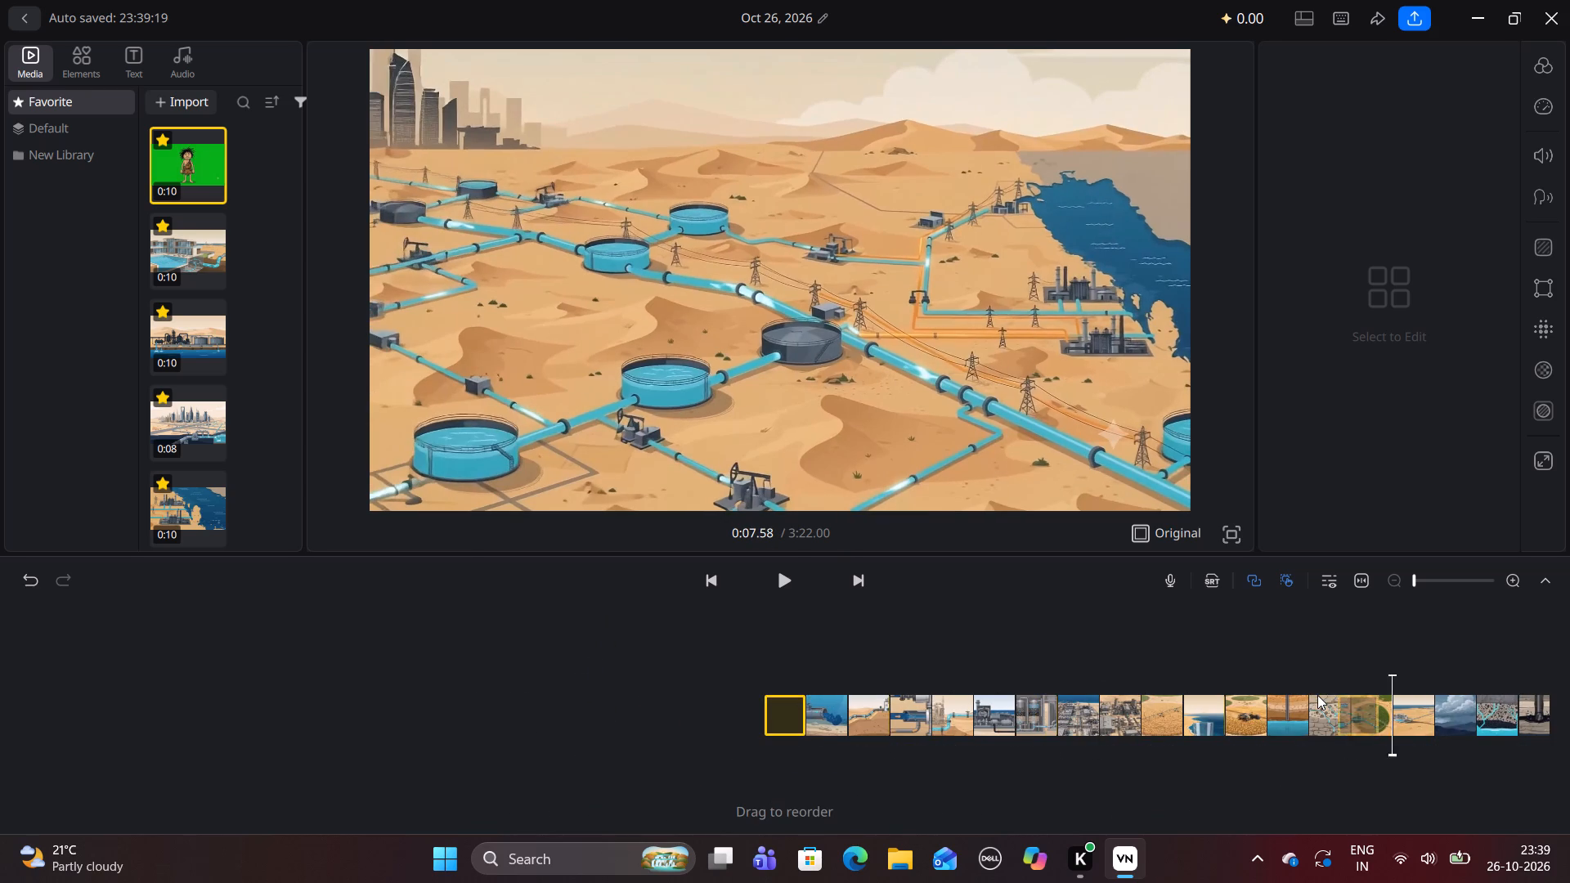
drag(1317, 695, 1491, 706)
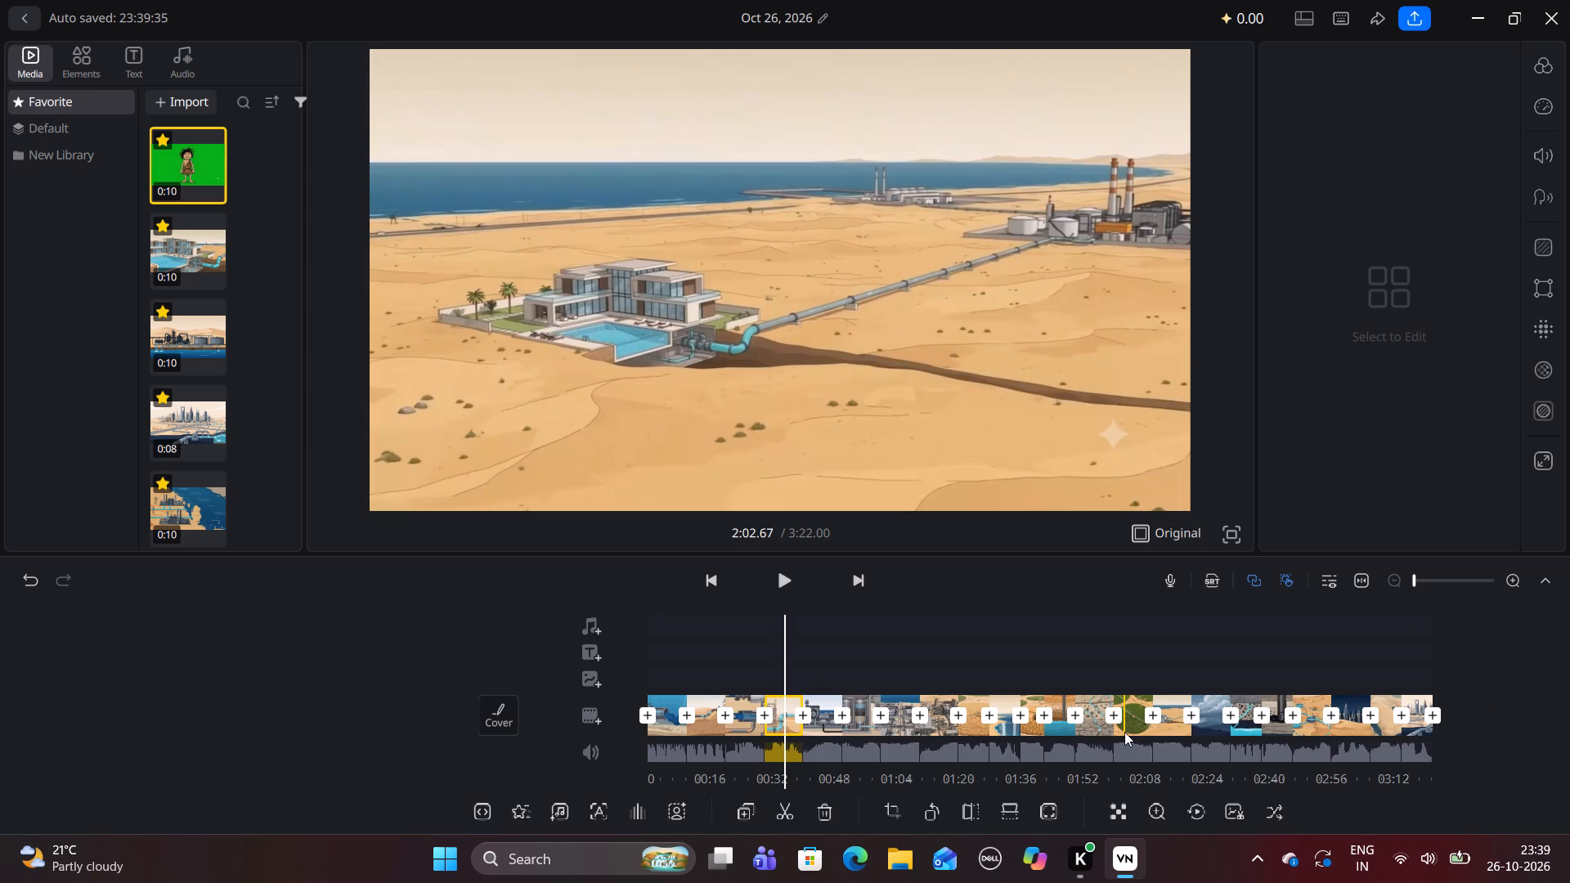
drag(662, 724, 1443, 732)
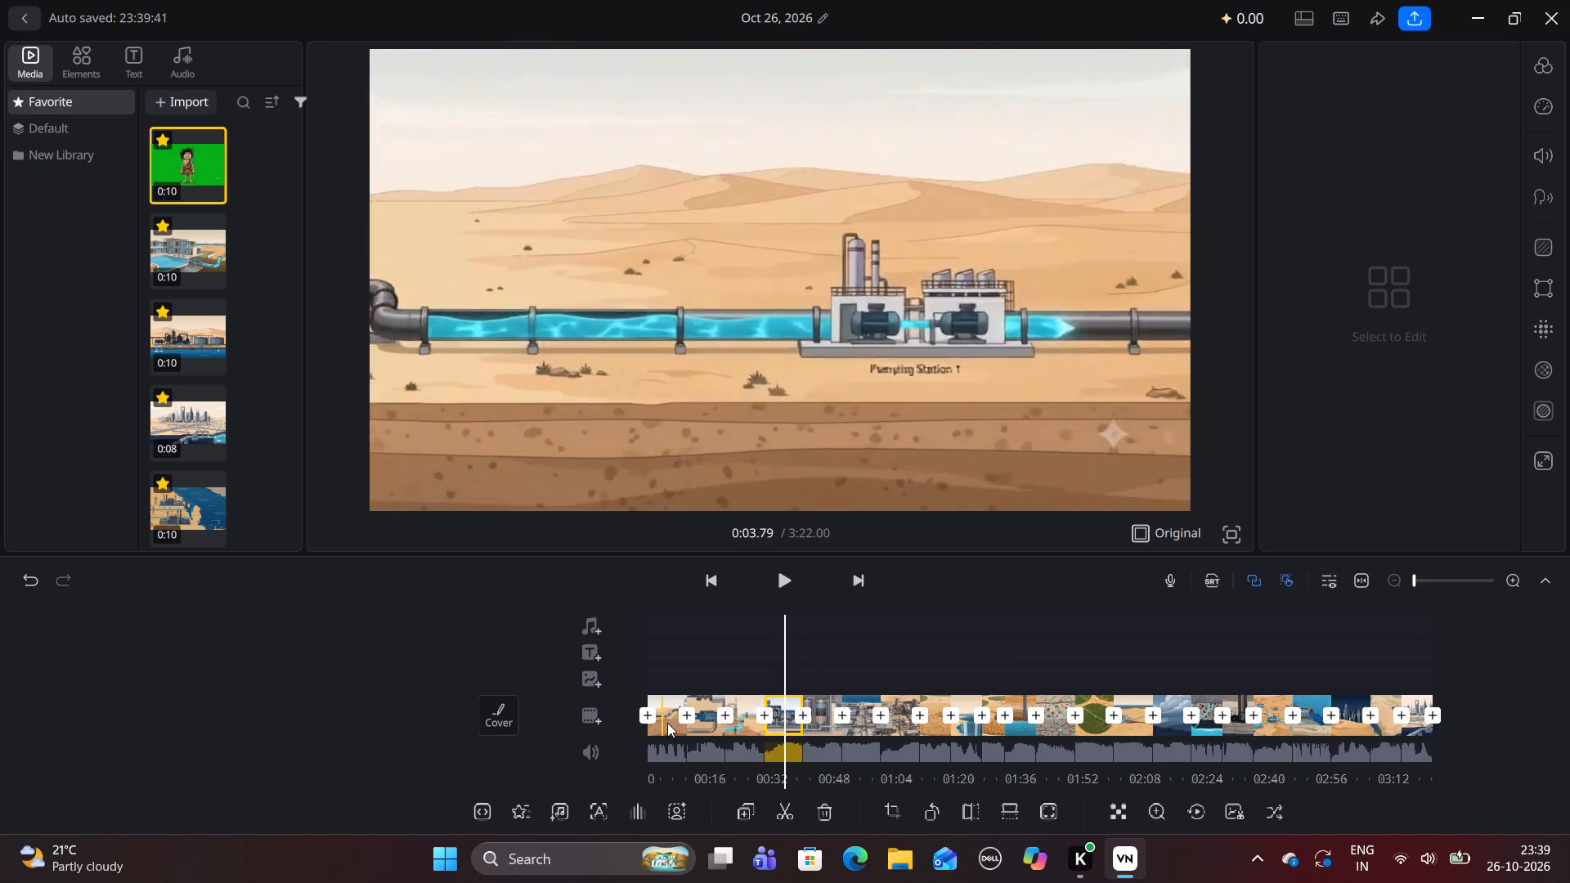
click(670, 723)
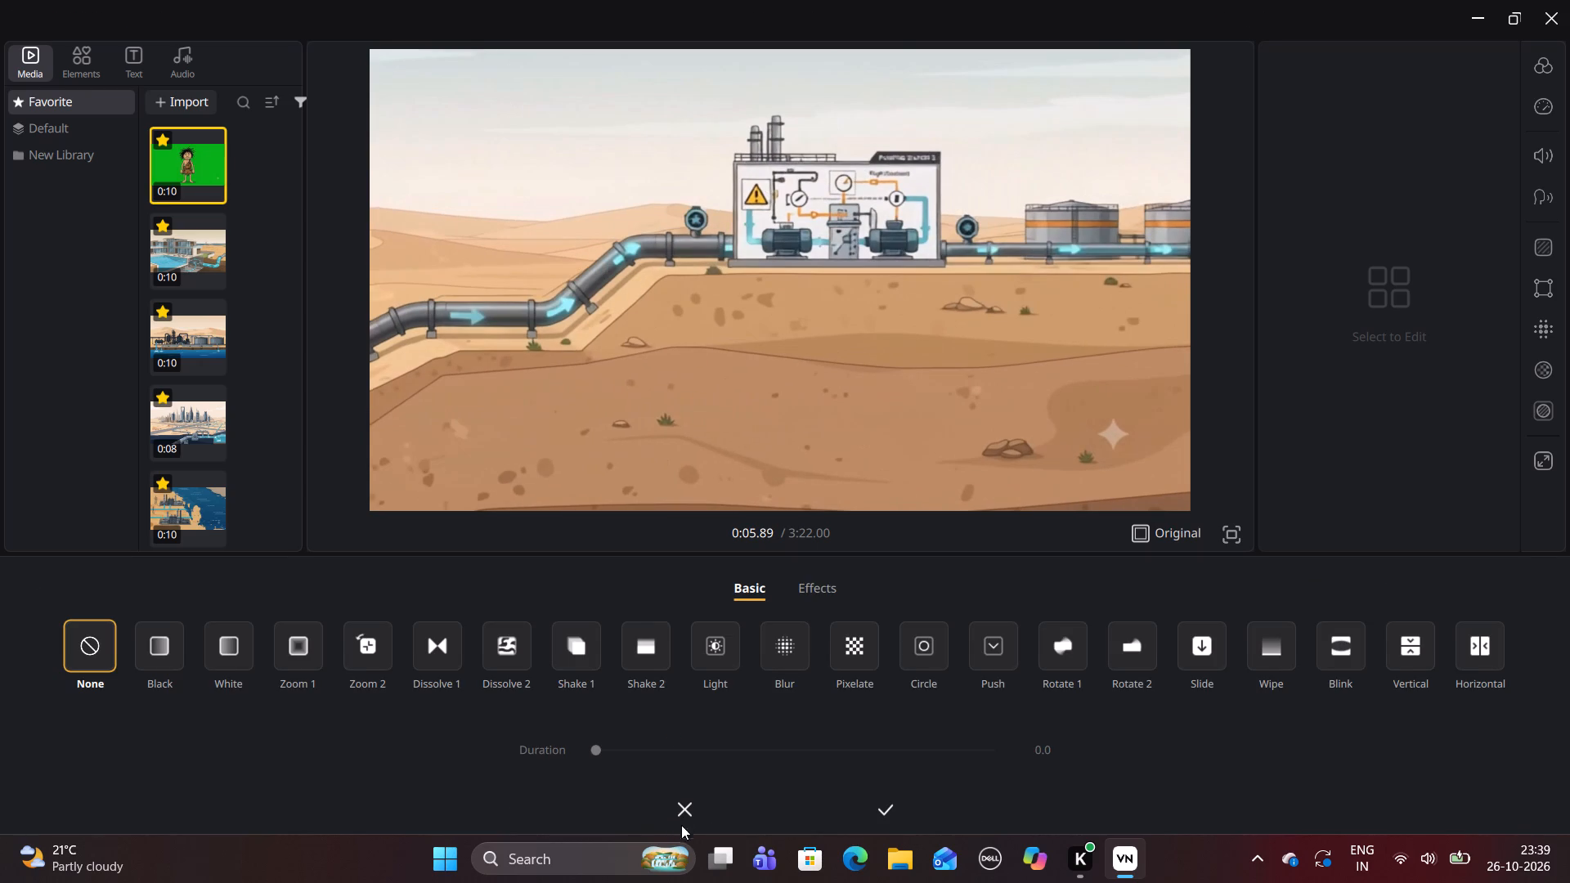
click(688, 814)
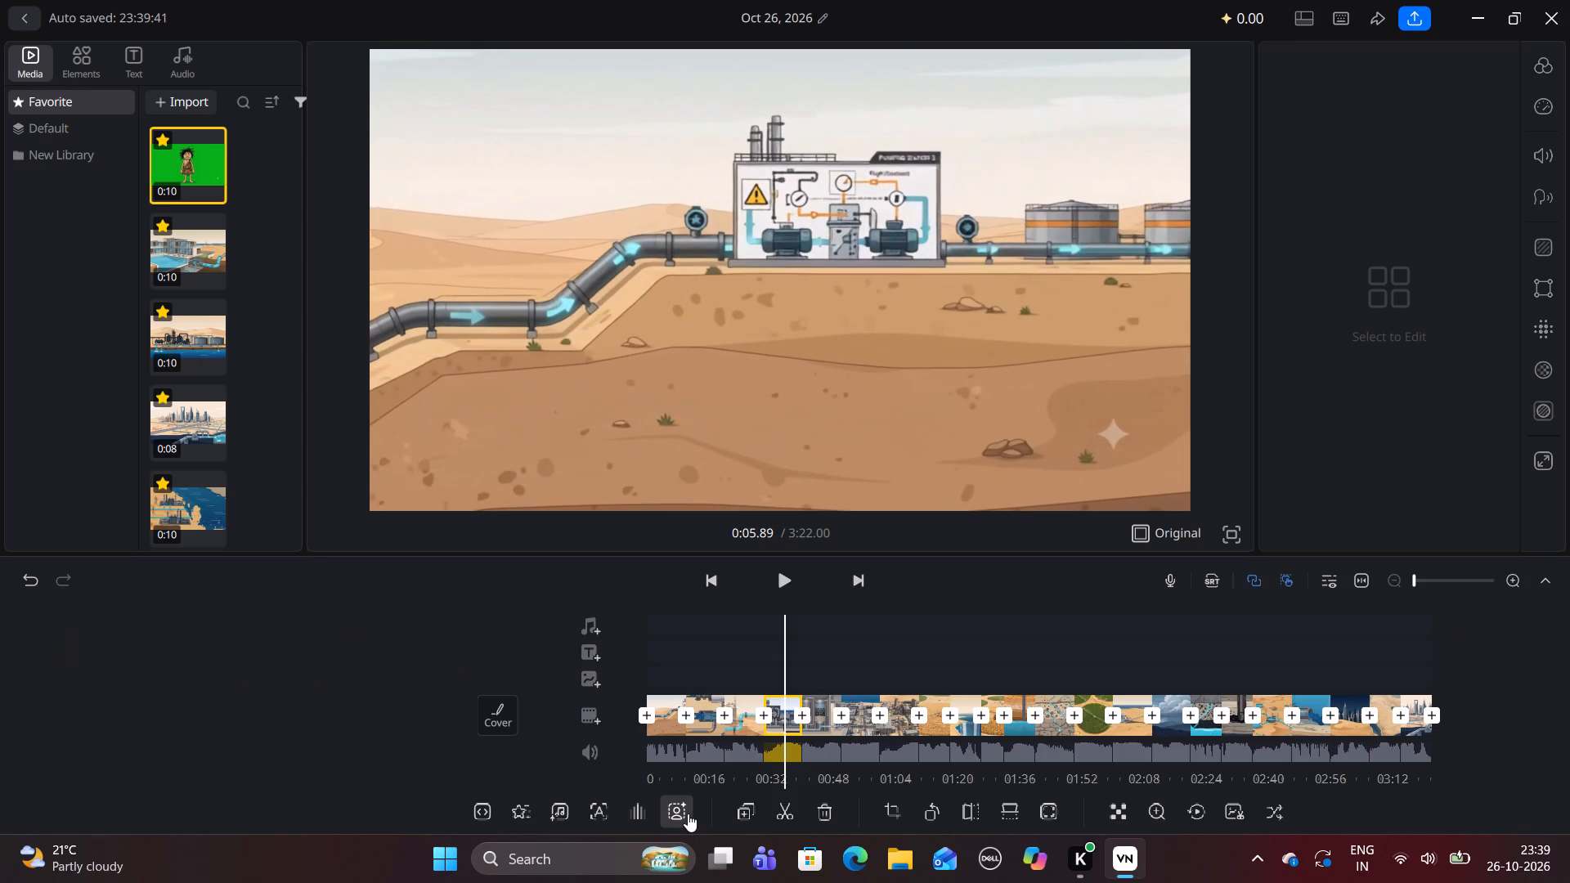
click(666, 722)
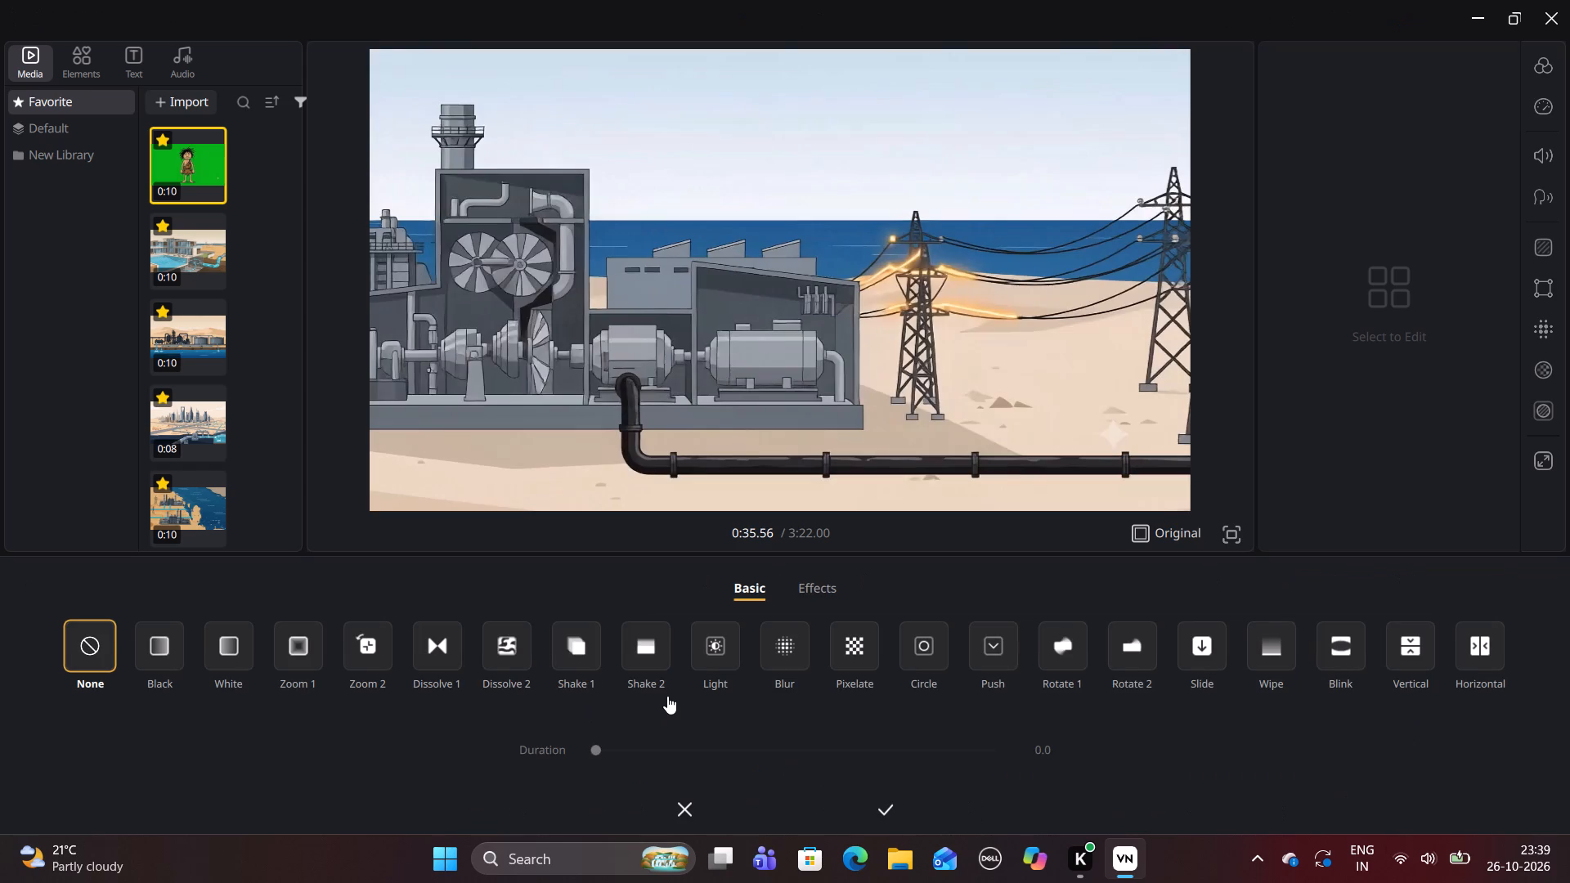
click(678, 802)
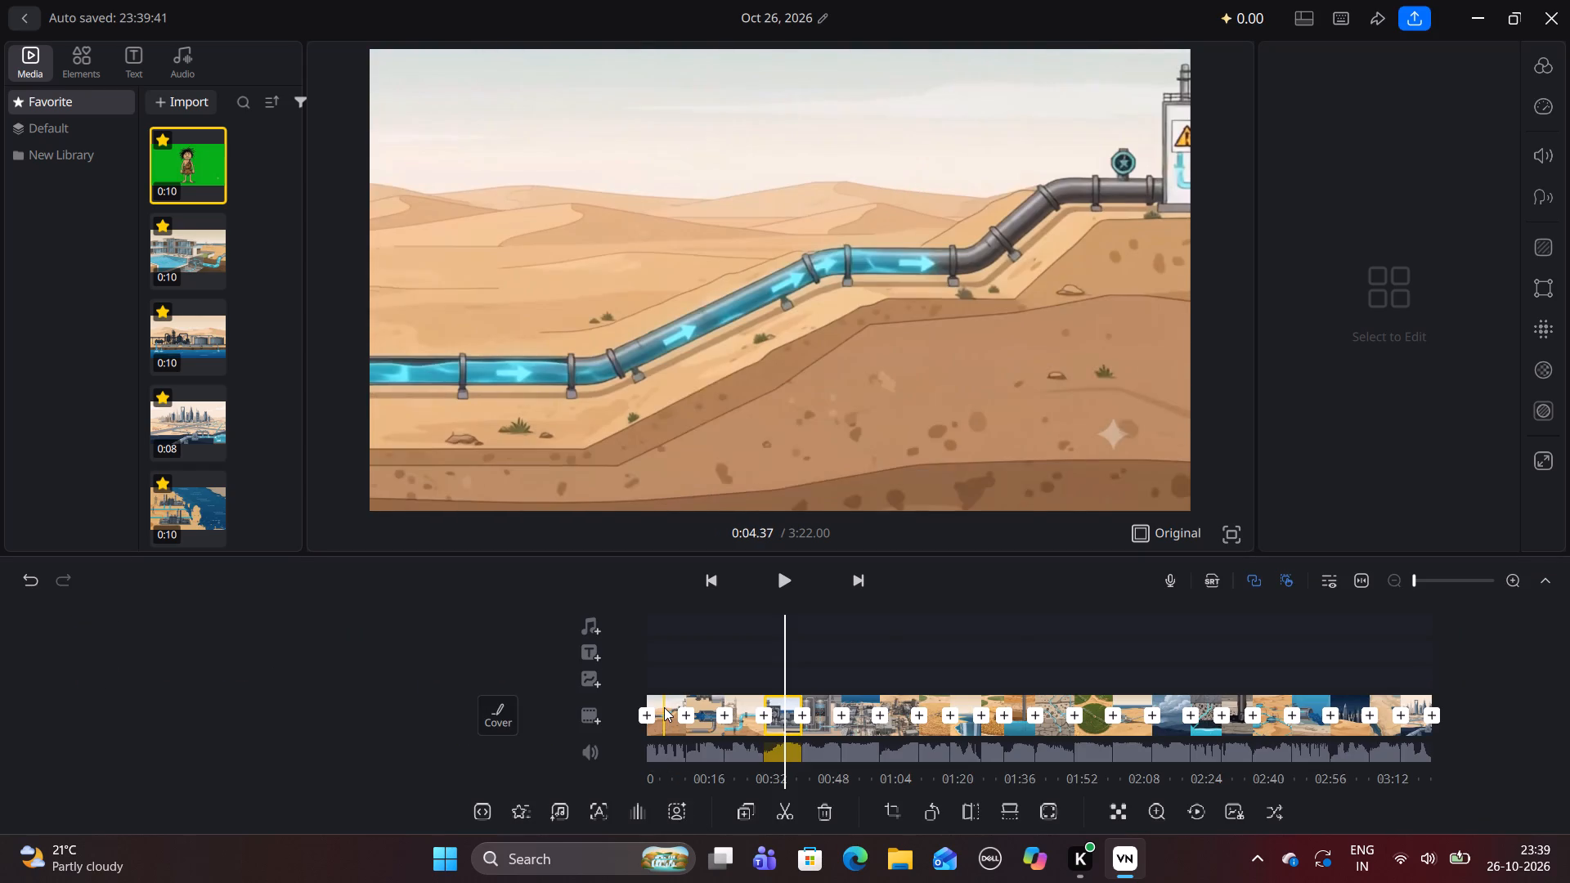
Move the pumping station clip from the start of the main track to just after the blue undersea clip.
drag(664, 707, 751, 687)
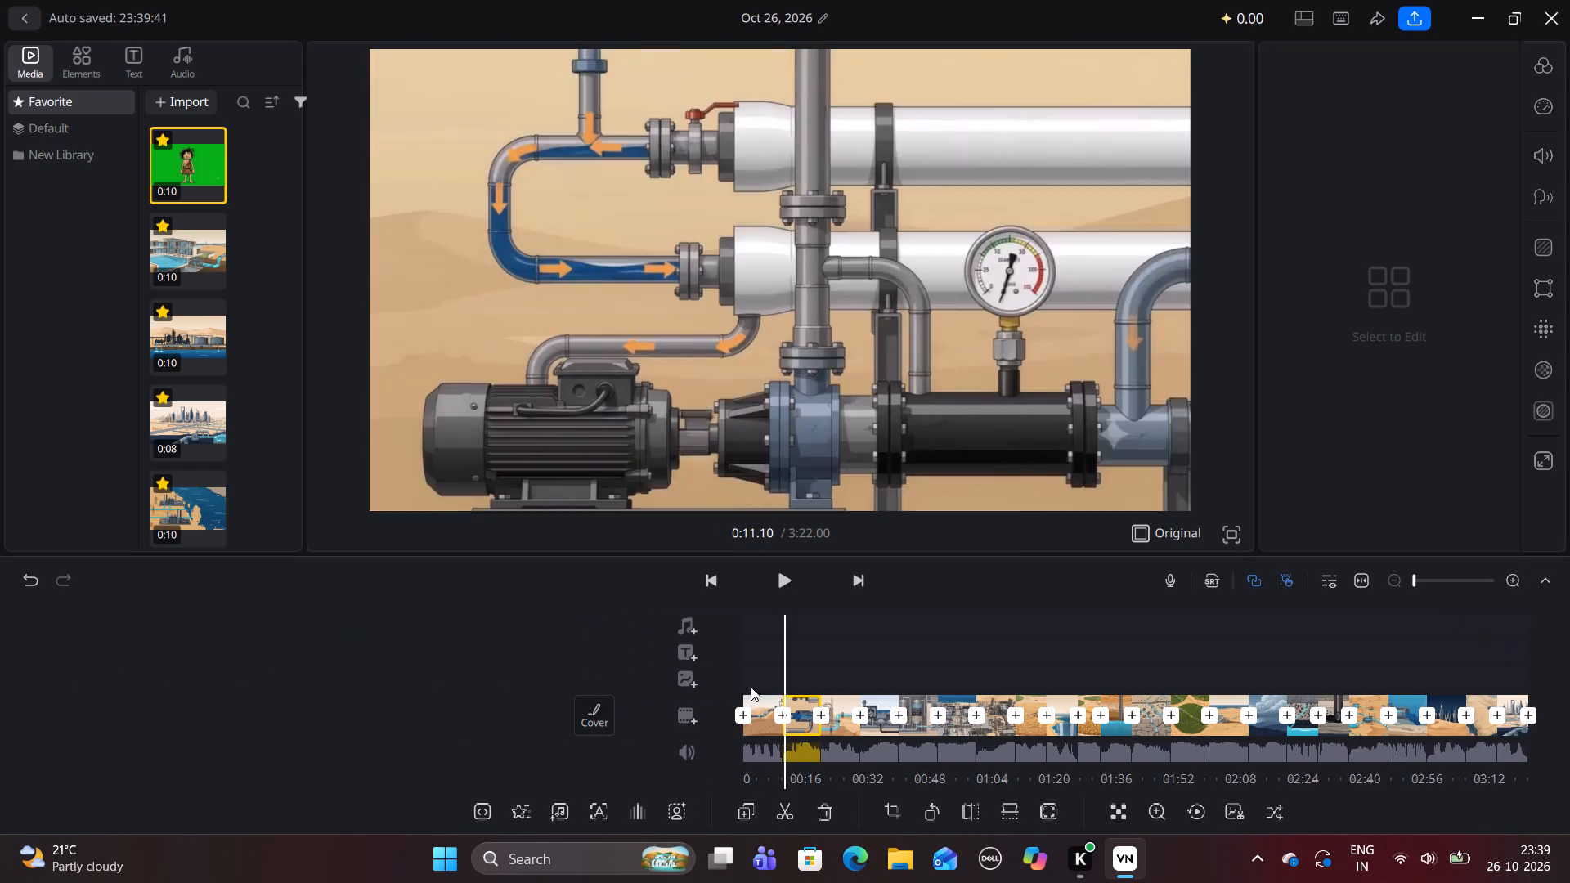
drag(751, 687, 748, 688)
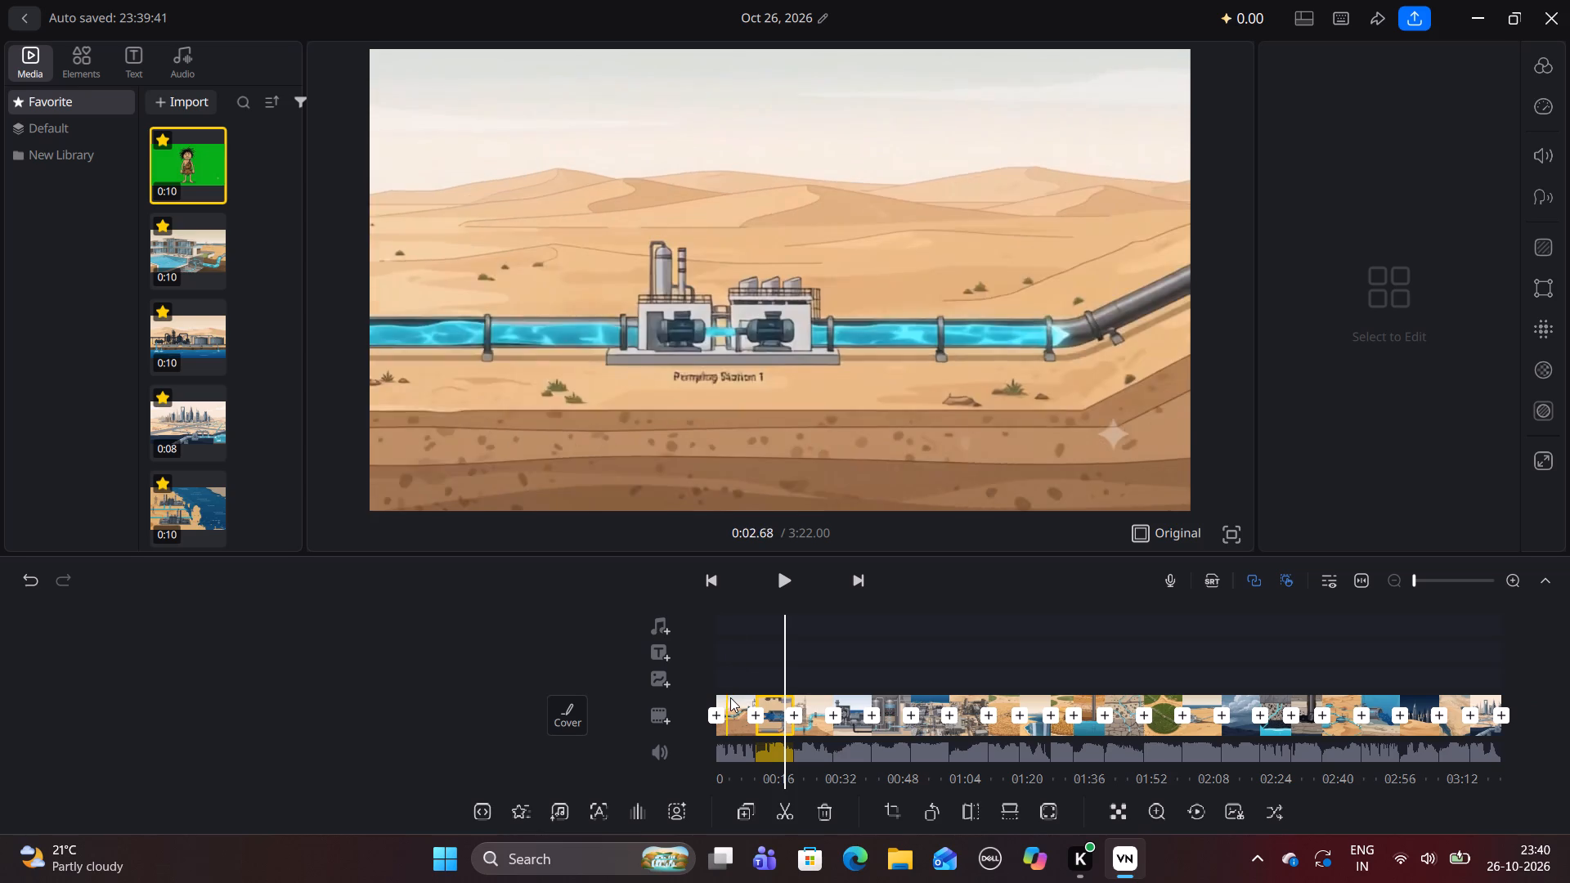
drag(730, 697, 1124, 719)
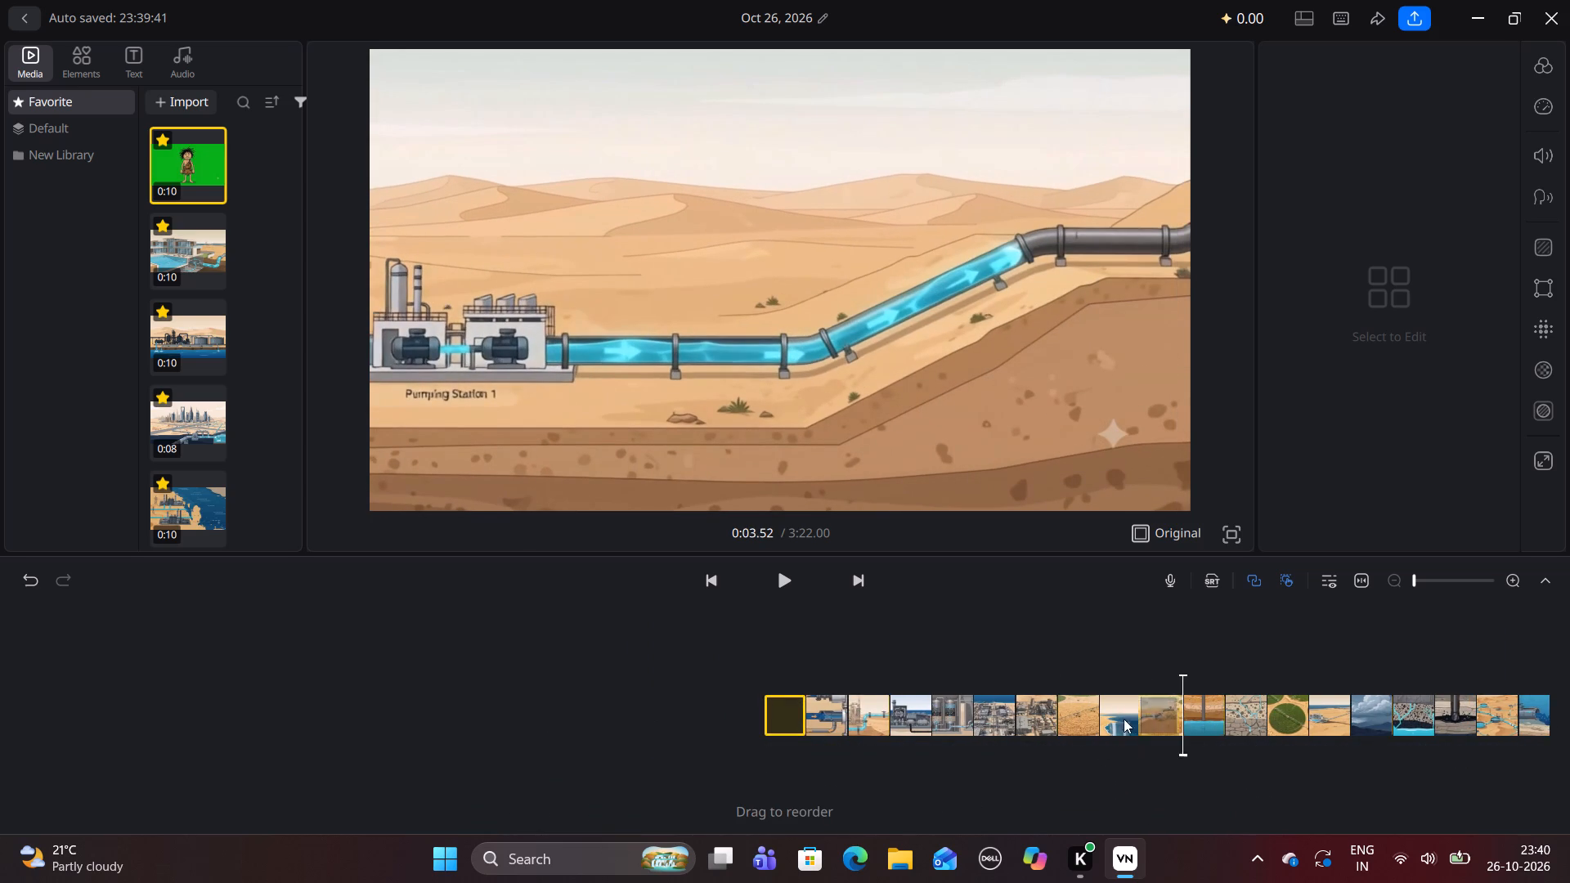
drag(1124, 719, 1569, 738)
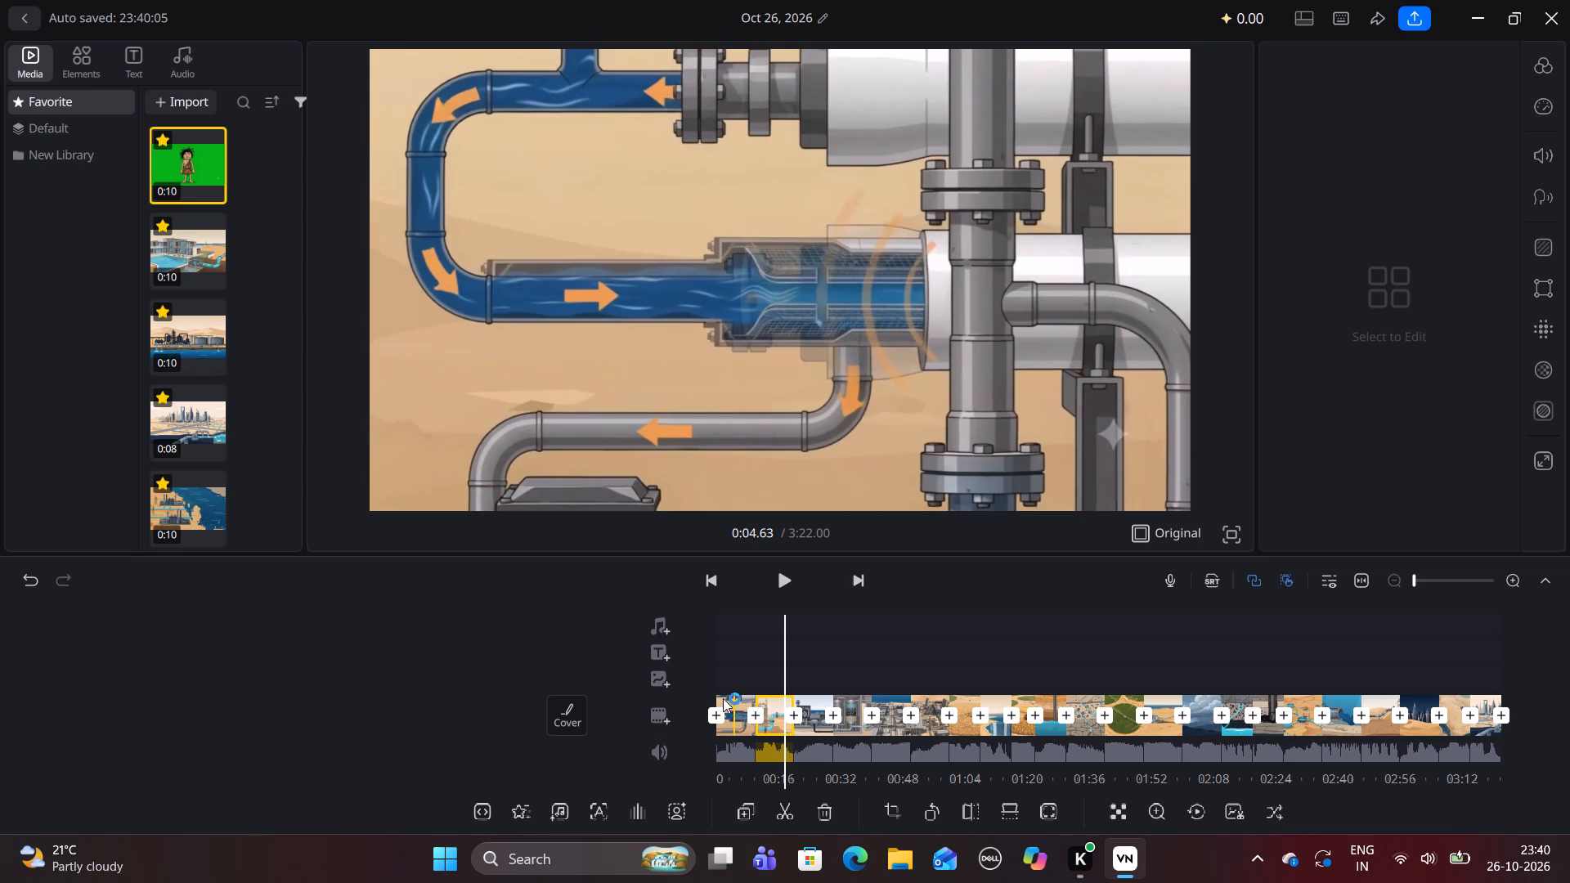
Move the pressure-pump membrane clip and the water glass clip from the main track's start to just after the pumping station clip.
drag(730, 704, 1487, 684)
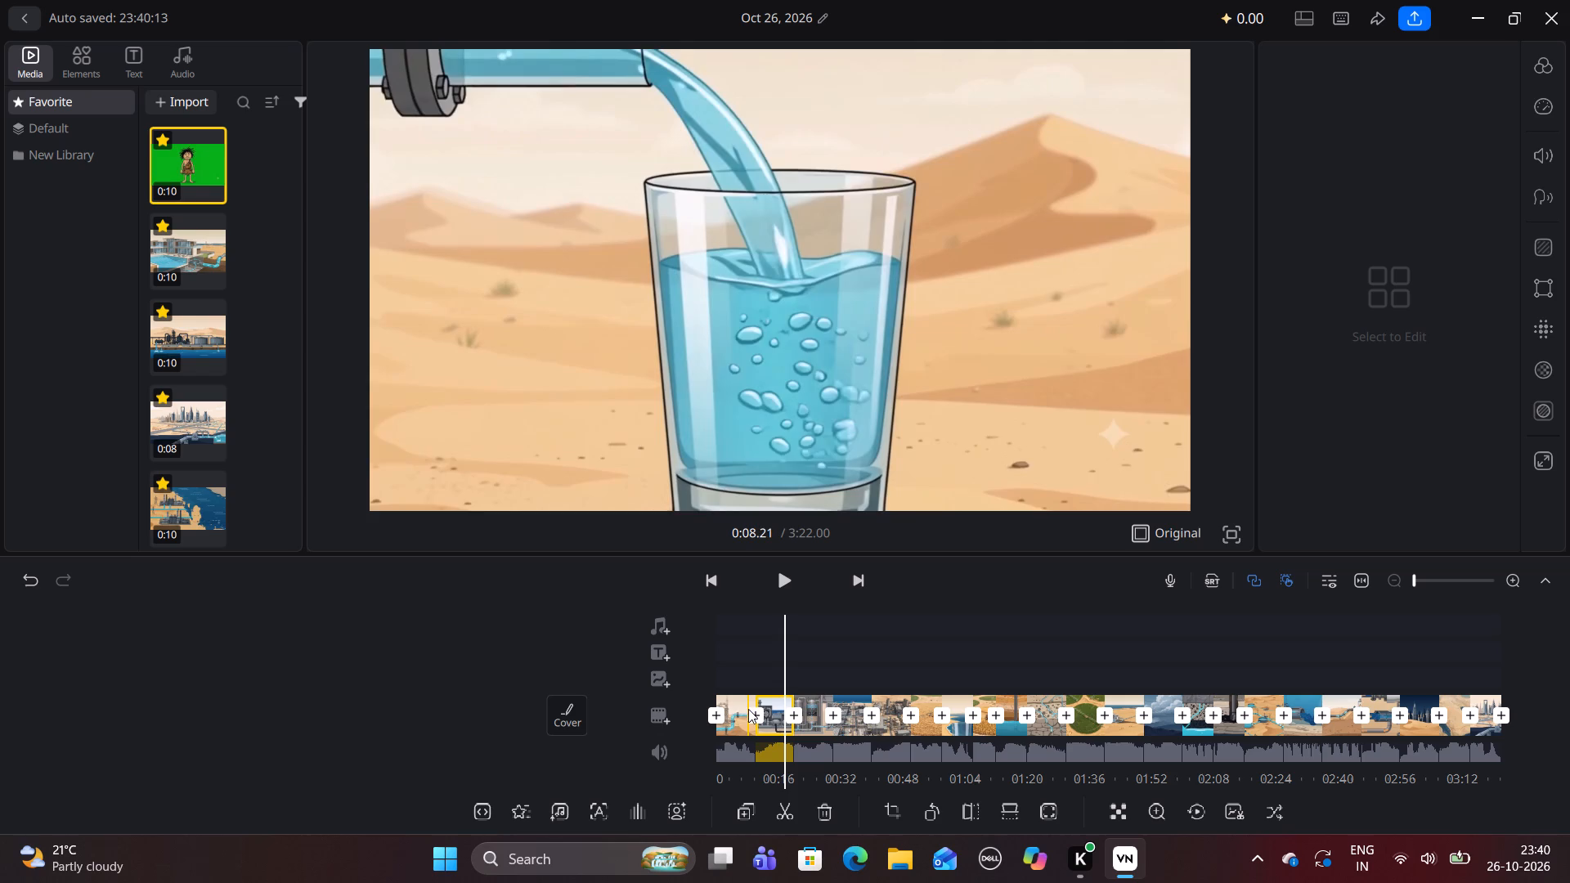
drag(734, 702, 1000, 694)
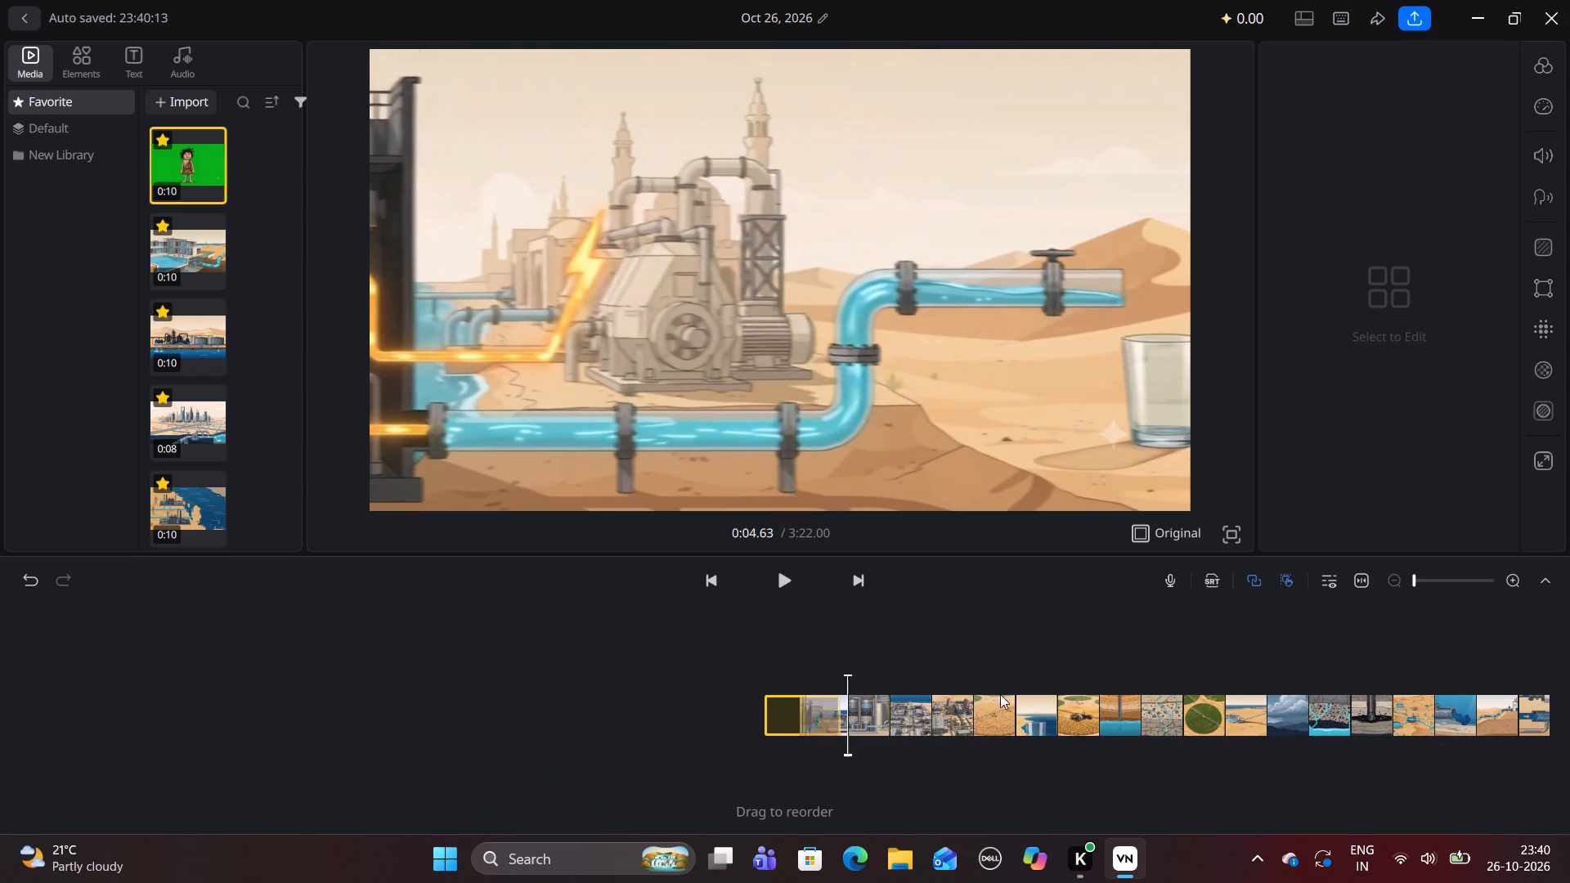
drag(1000, 694, 1569, 683)
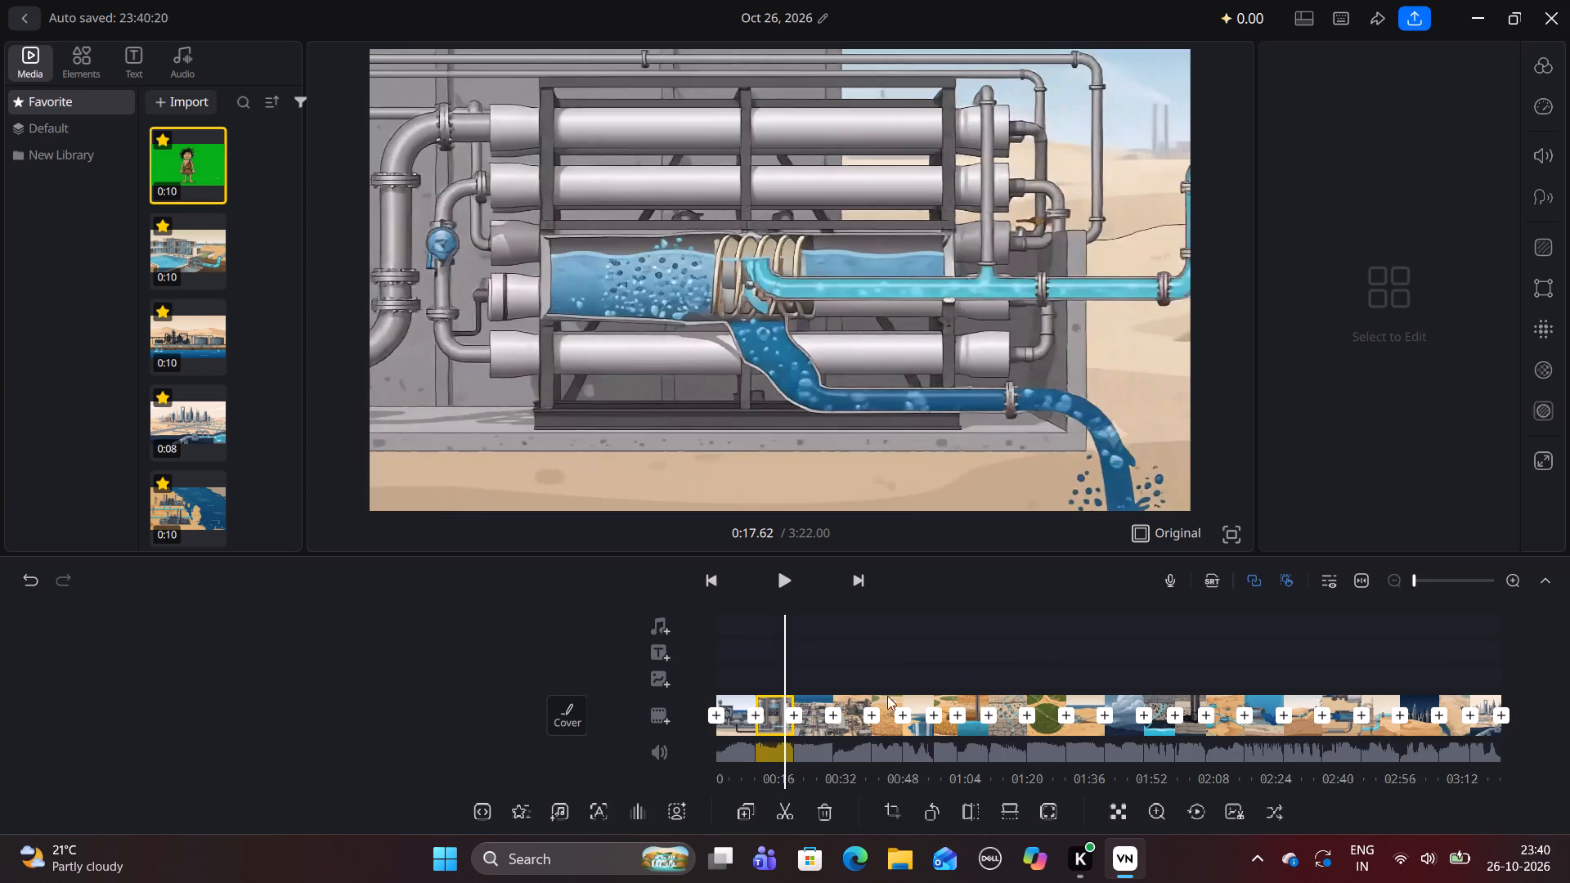
Move the power plant, membrane tubes and two aerial coastal plant clips, in that order, from the main track's start to near its end.
click(736, 704)
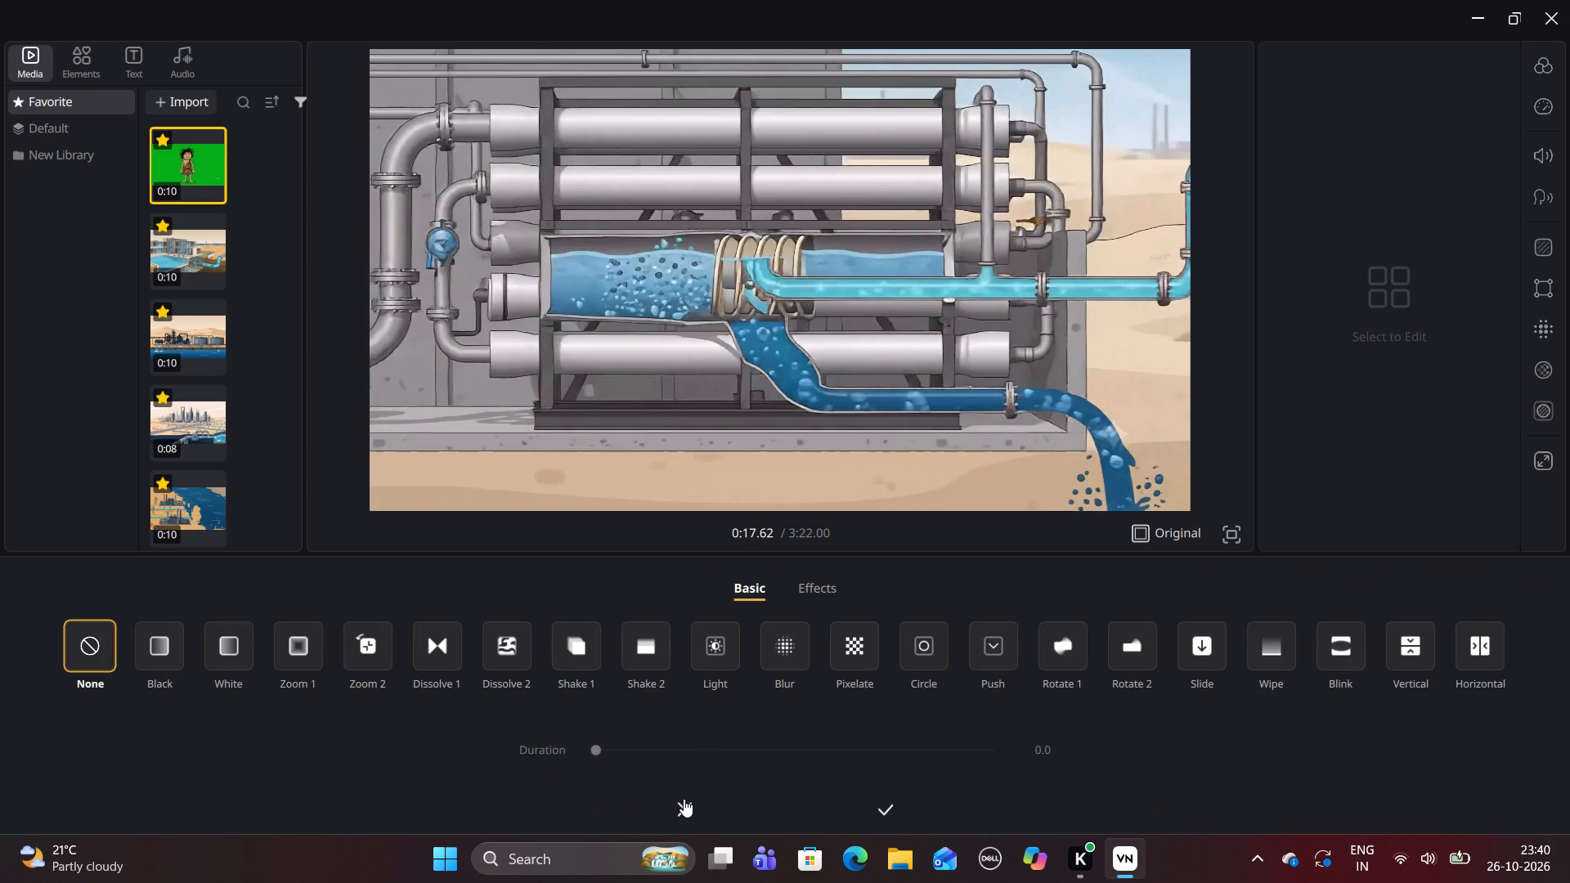
click(684, 799)
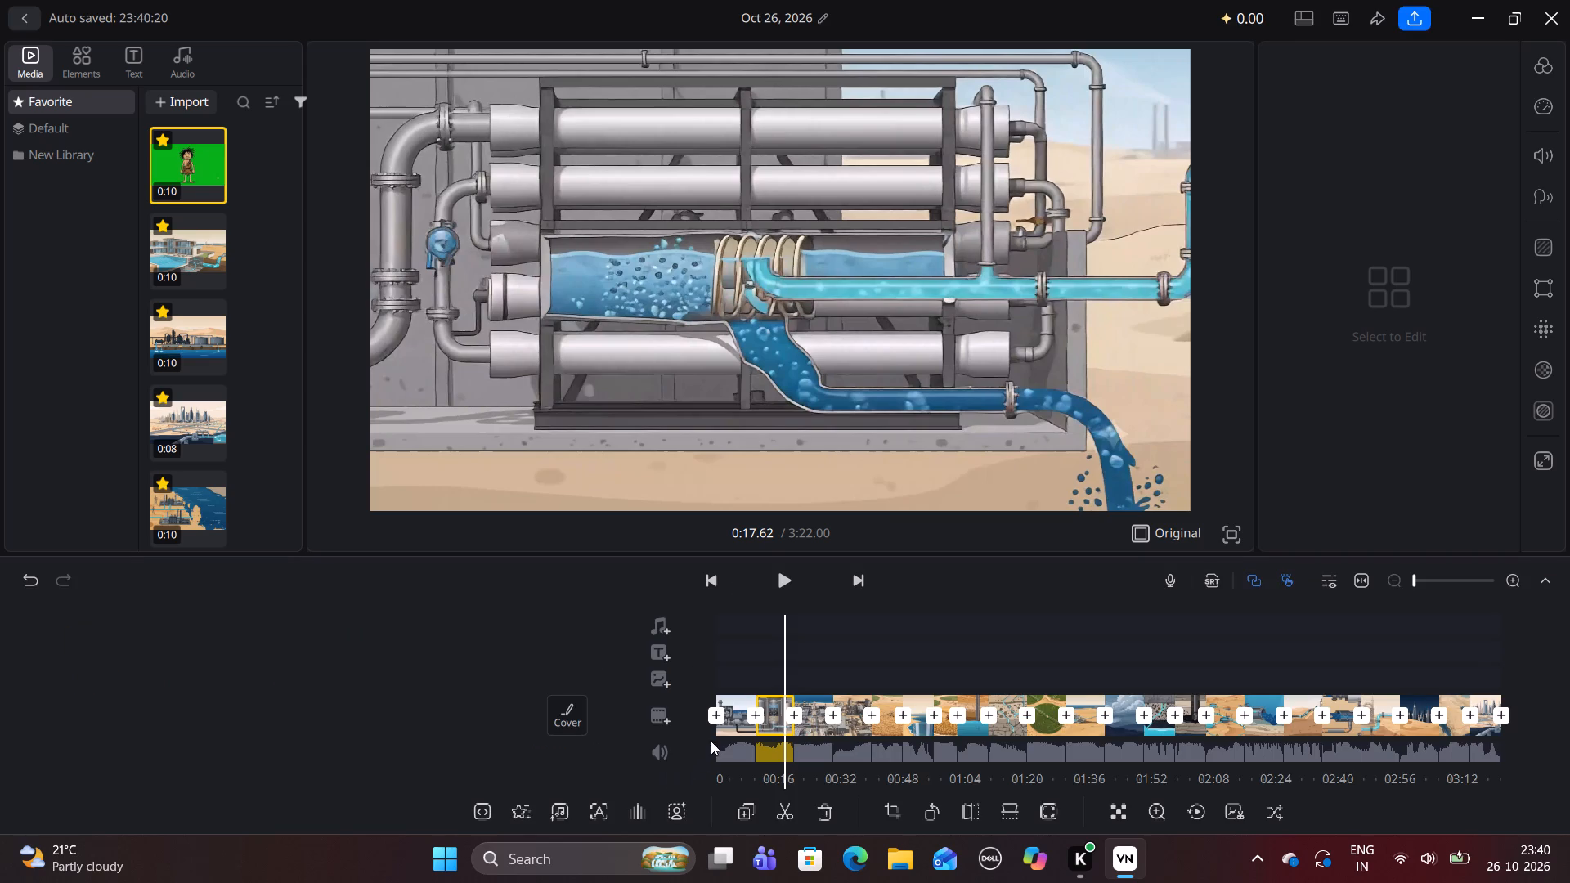
drag(736, 701, 1047, 667)
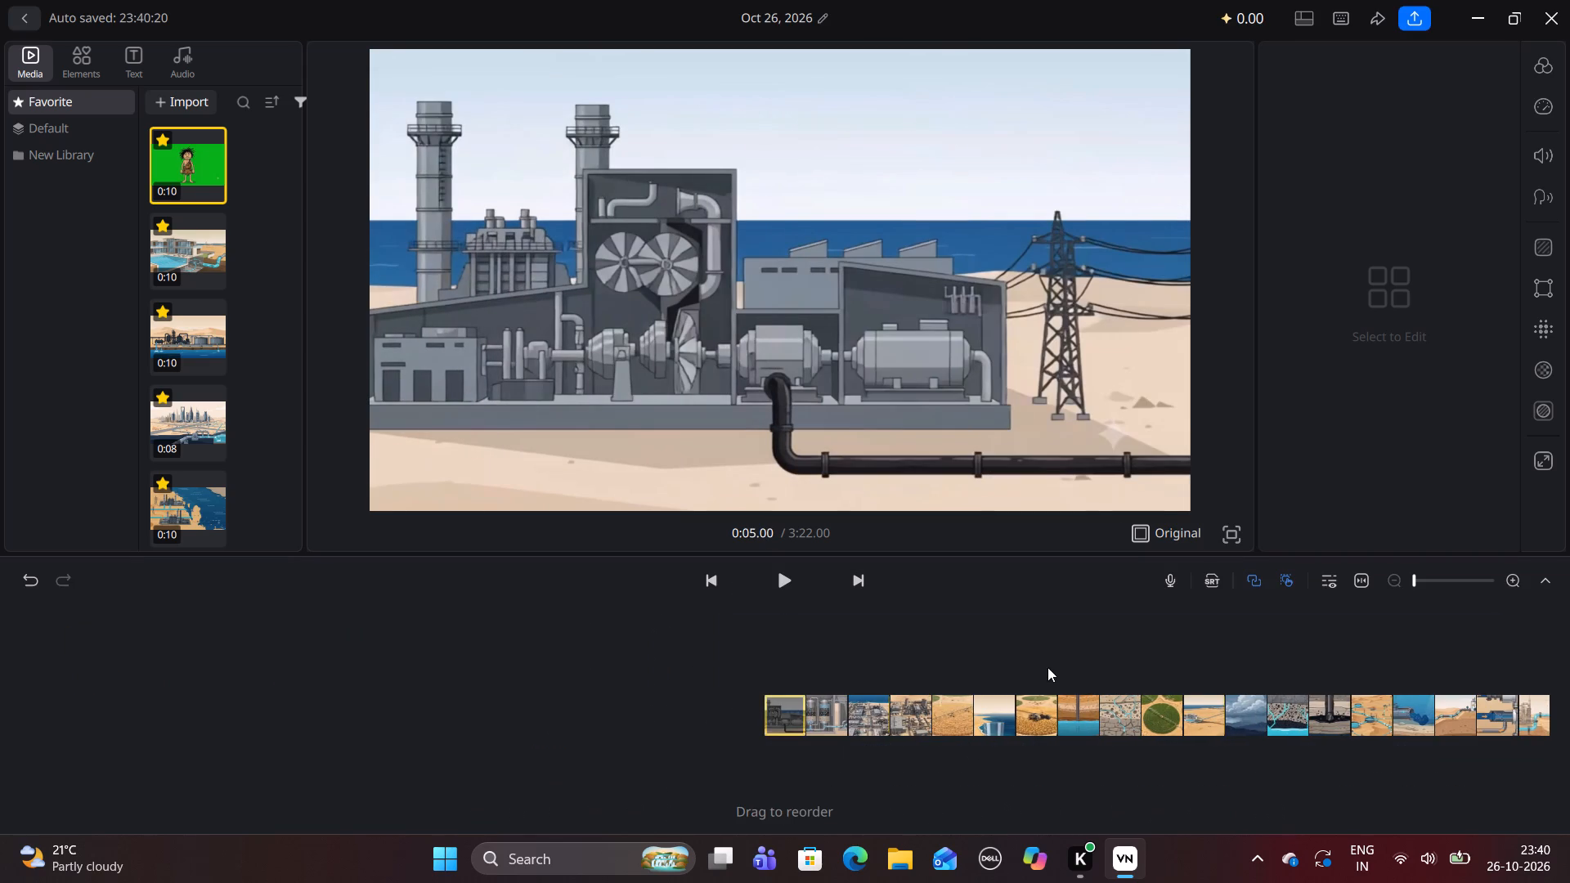
drag(1047, 667, 1569, 667)
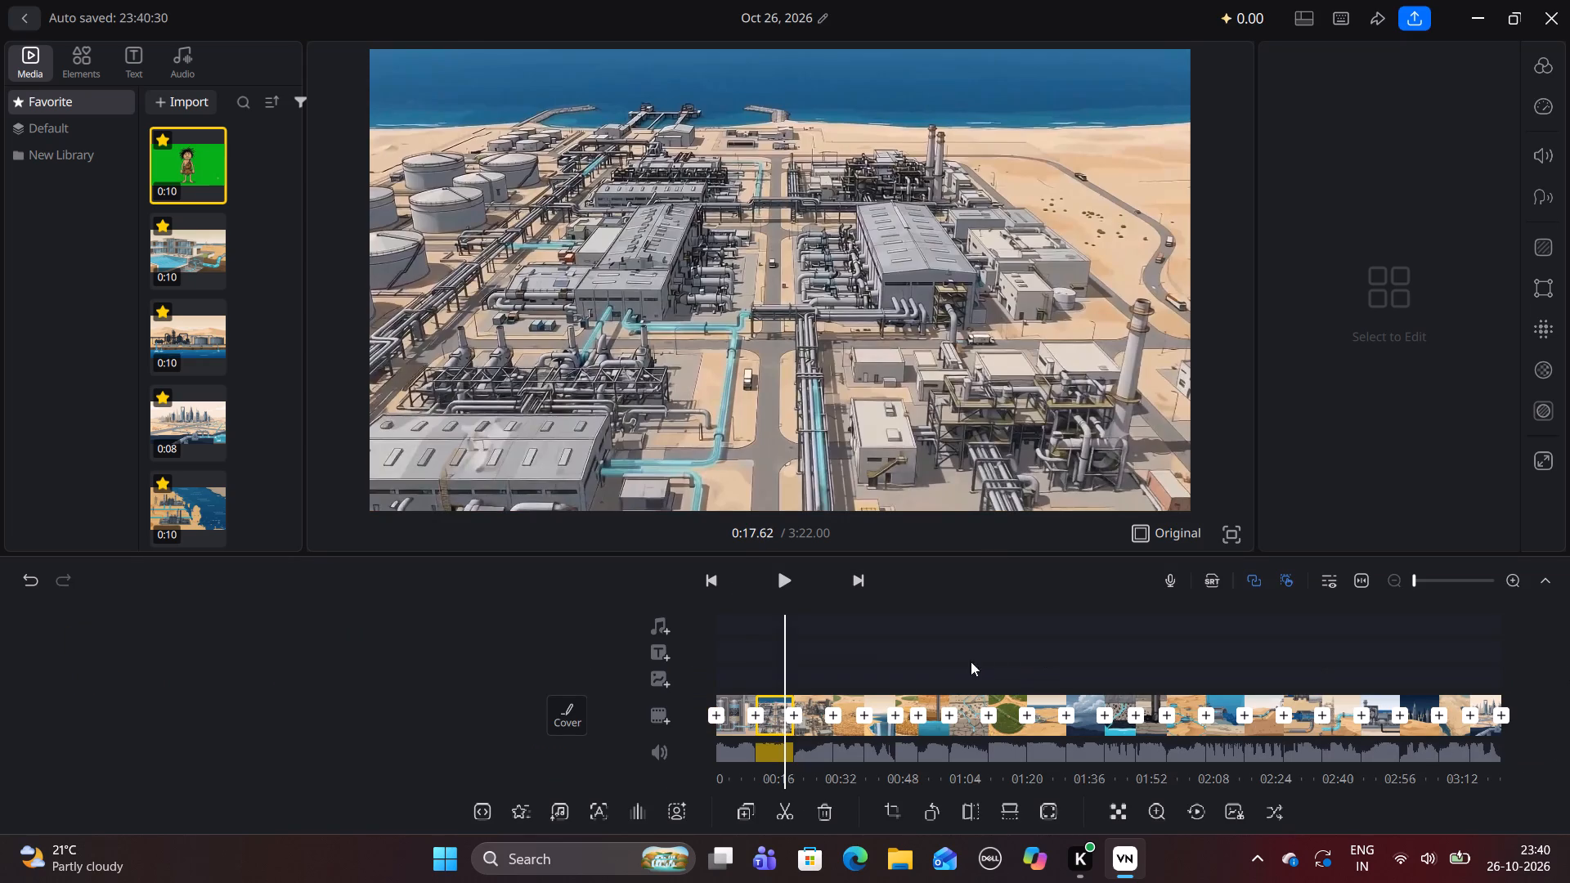
drag(729, 710, 1569, 665)
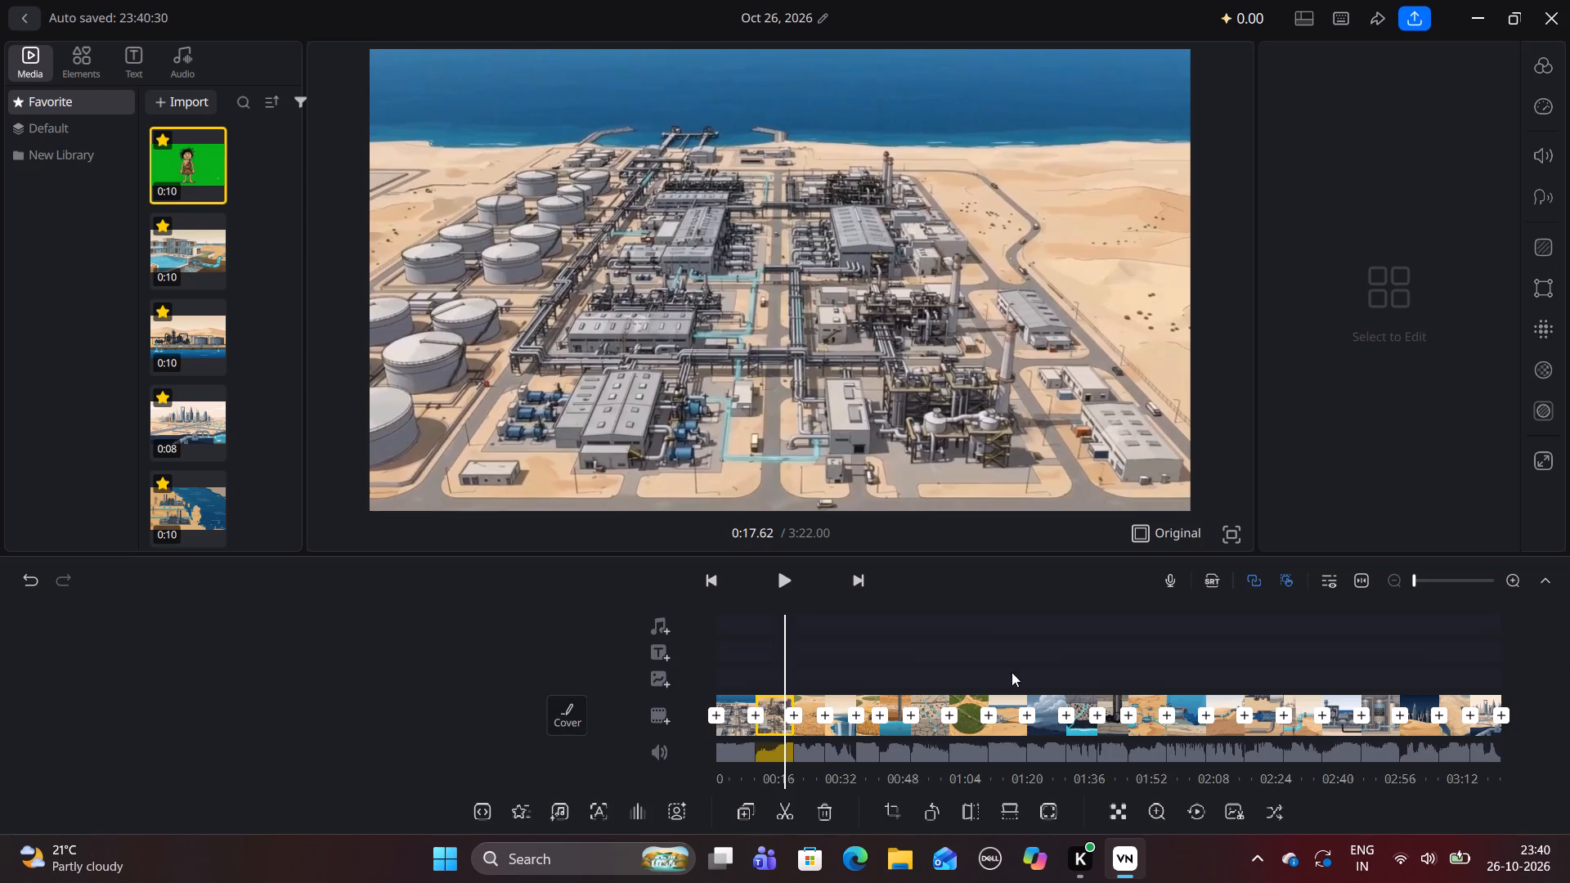
drag(731, 701, 1569, 571)
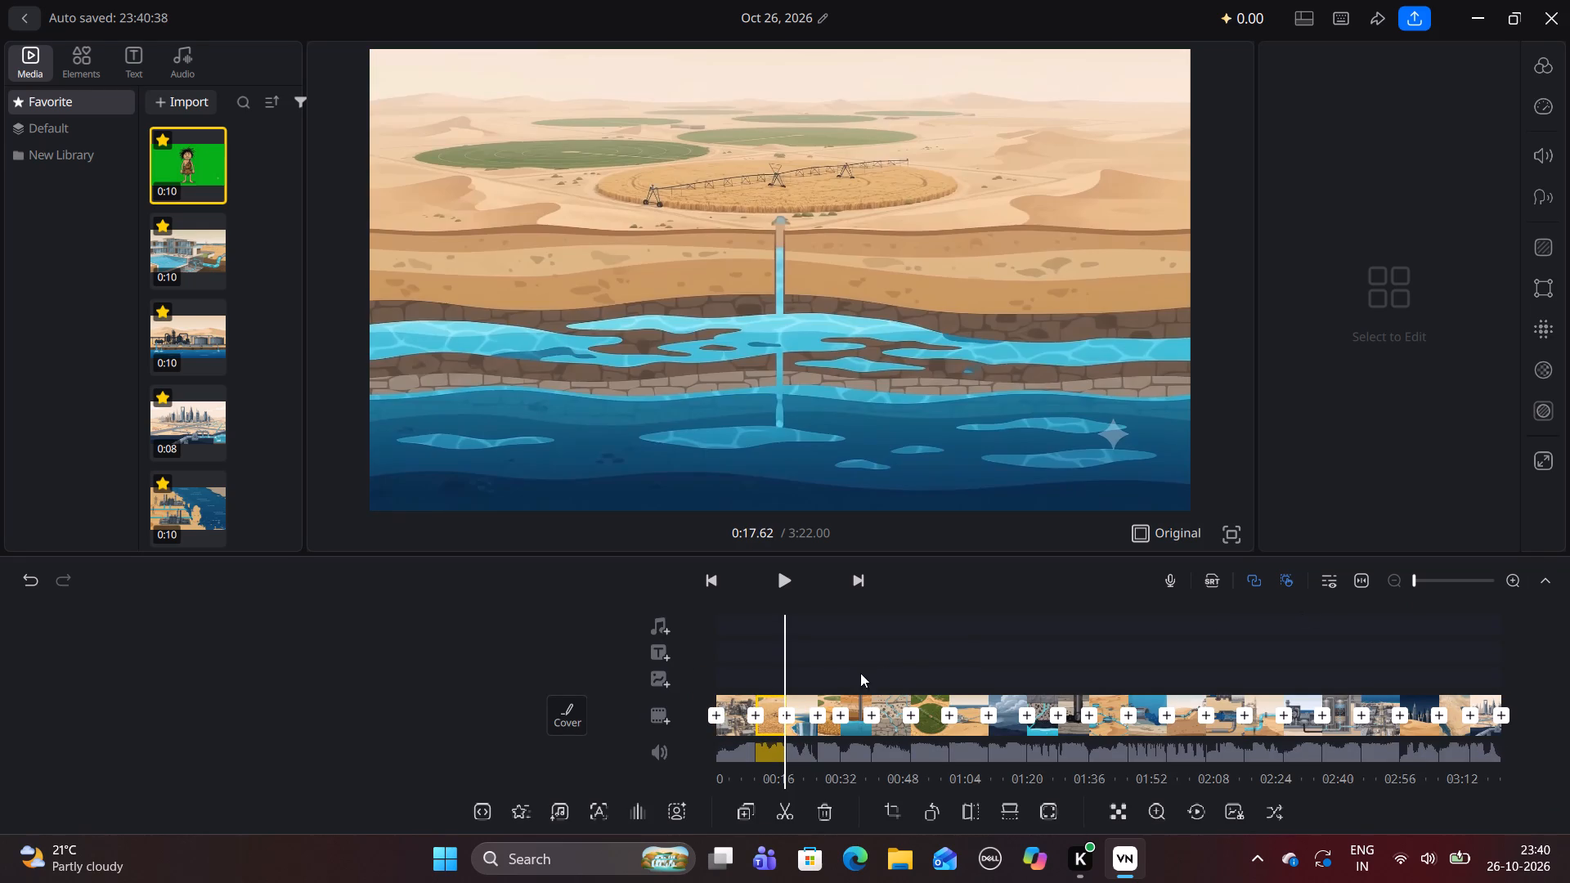
drag(735, 701, 1569, 640)
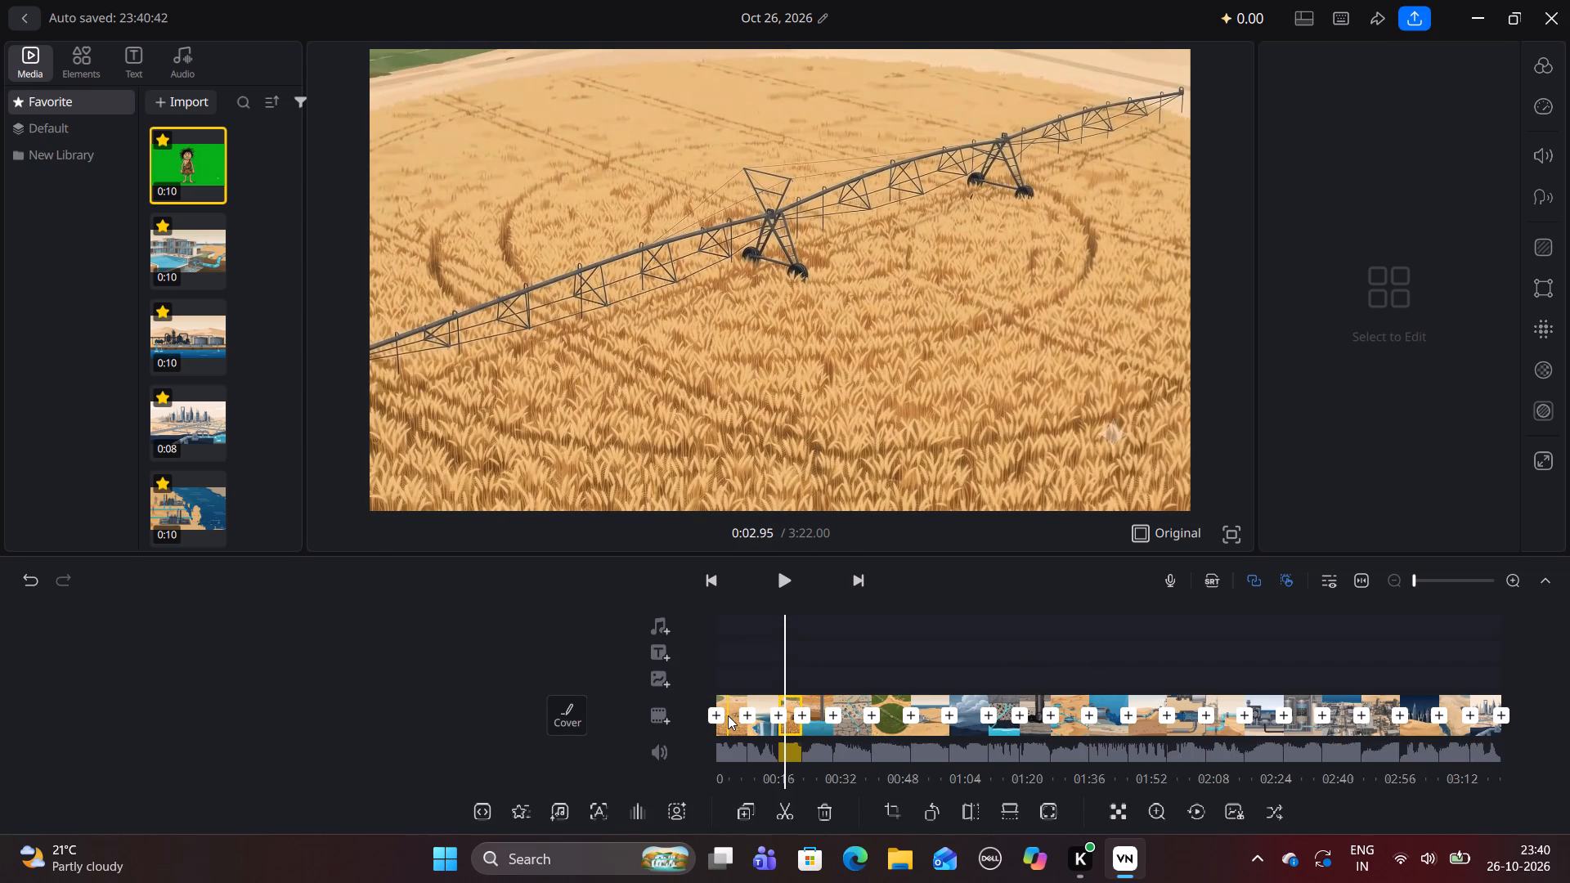
Move the circular wheat field irrigation clip from the main track's start to just after the aerial coastal plant clips.
click(728, 715)
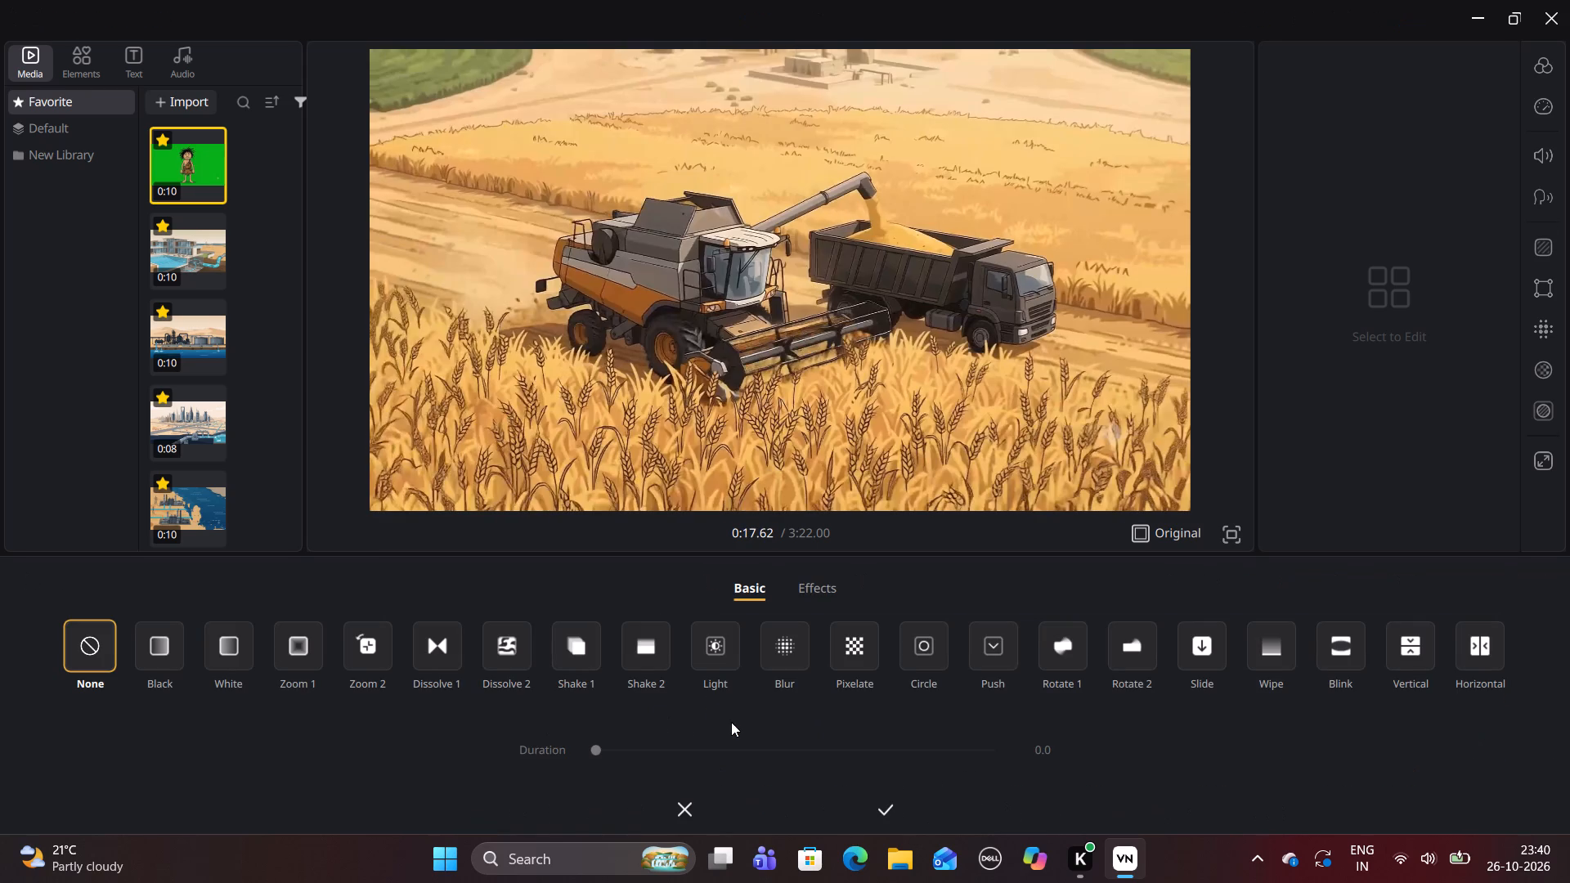
click(681, 806)
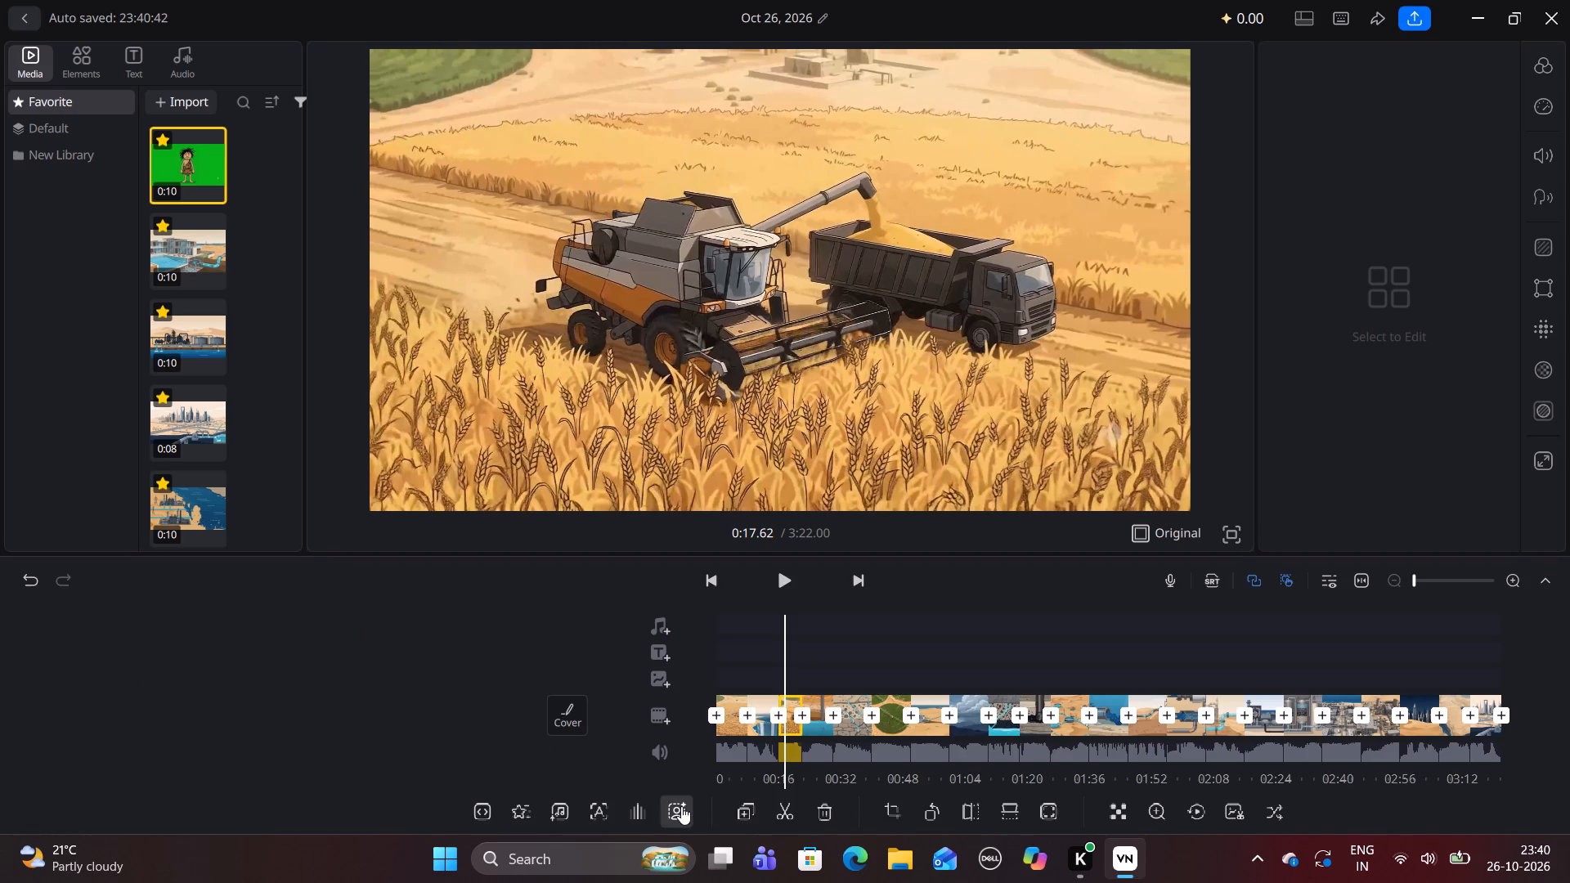
drag(727, 725, 742, 728)
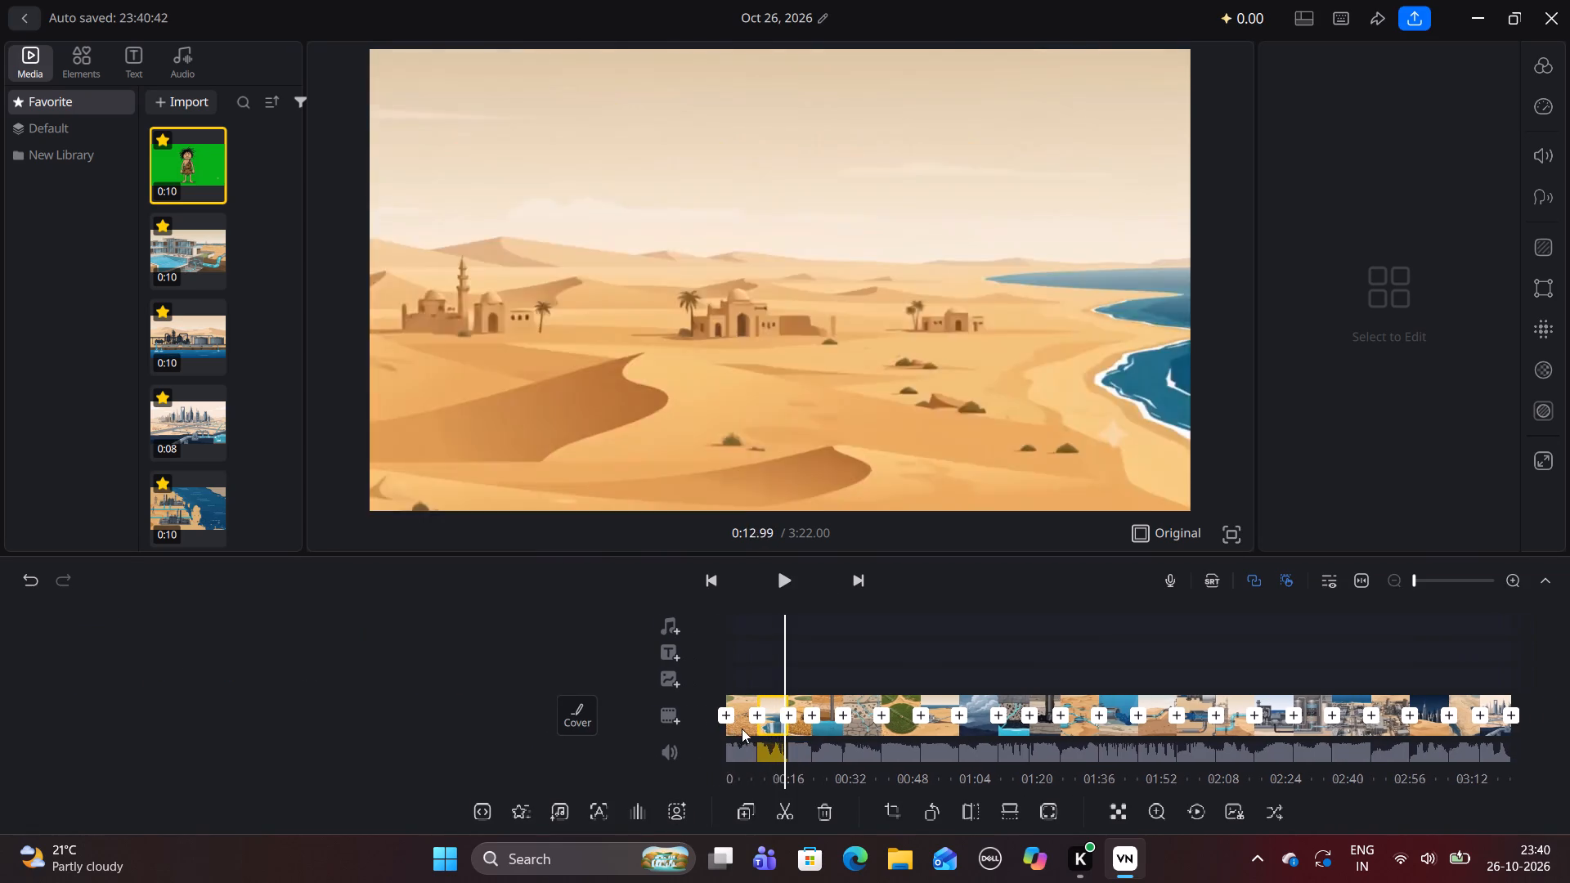
drag(742, 728, 751, 730)
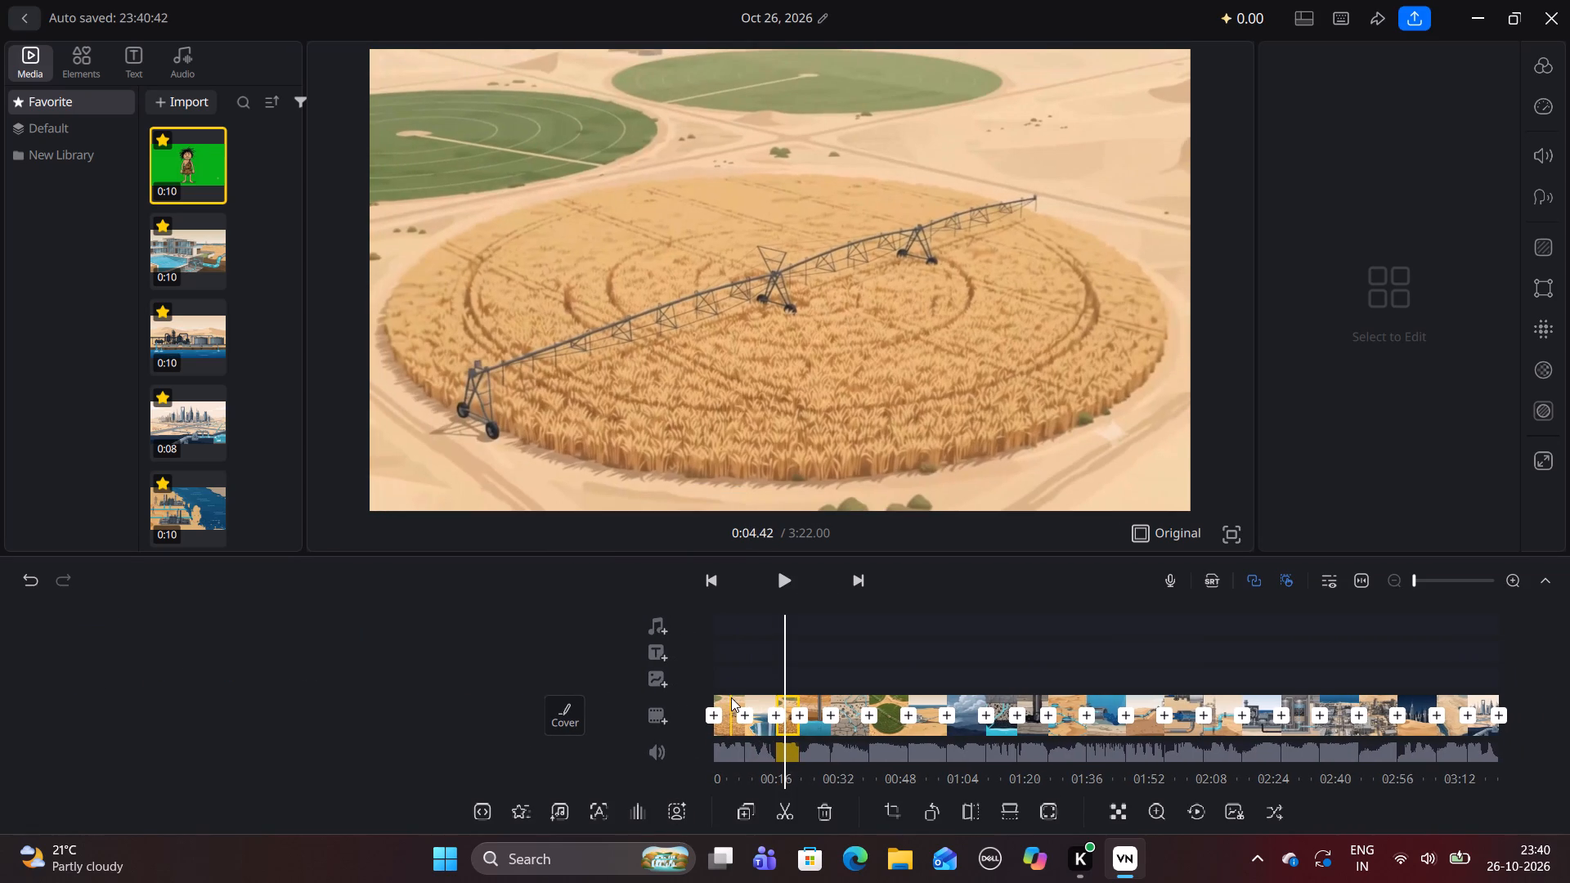
drag(731, 697, 1569, 698)
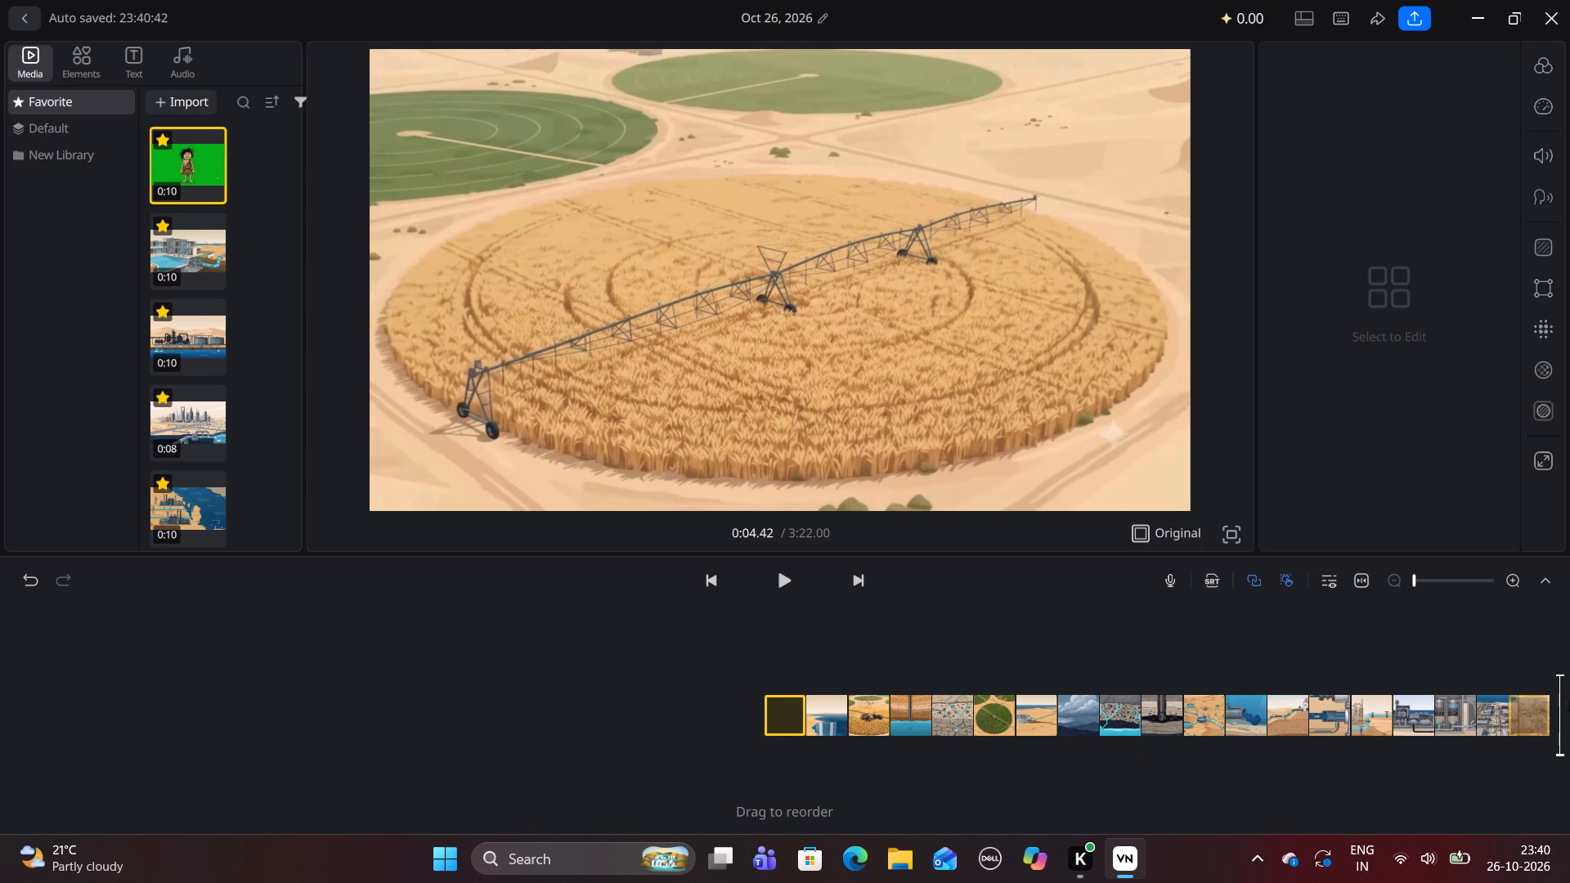
drag(1569, 698, 1568, 697)
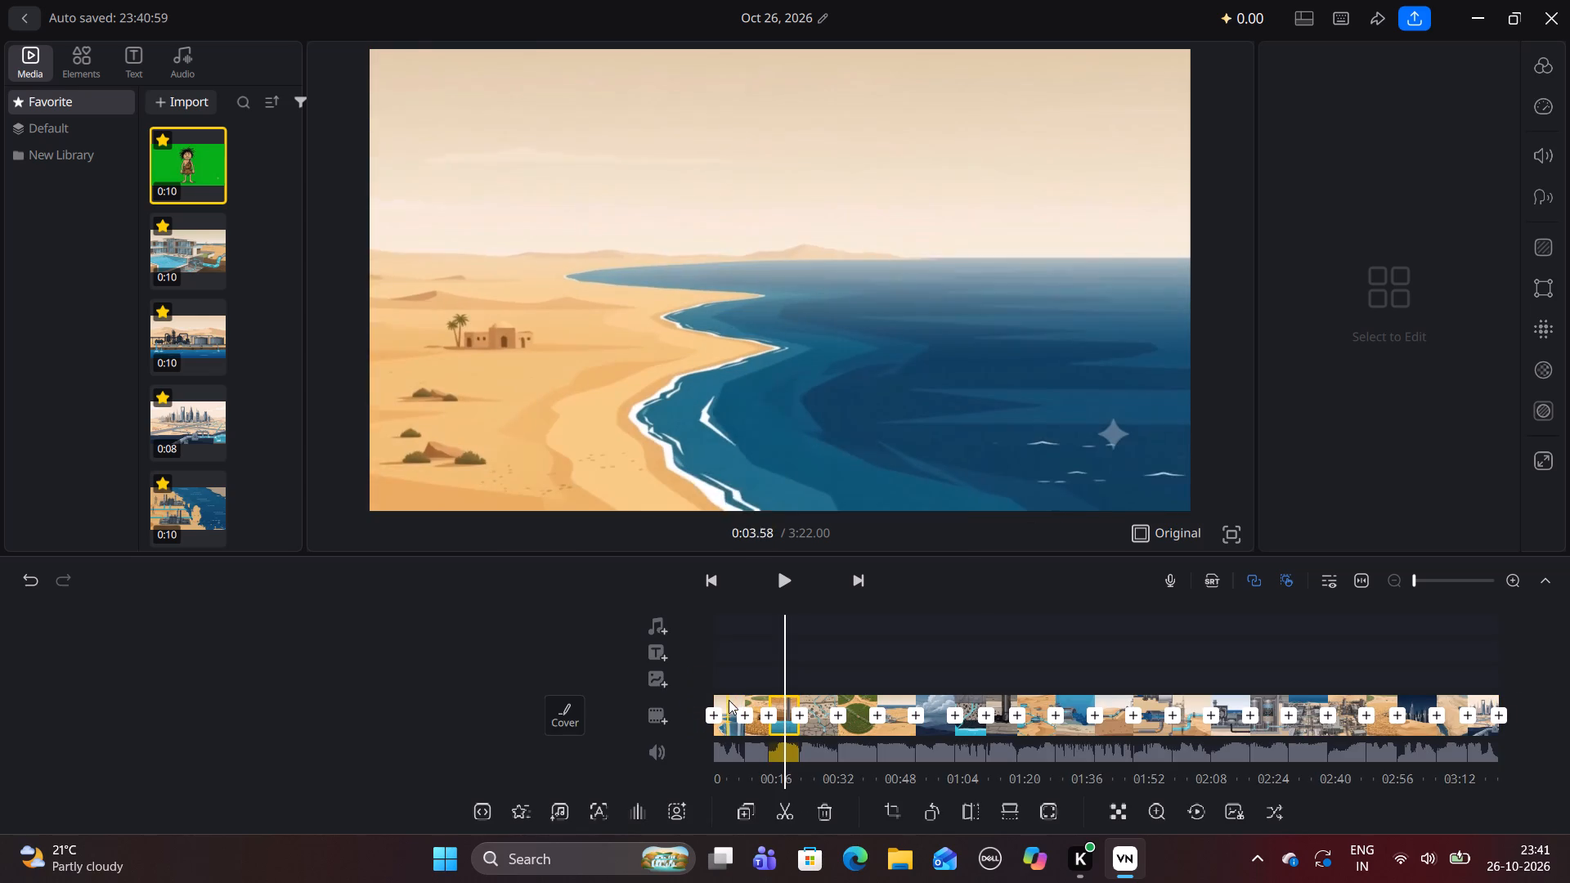
Move the desert coastline, combine harvester and borehole clips, in that order, from the main track's start to just after the wheat field clip.
drag(729, 700, 1569, 663)
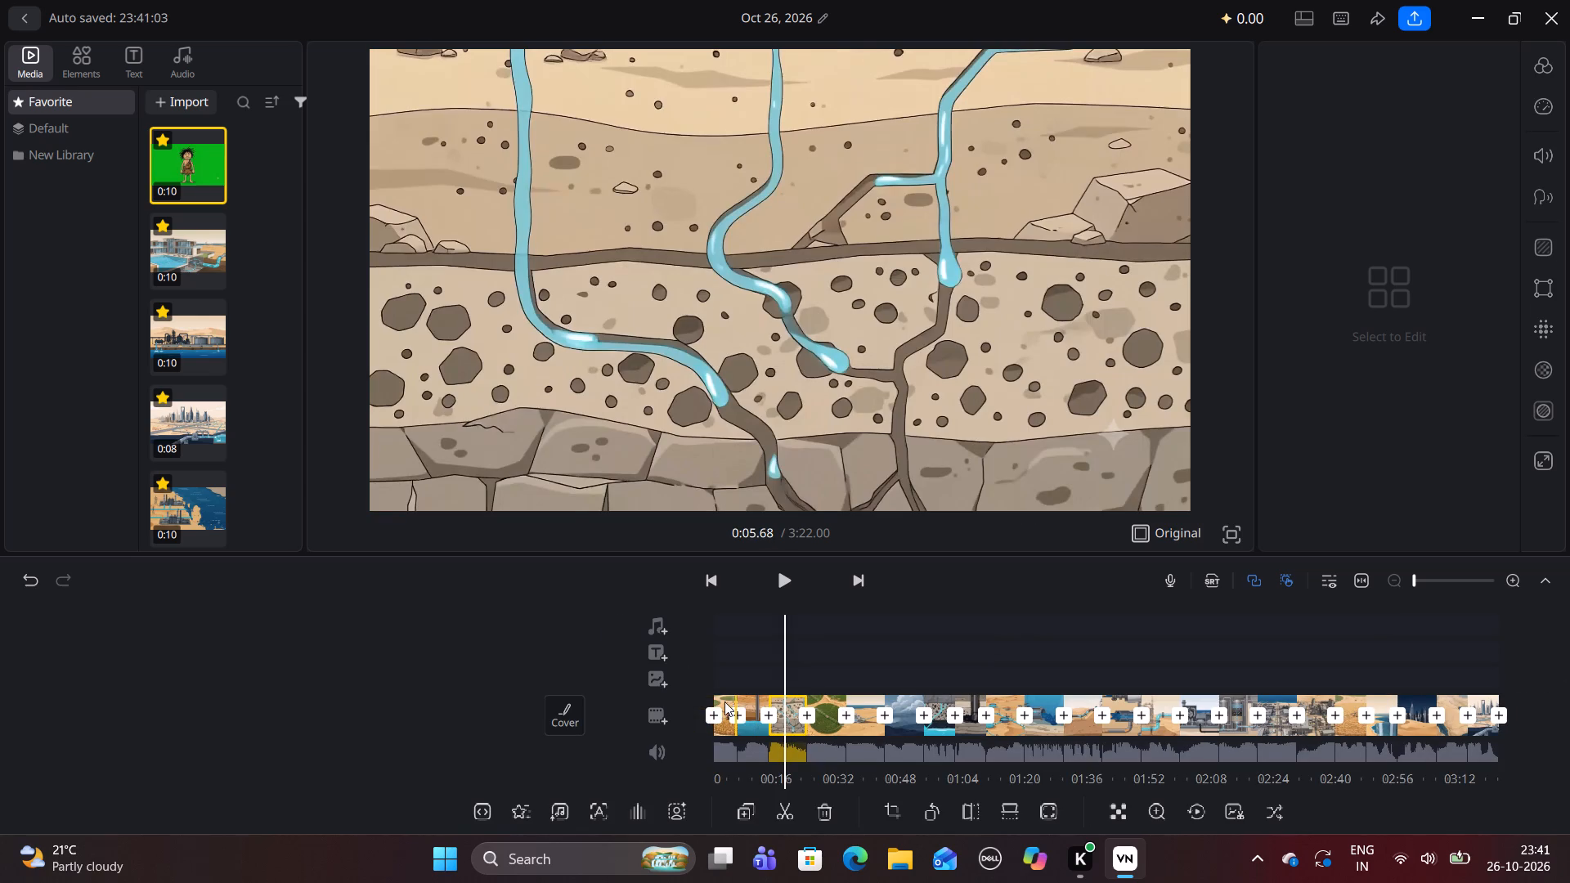
drag(724, 701, 1569, 609)
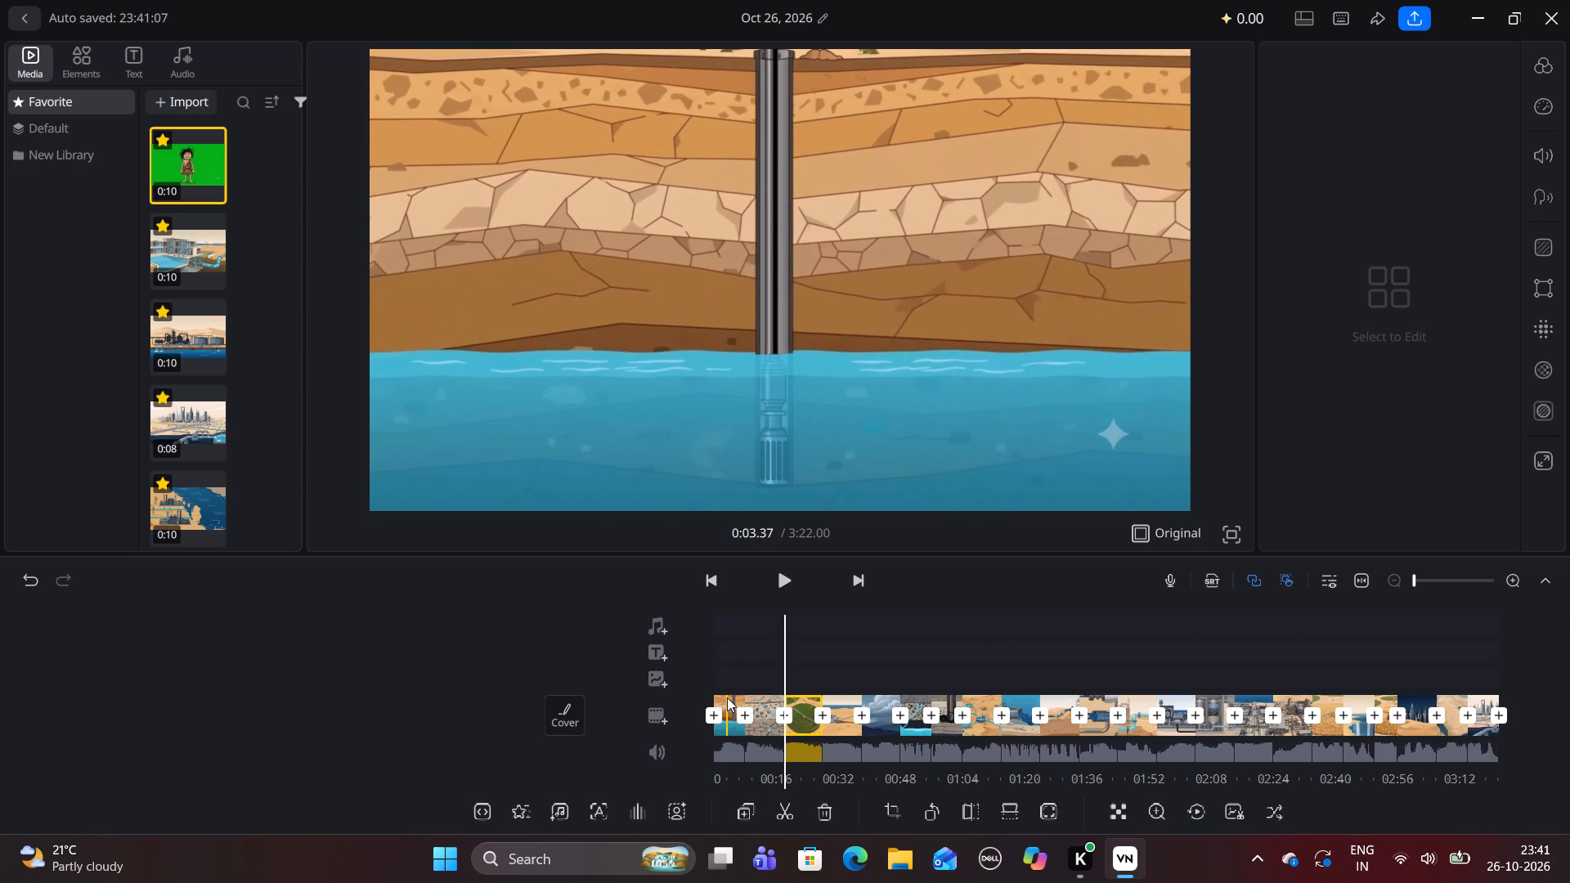
drag(727, 697, 1569, 634)
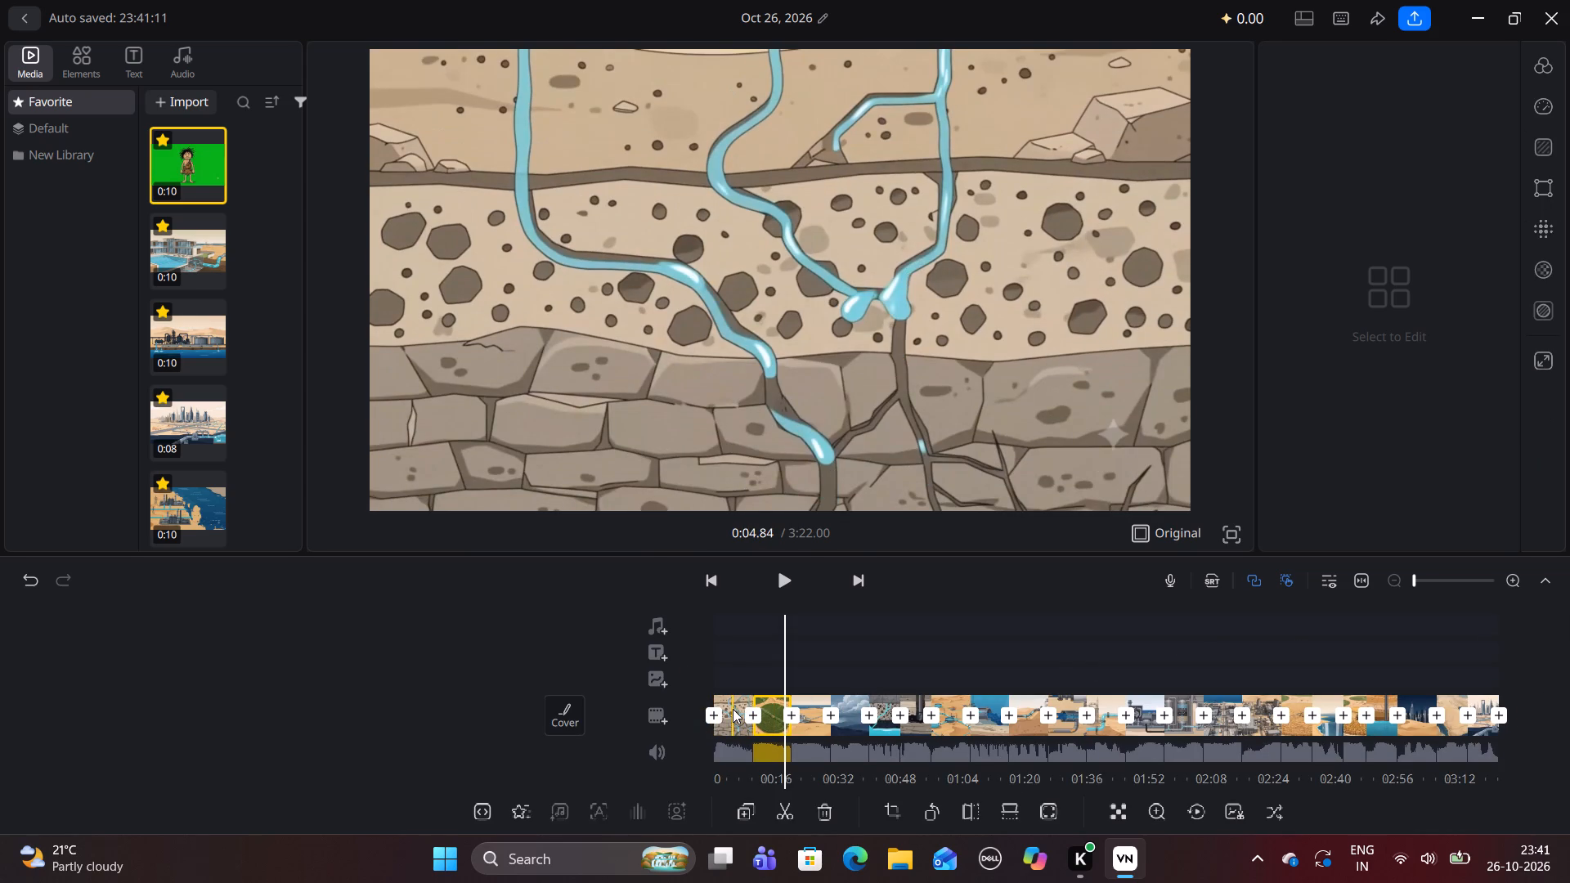
Move the underground water seepage clip and the green circular fields clip from the main track's start to just after the borehole clip.
drag(733, 709, 733, 695)
drag(733, 695, 733, 693)
drag(733, 693, 731, 701)
drag(731, 701, 747, 701)
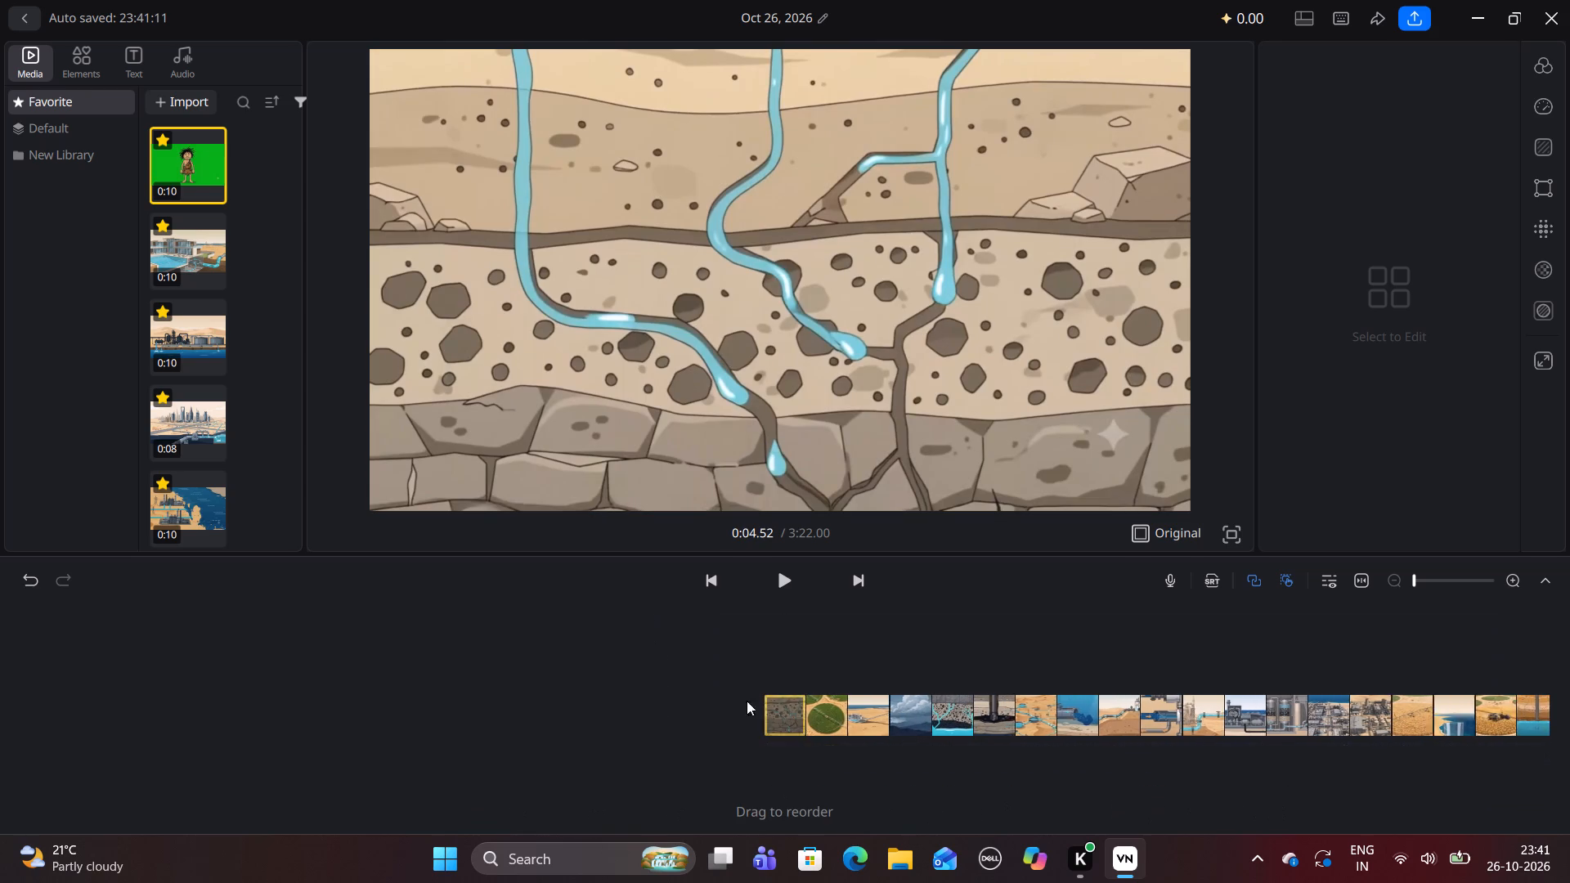
drag(747, 701, 1569, 698)
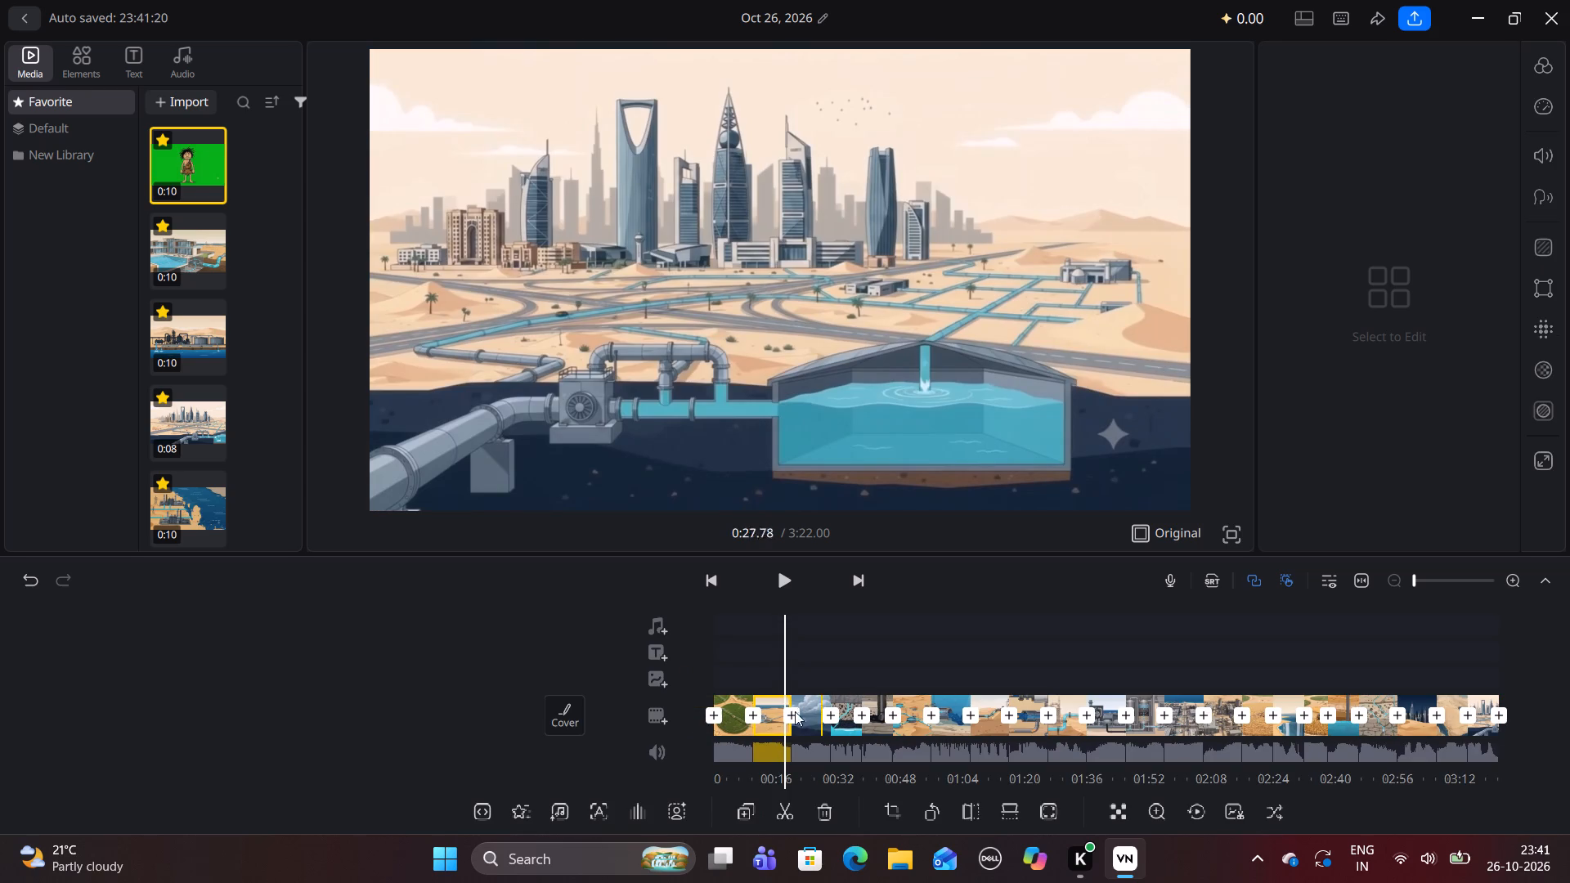
drag(737, 700, 816, 700)
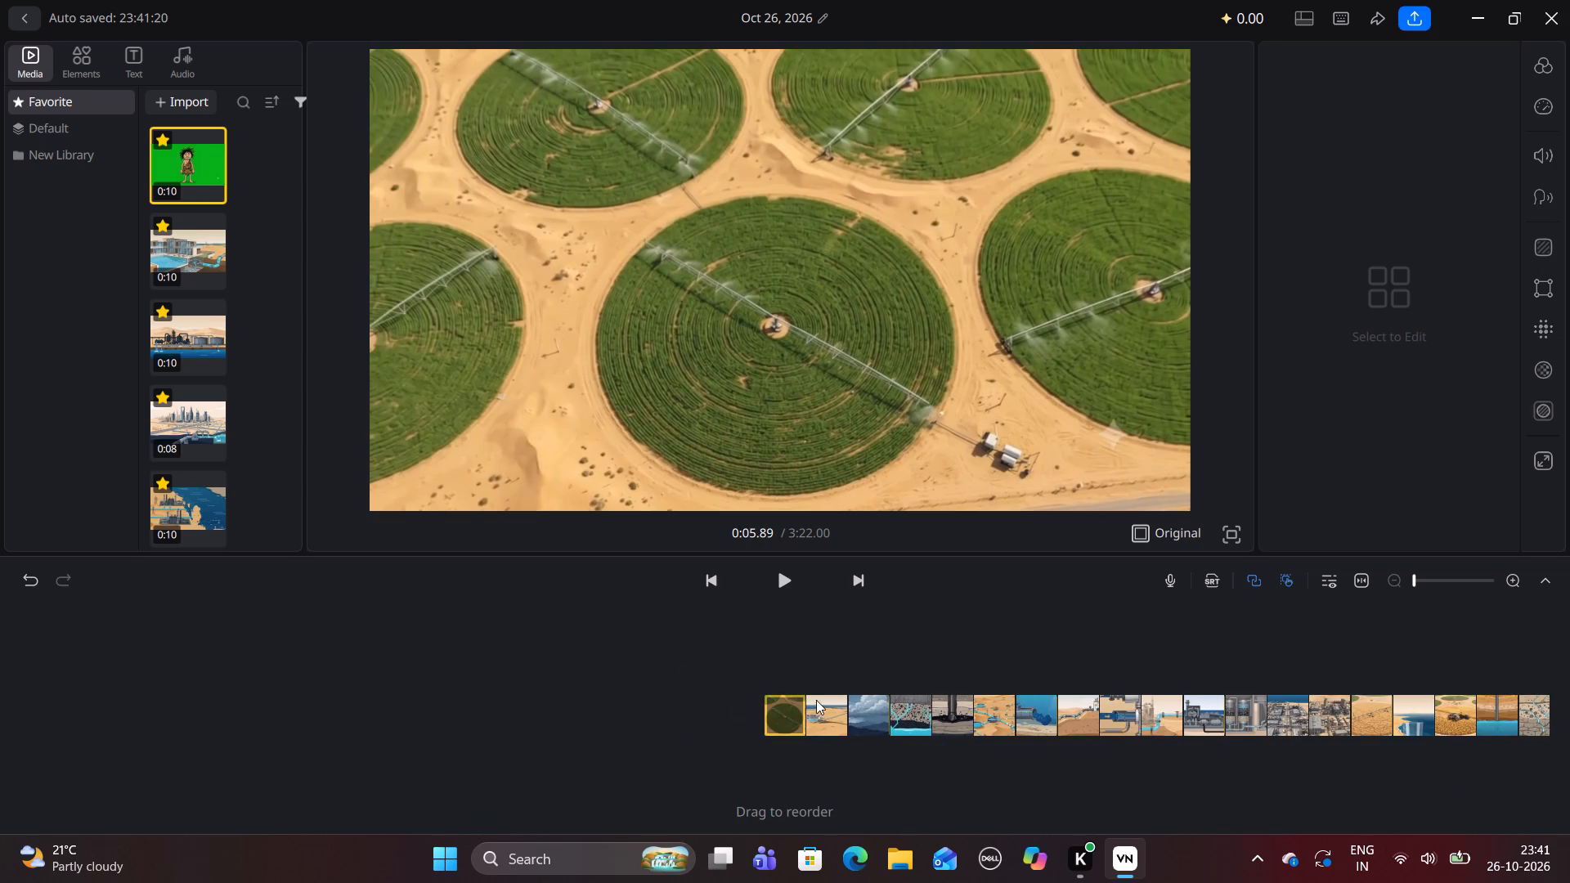
drag(816, 700, 1569, 724)
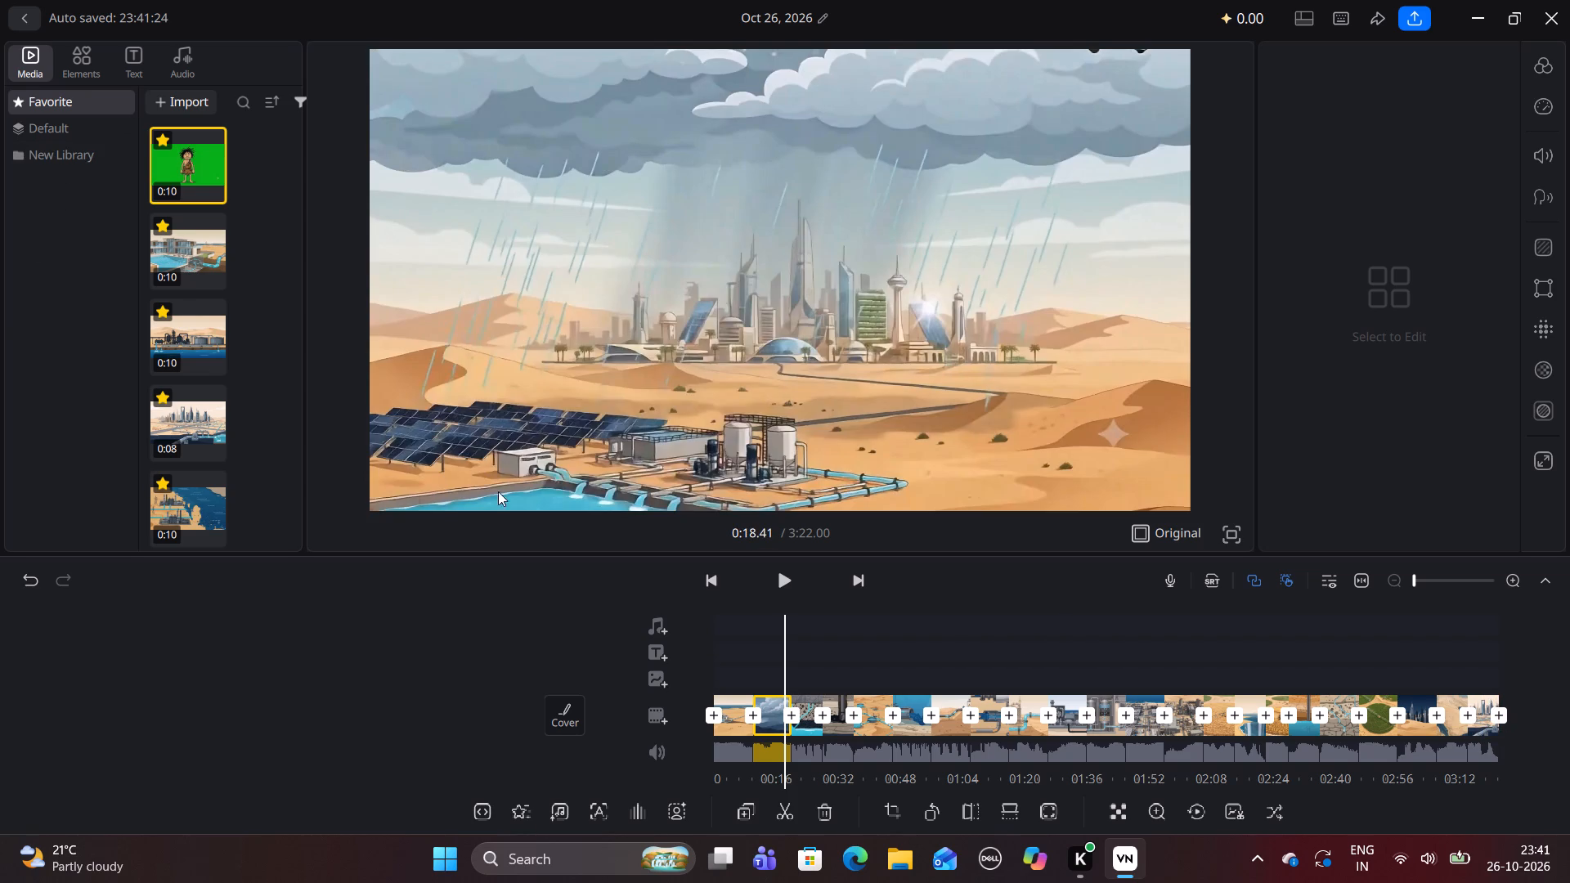
Add Generated Audio October 25, 2026 - 2_47PM.wav from Downloads to the audio track and align its start with the beginning of the timeline.
click(661, 632)
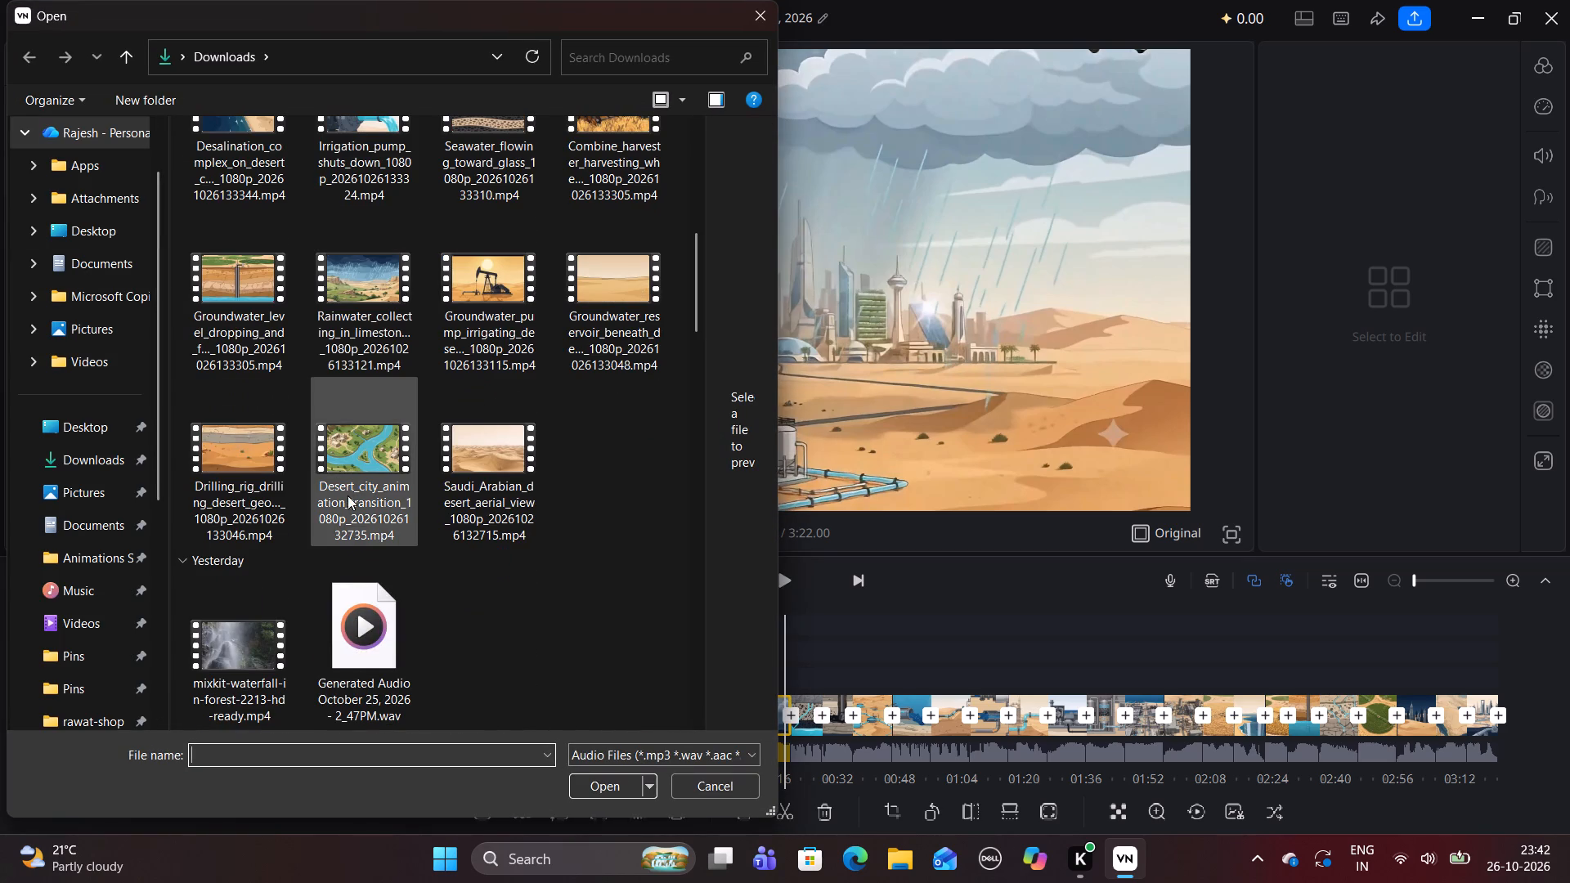
double_click(378, 643)
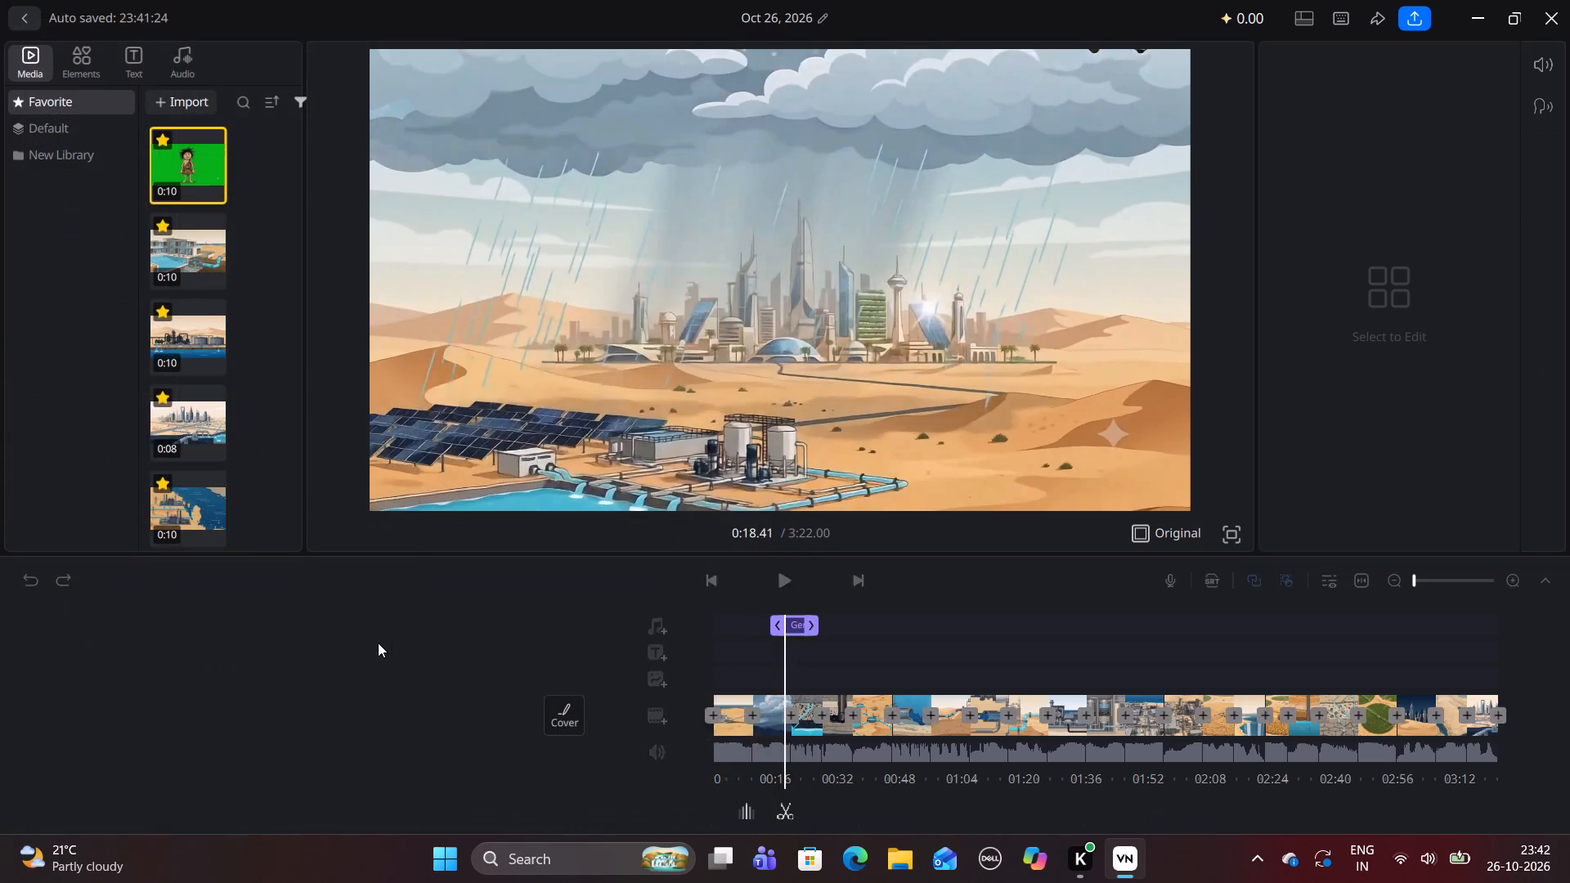
drag(906, 626, 744, 640)
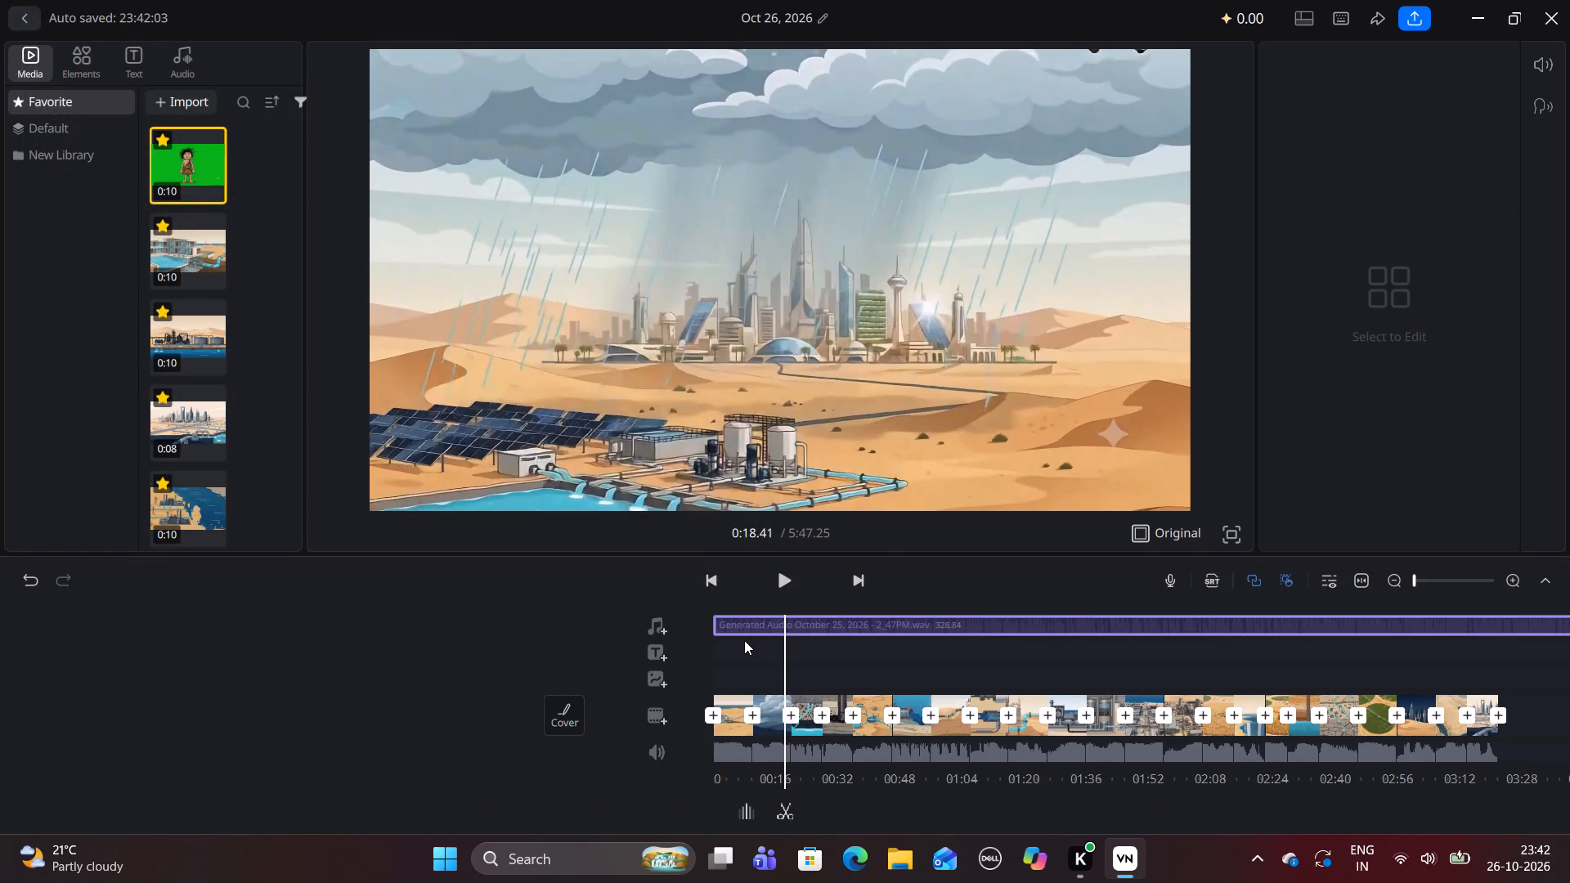
drag(744, 640, 728, 641)
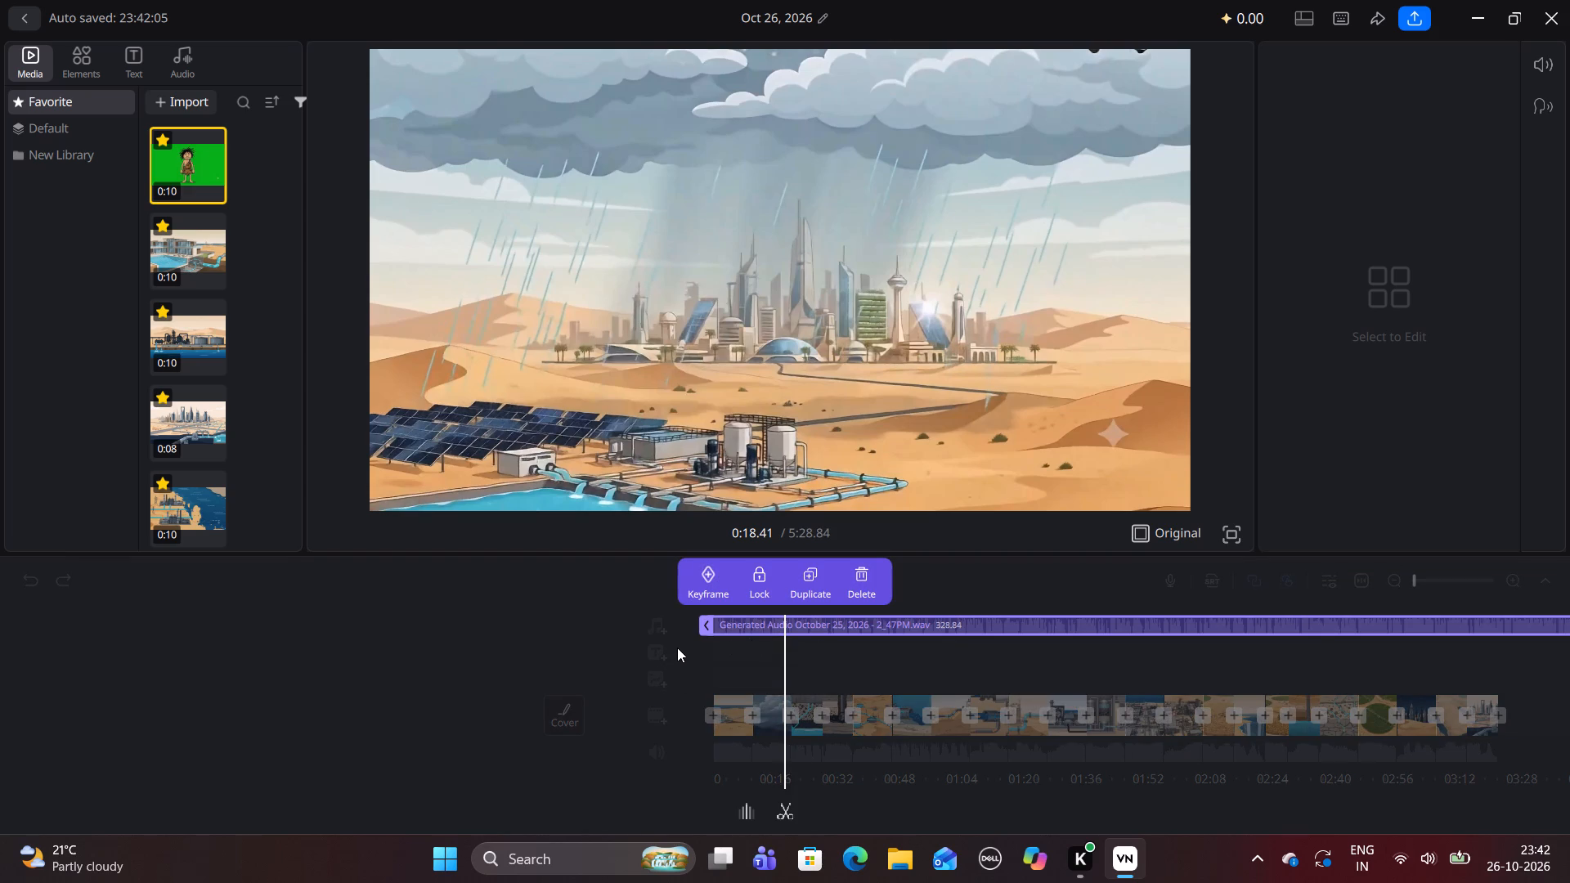
click(677, 648)
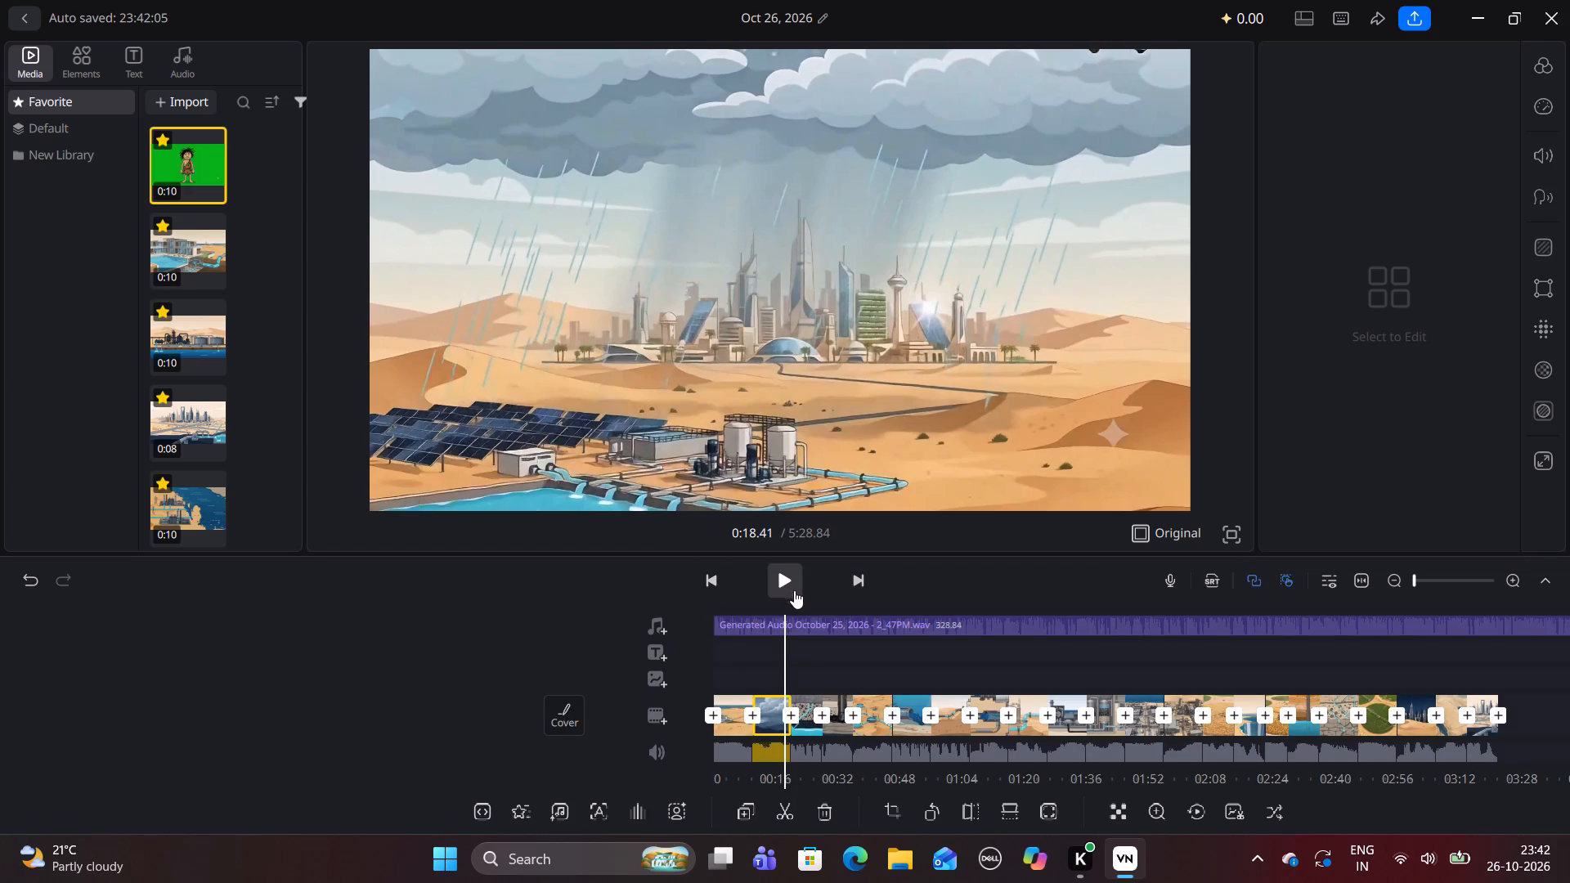
Play the video from the beginning to check the added audio together with the opening clips.
scroll(778, 664, right, 1)
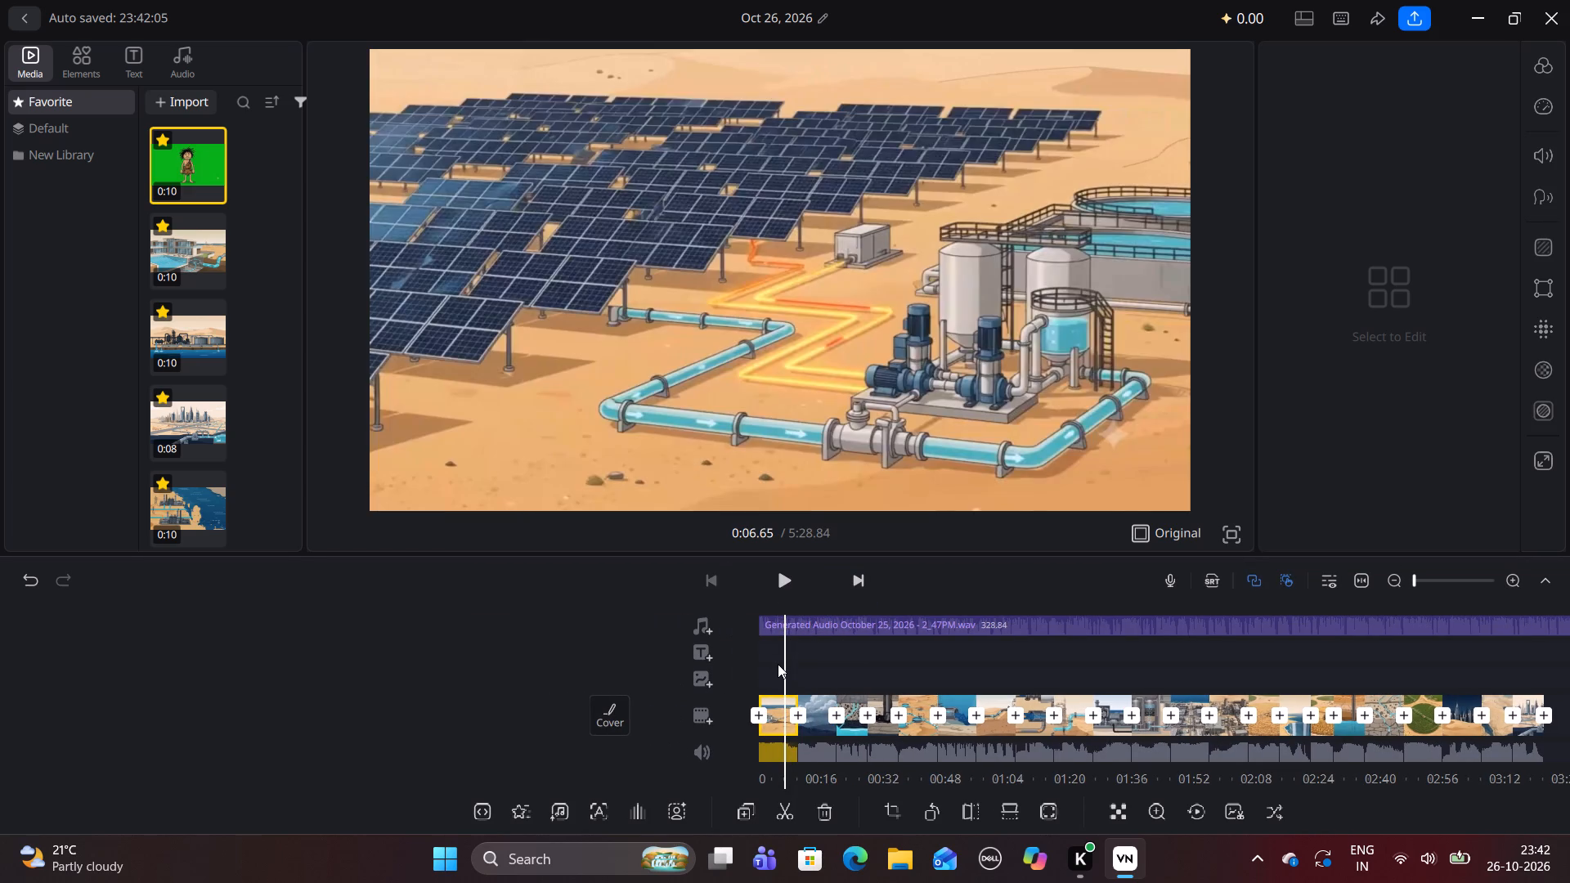
scroll(778, 664, right, 1)
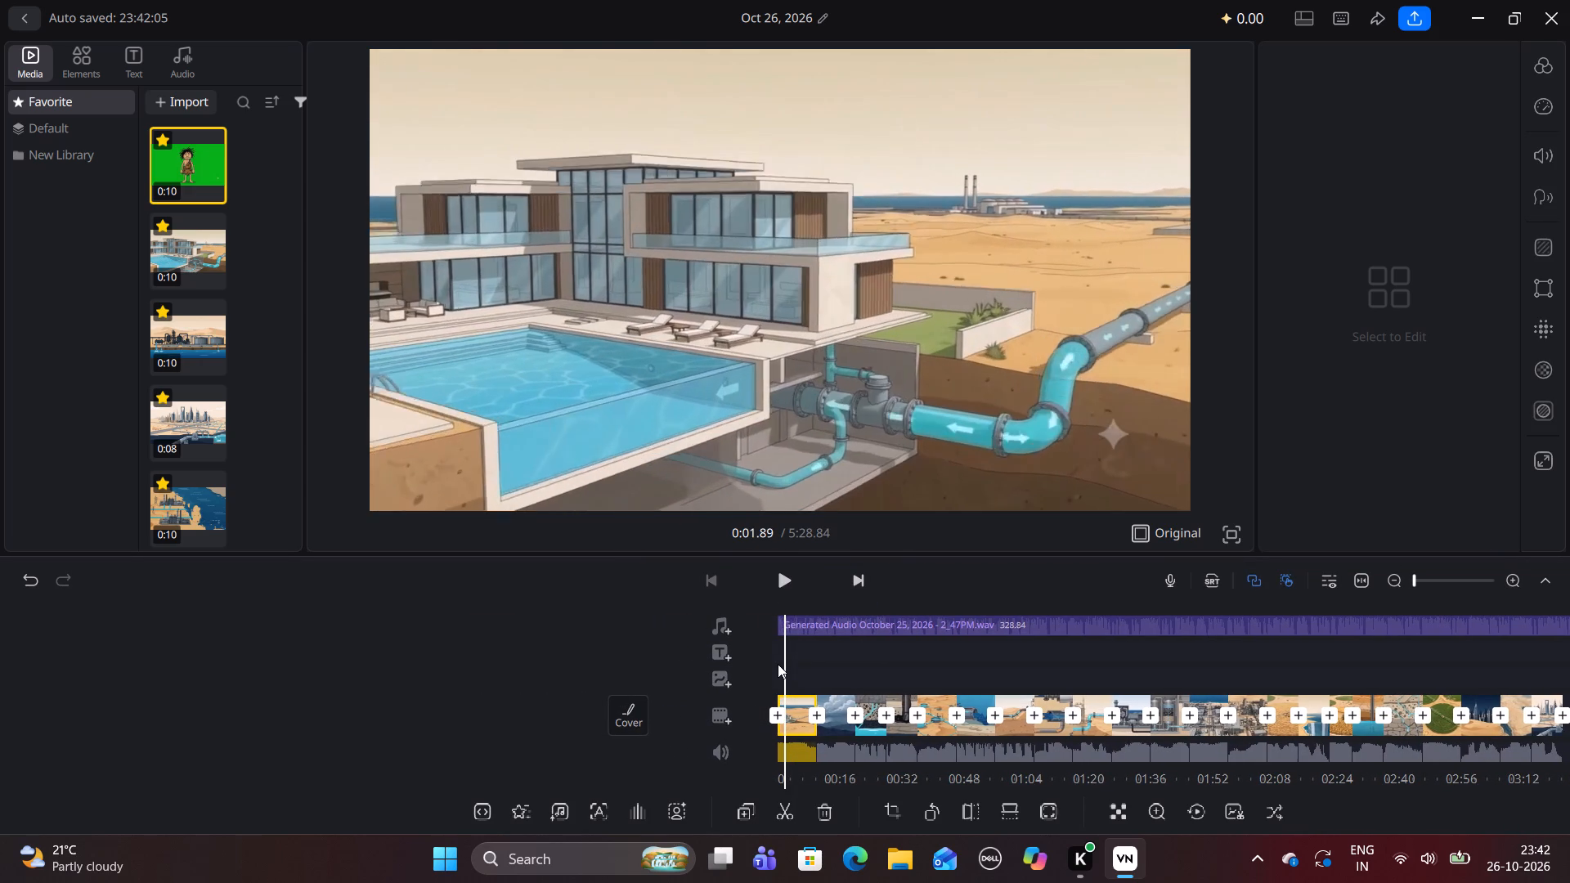
click(779, 580)
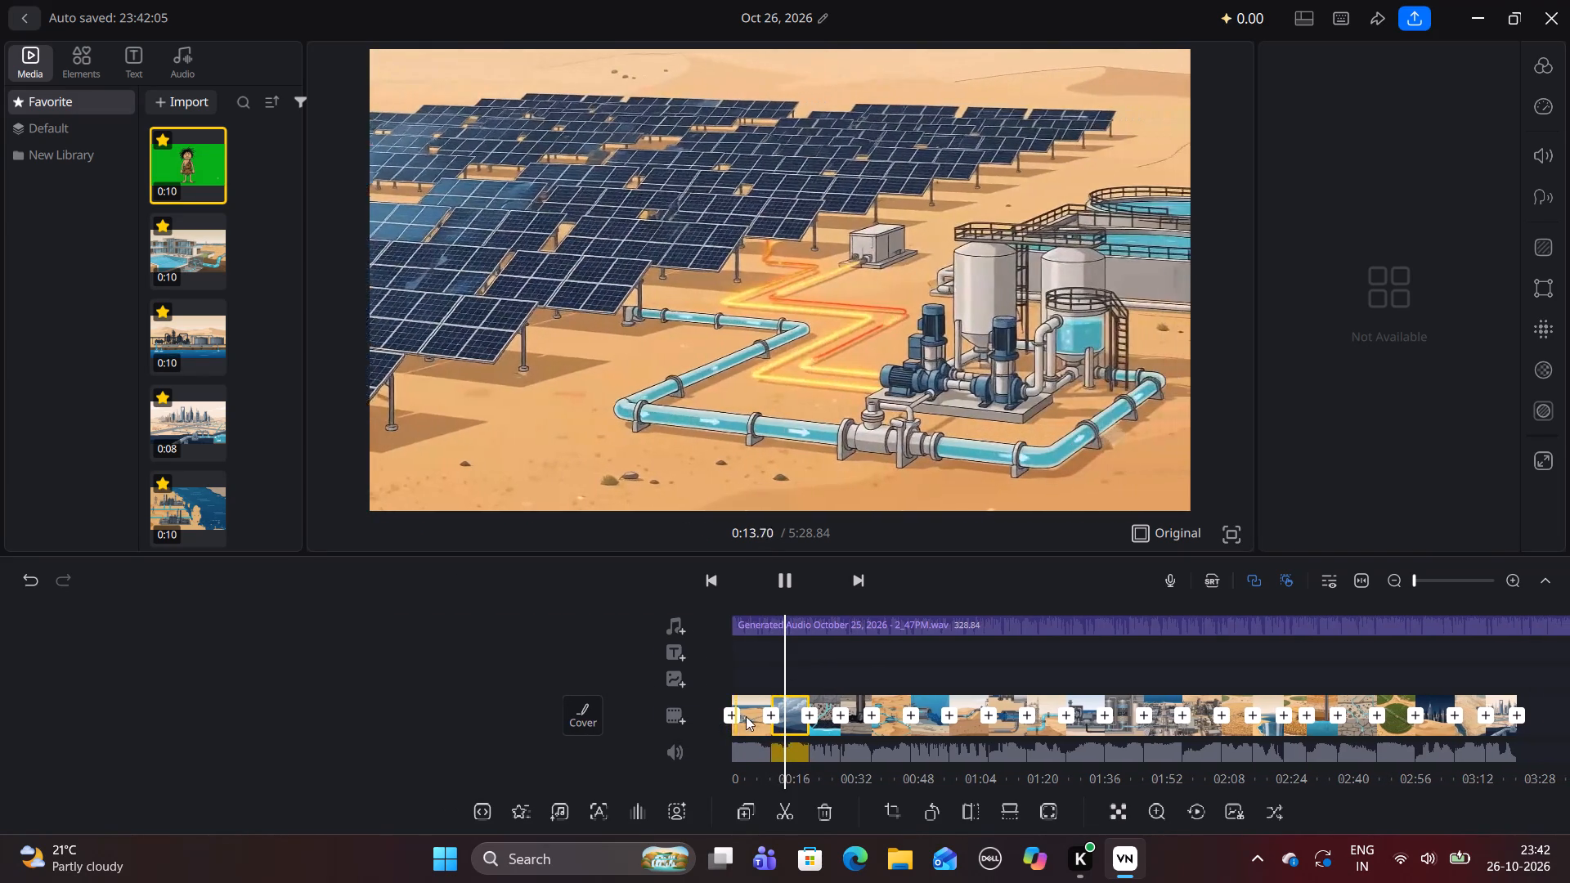
click(791, 576)
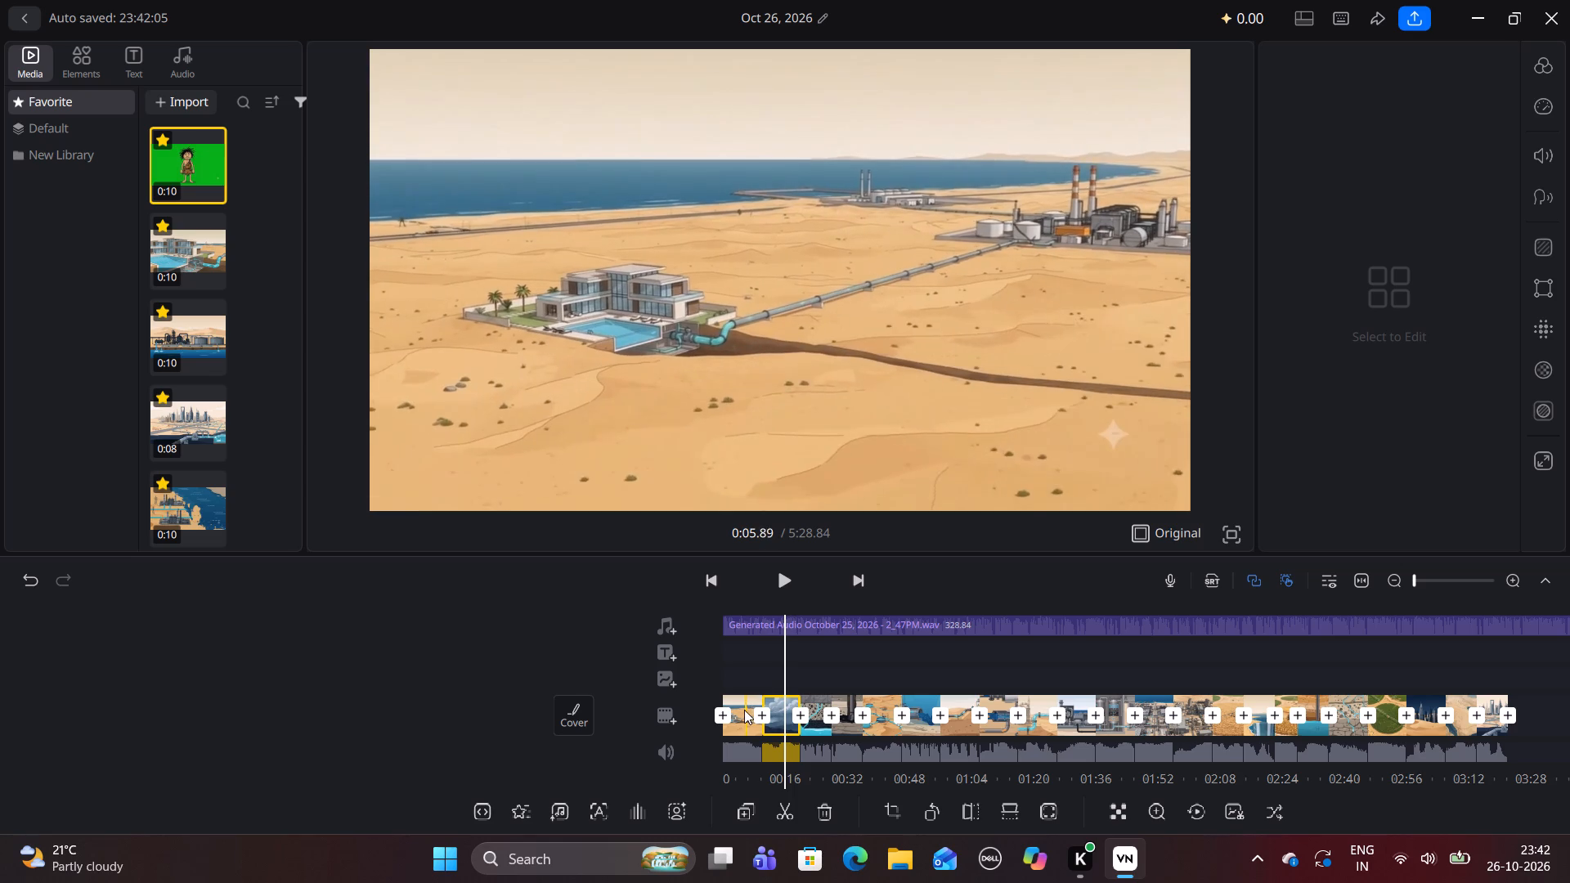
click(743, 710)
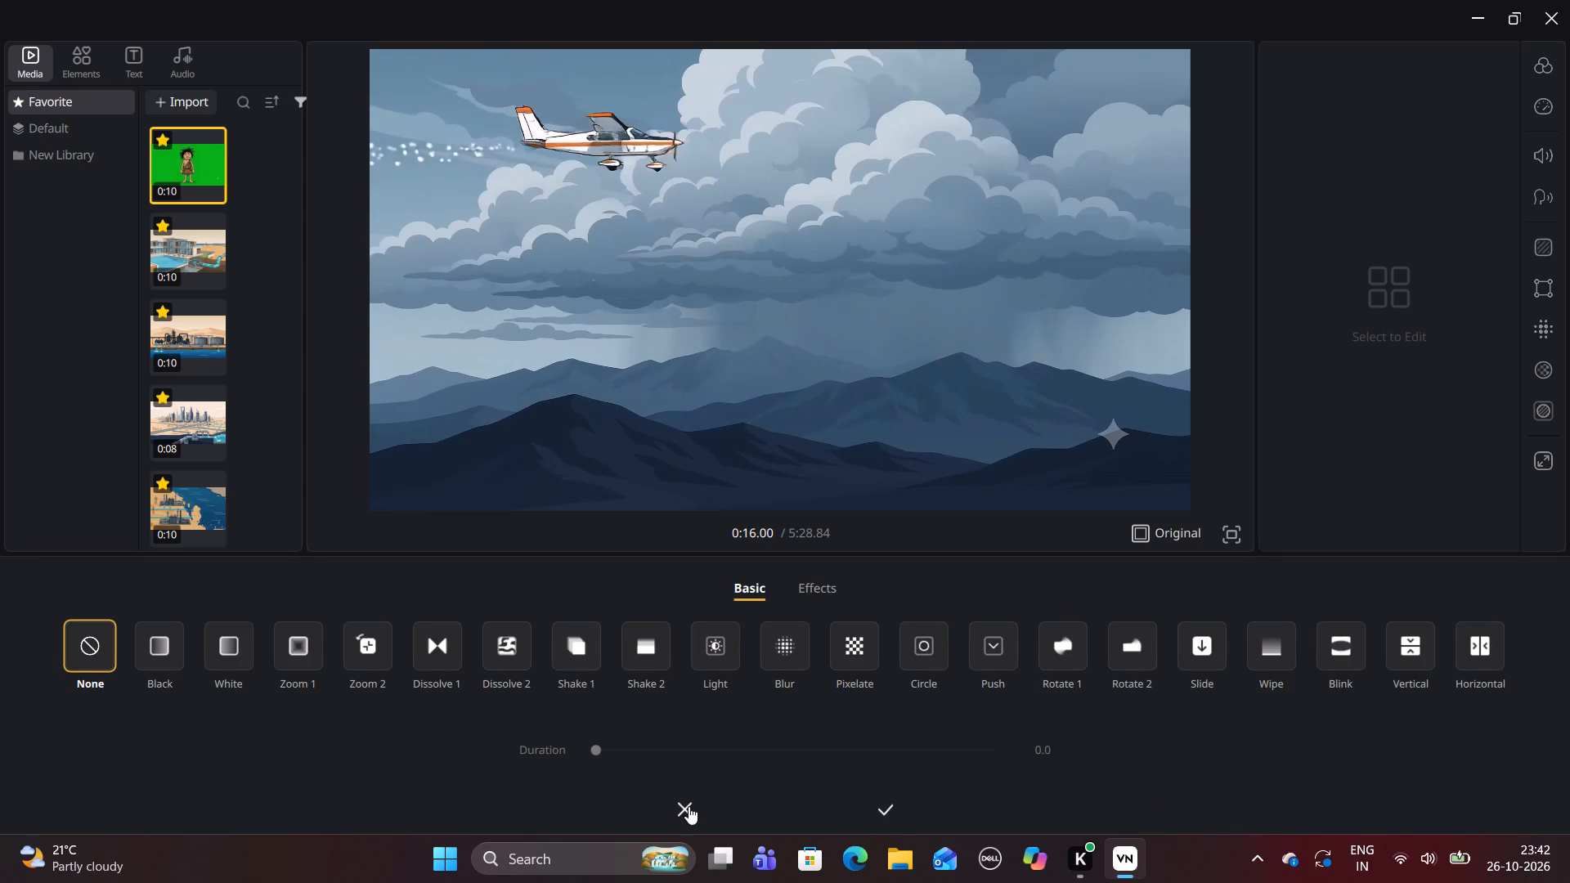
click(681, 814)
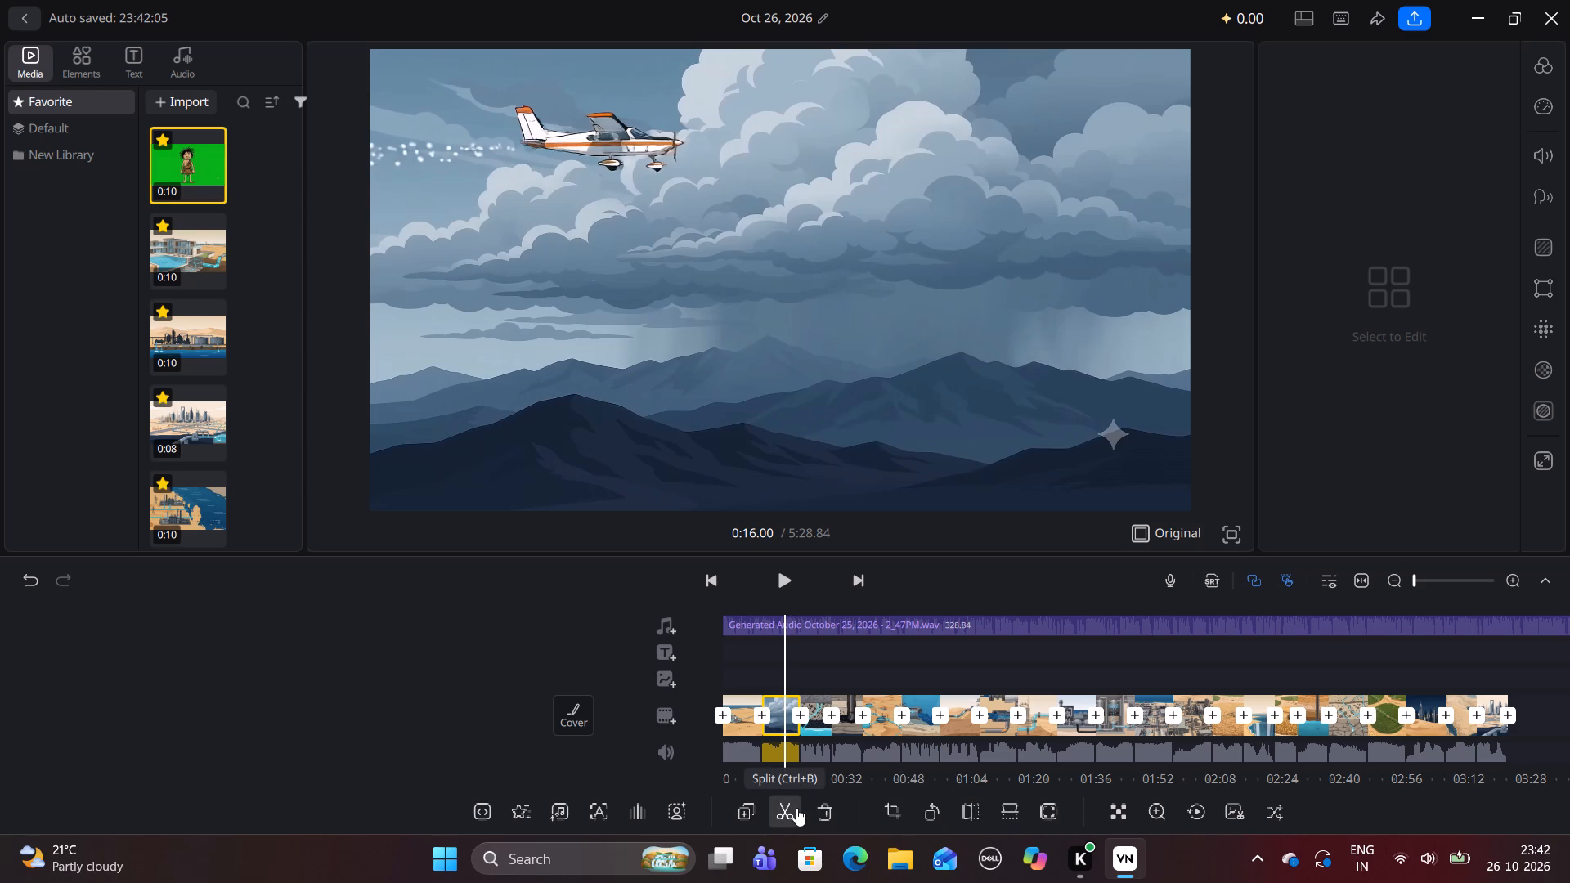
Mute the main track's original clip sound.
click(667, 764)
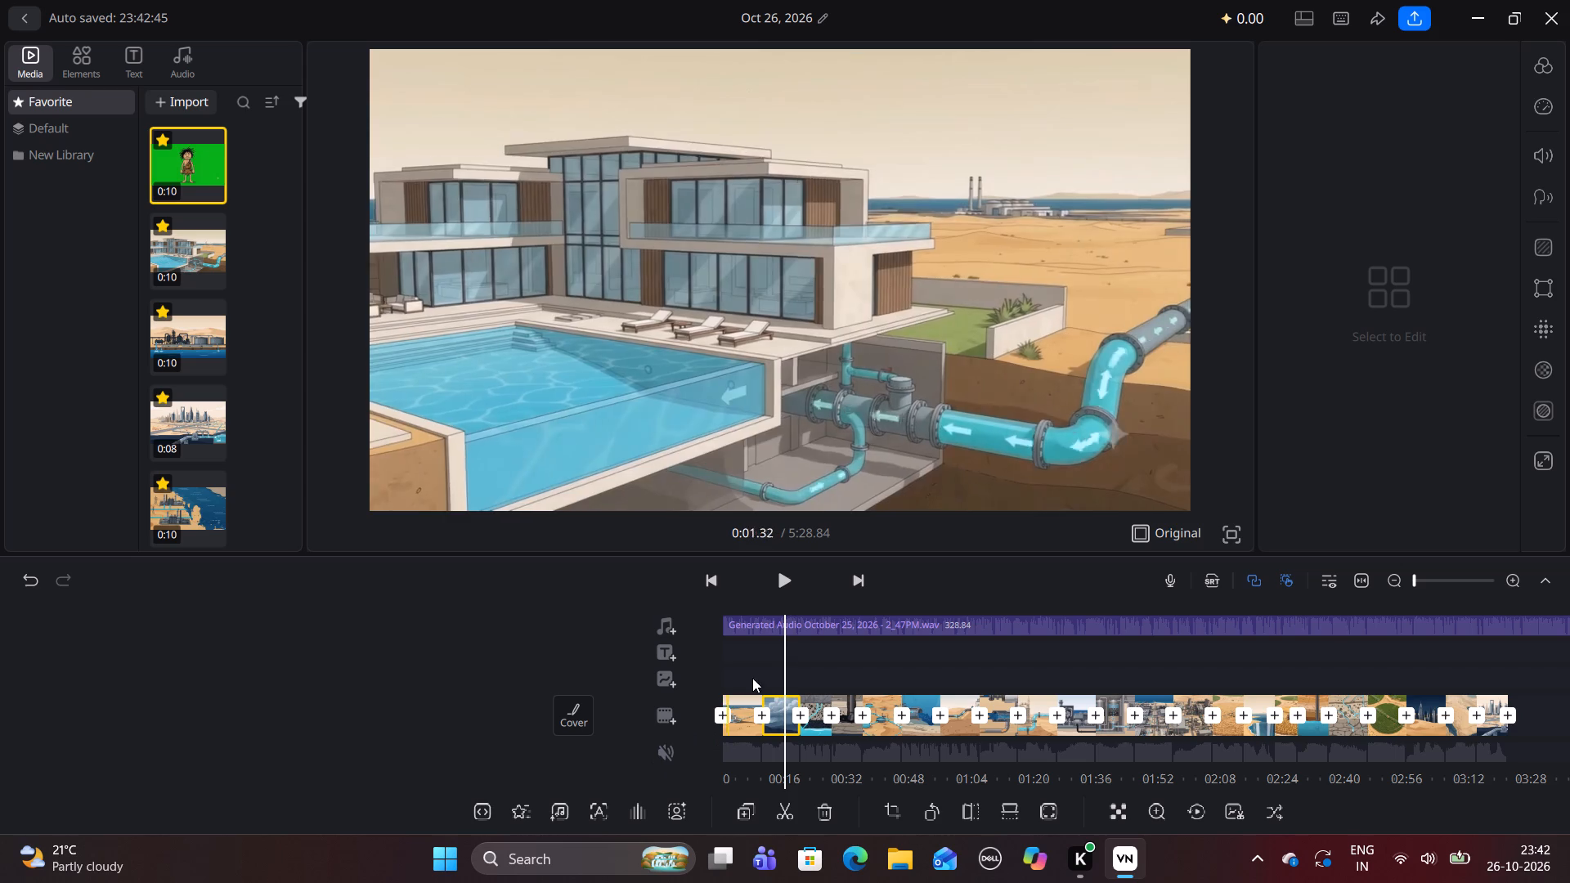
Play the video from the beginning again to check the opening clips against the audio track.
scroll(746, 663, right, 6)
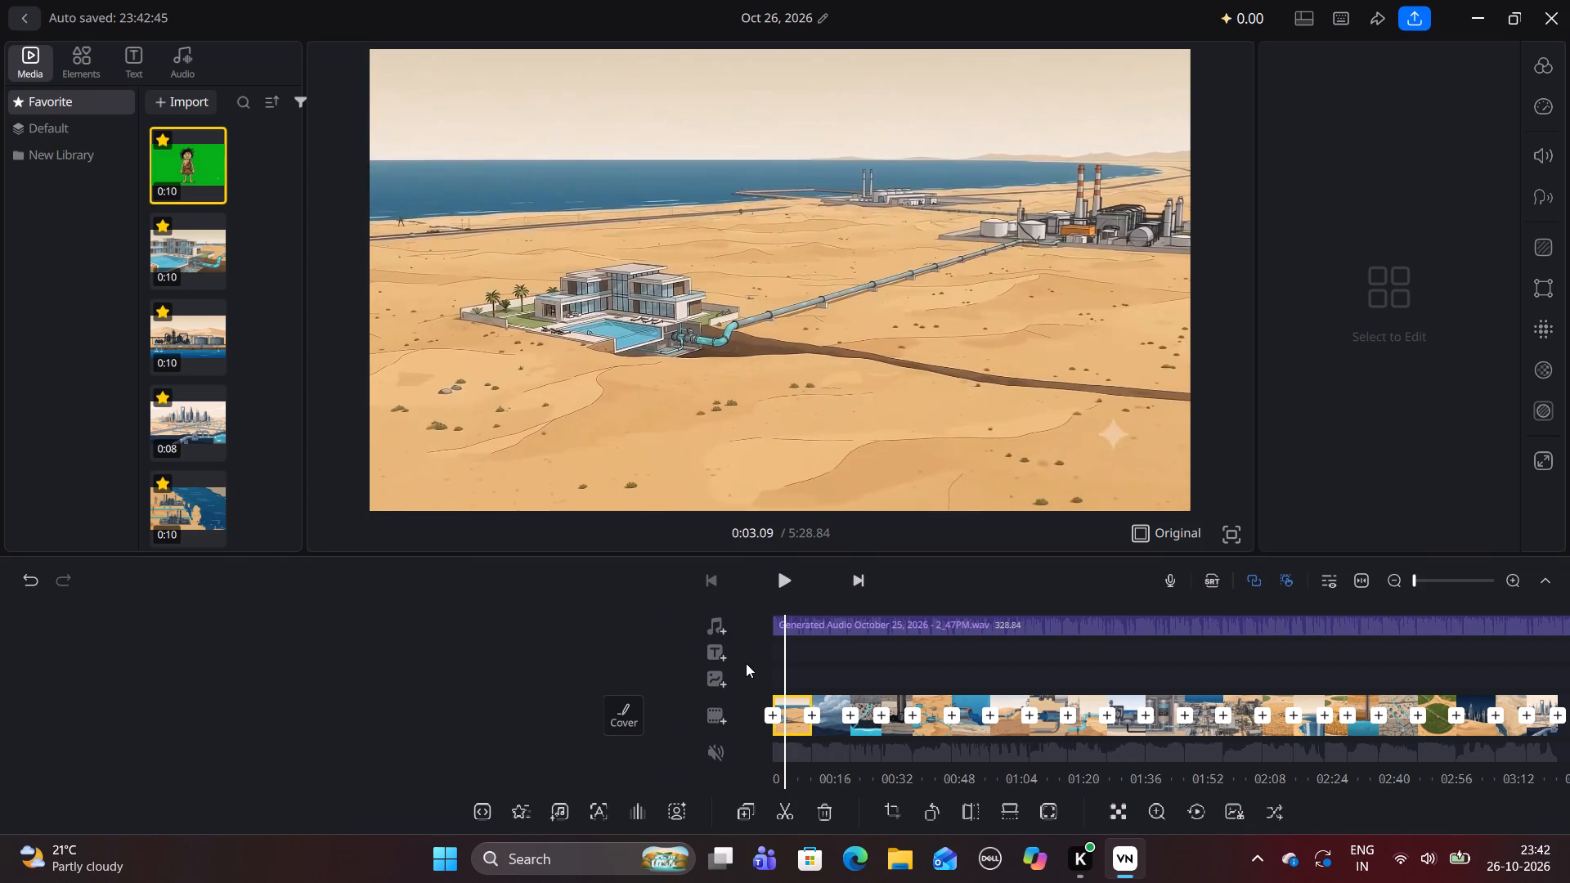
scroll(746, 663, right, 1)
click(774, 580)
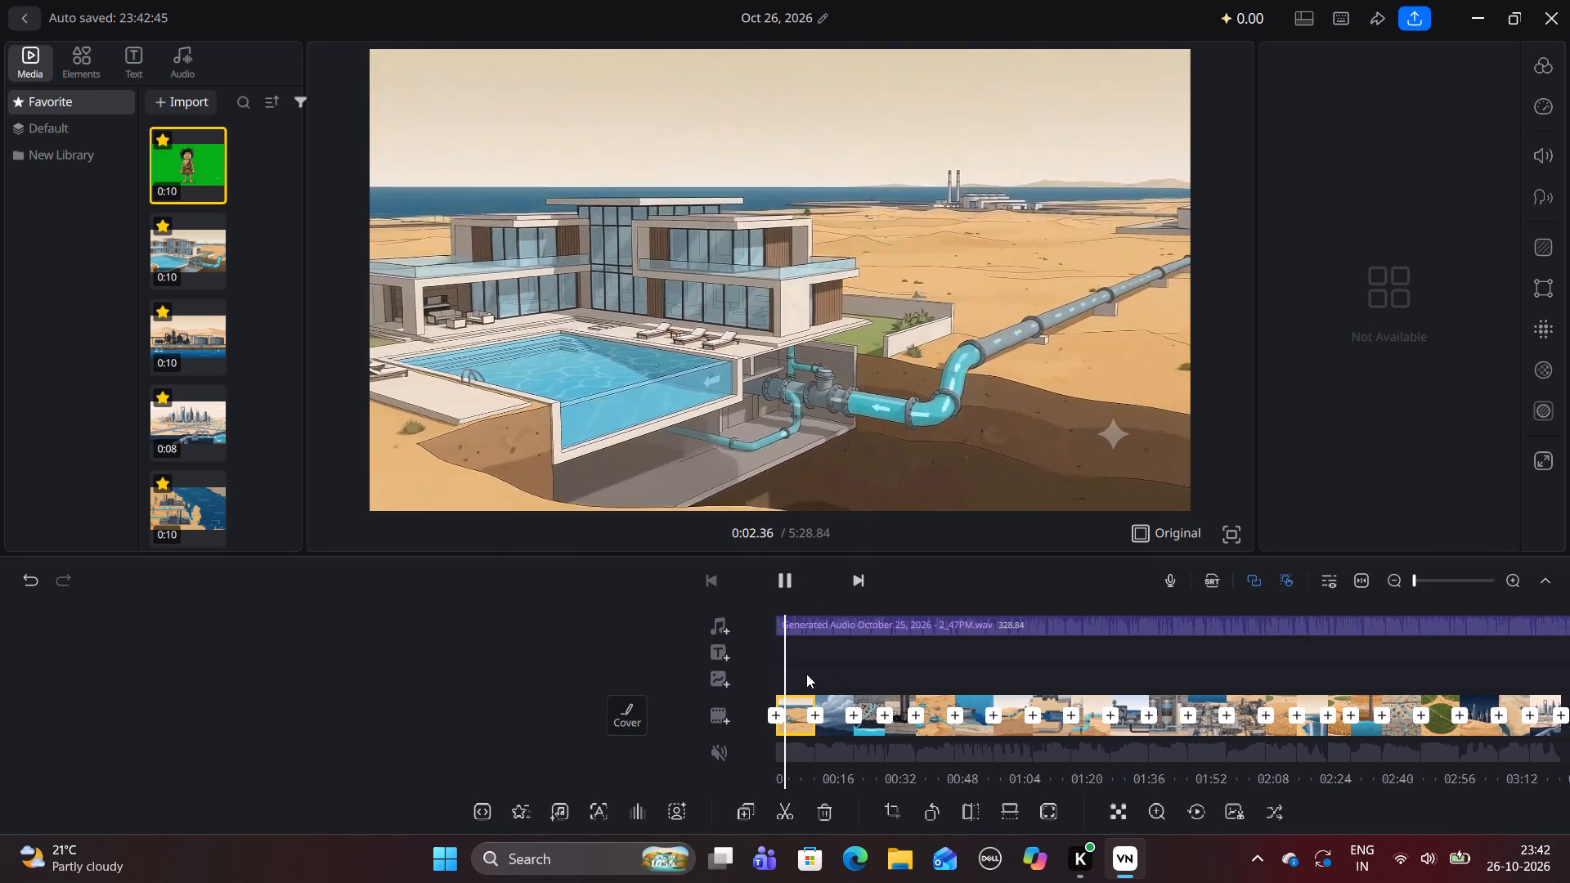
Play the video from the beginning again to check the opening villa clip against the audio track.
scroll(806, 674, right, 6)
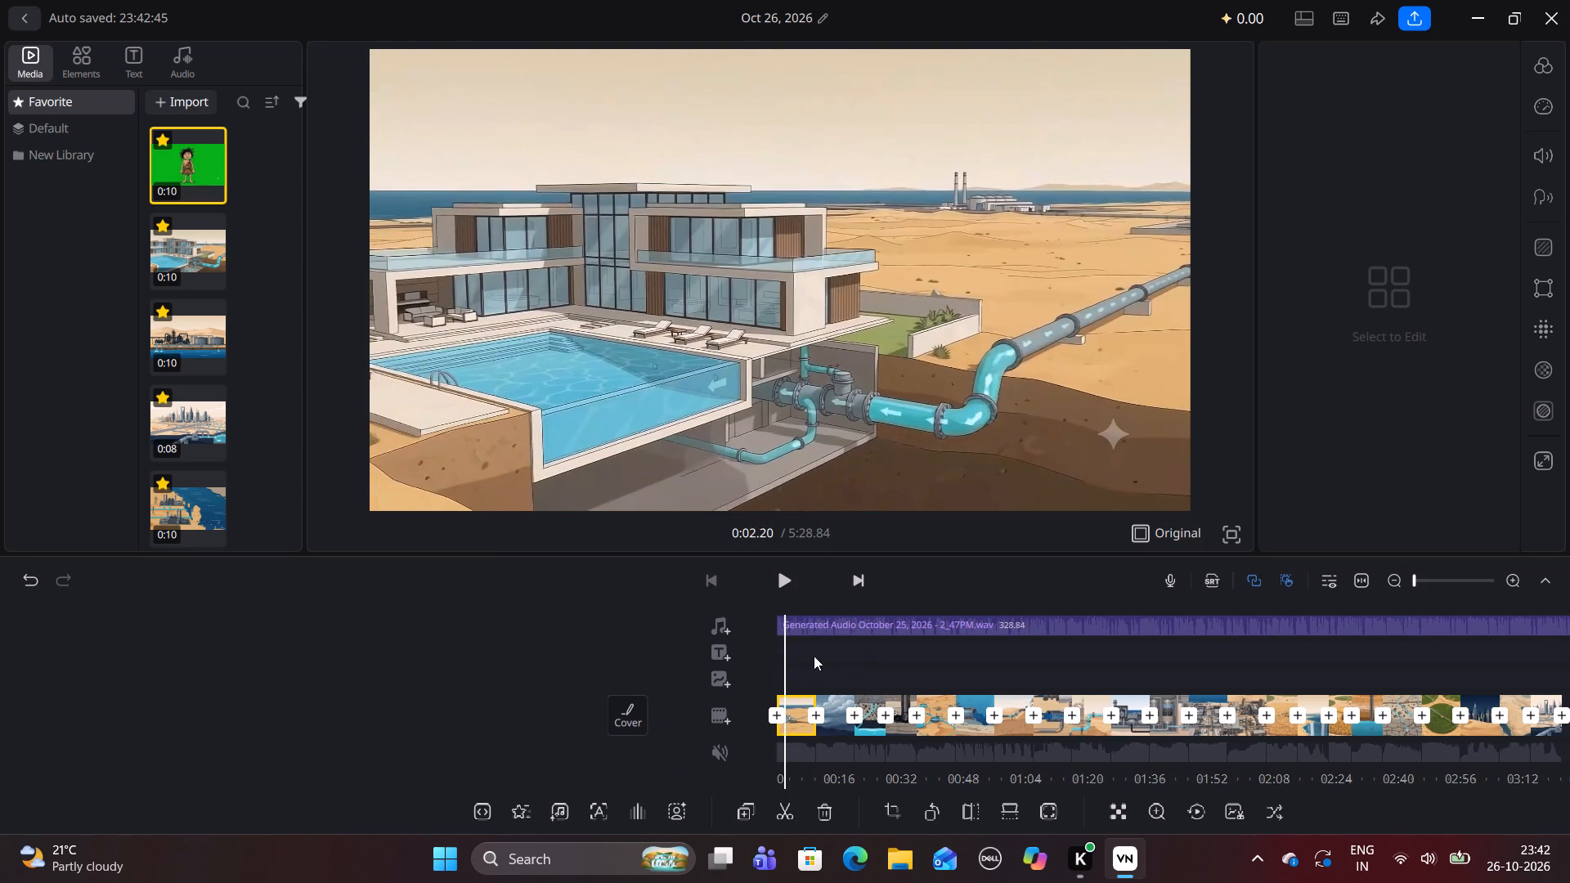
scroll(791, 657, right, 13)
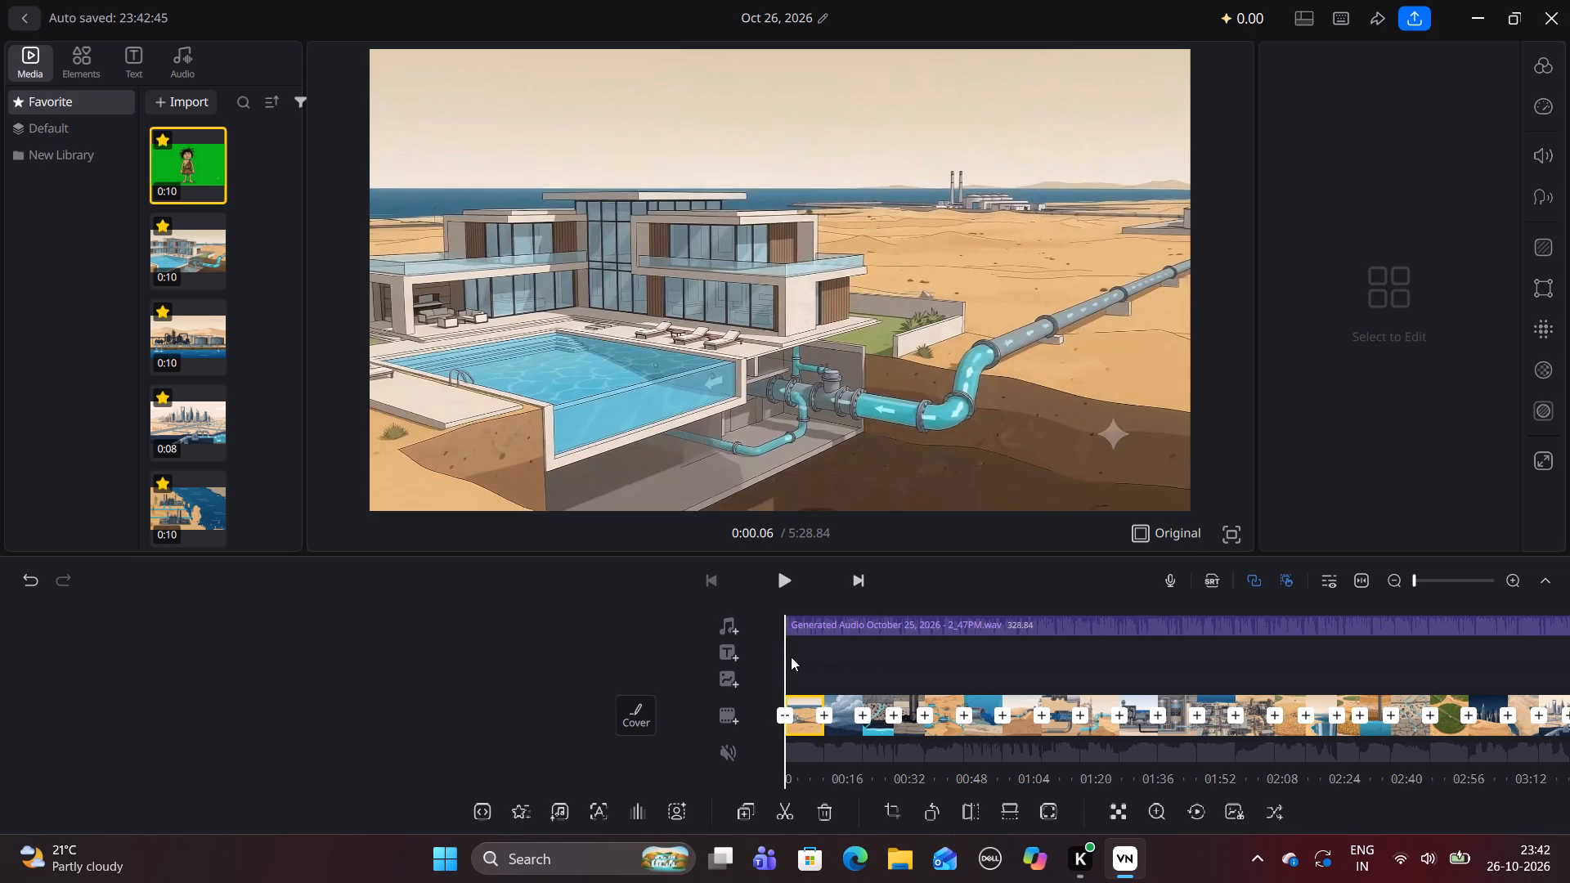
scroll(791, 657, right, 3)
drag(799, 625, 890, 616)
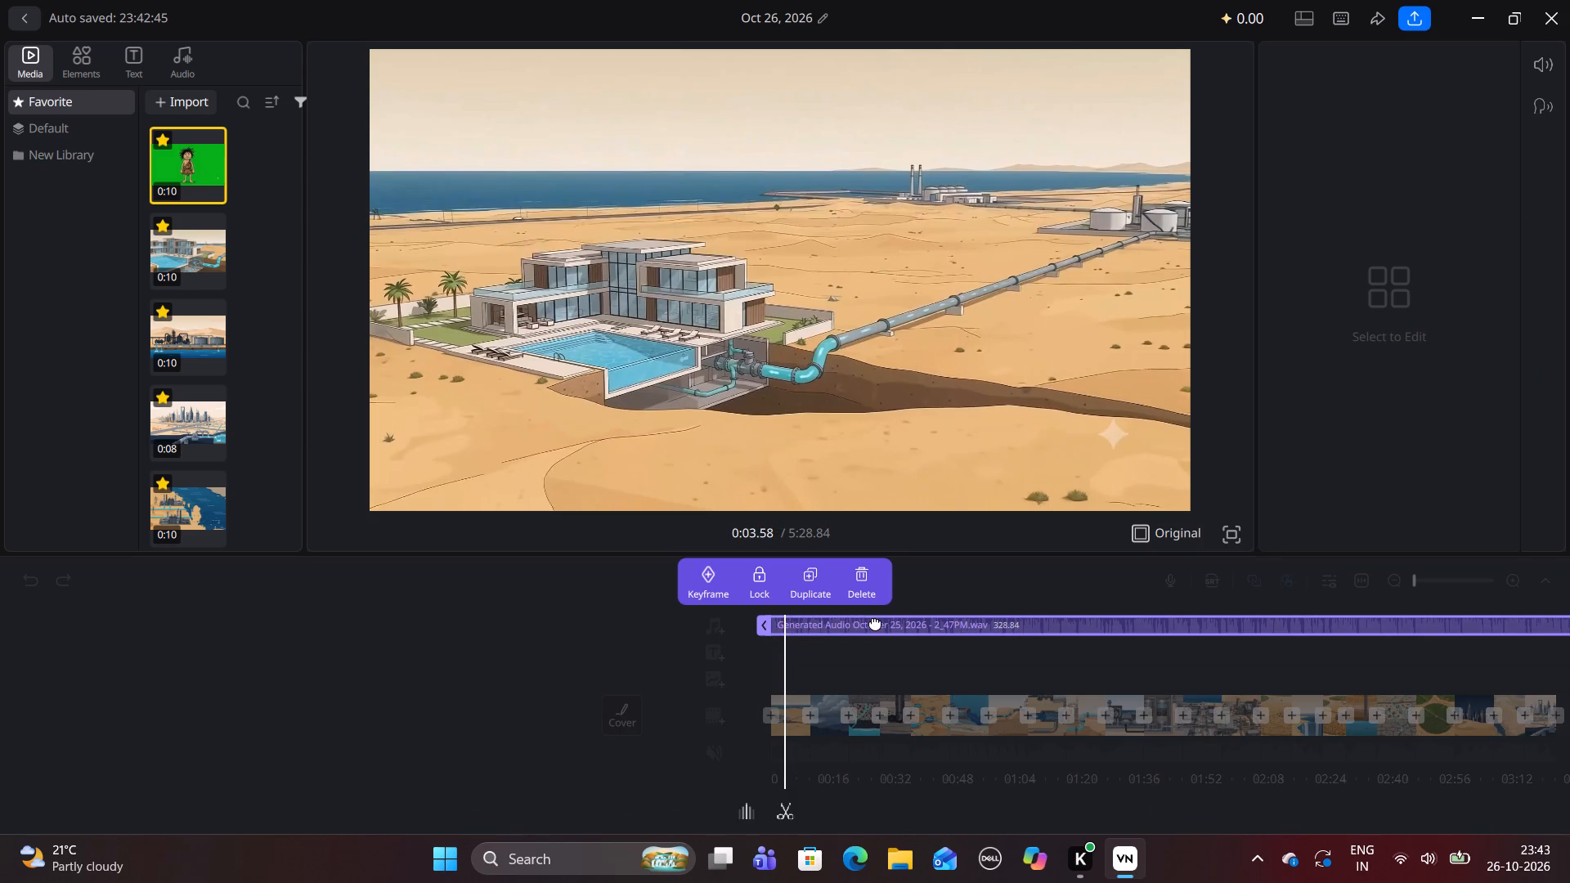
drag(875, 622, 792, 631)
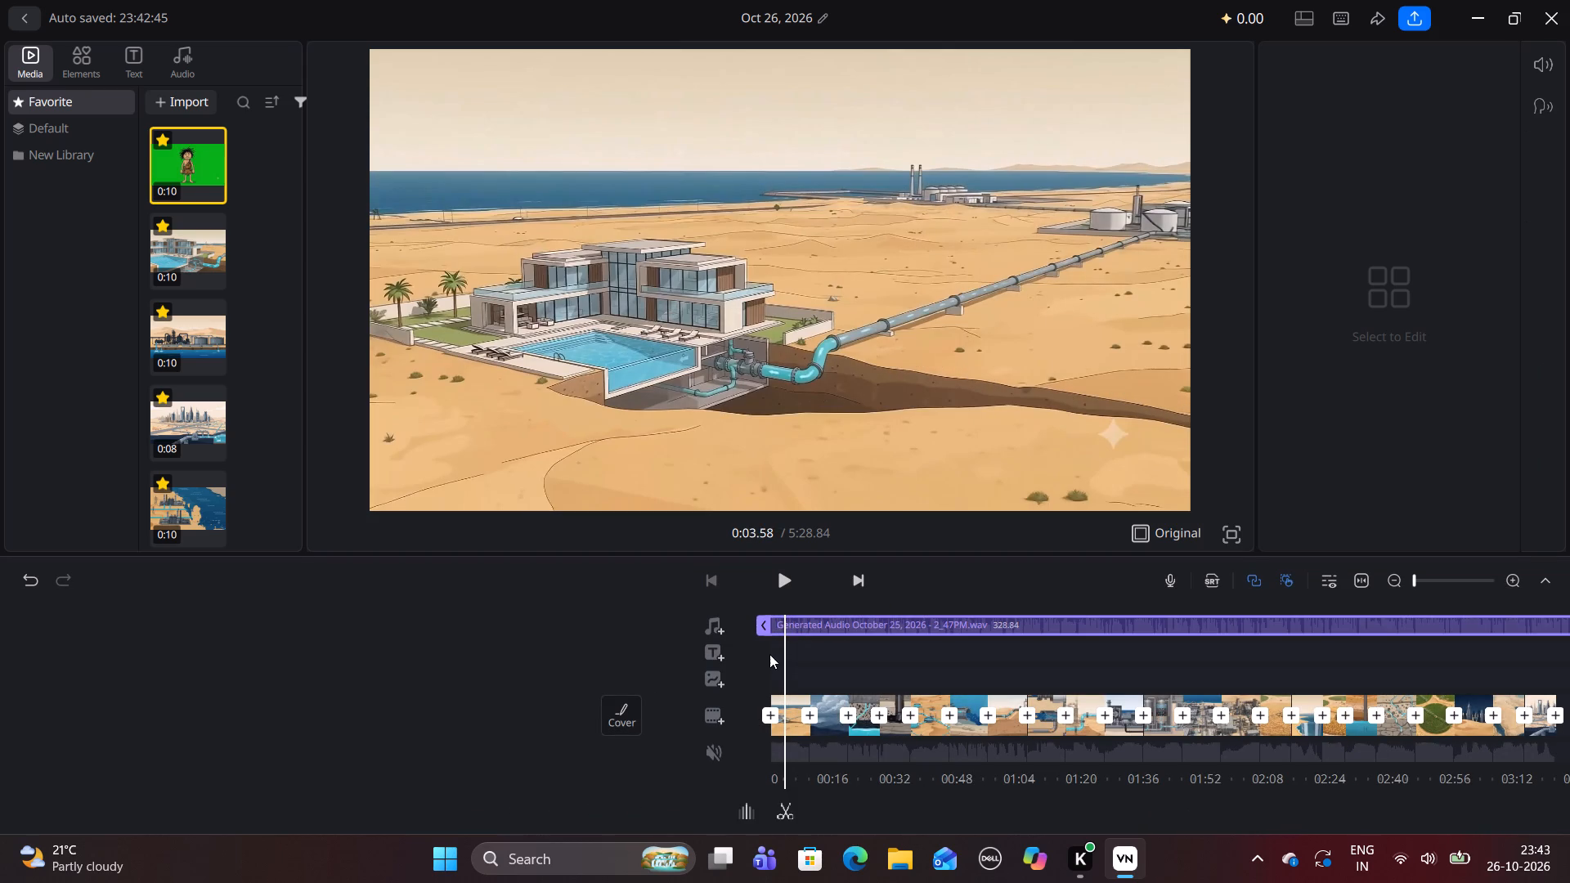
scroll(769, 654, right, 7)
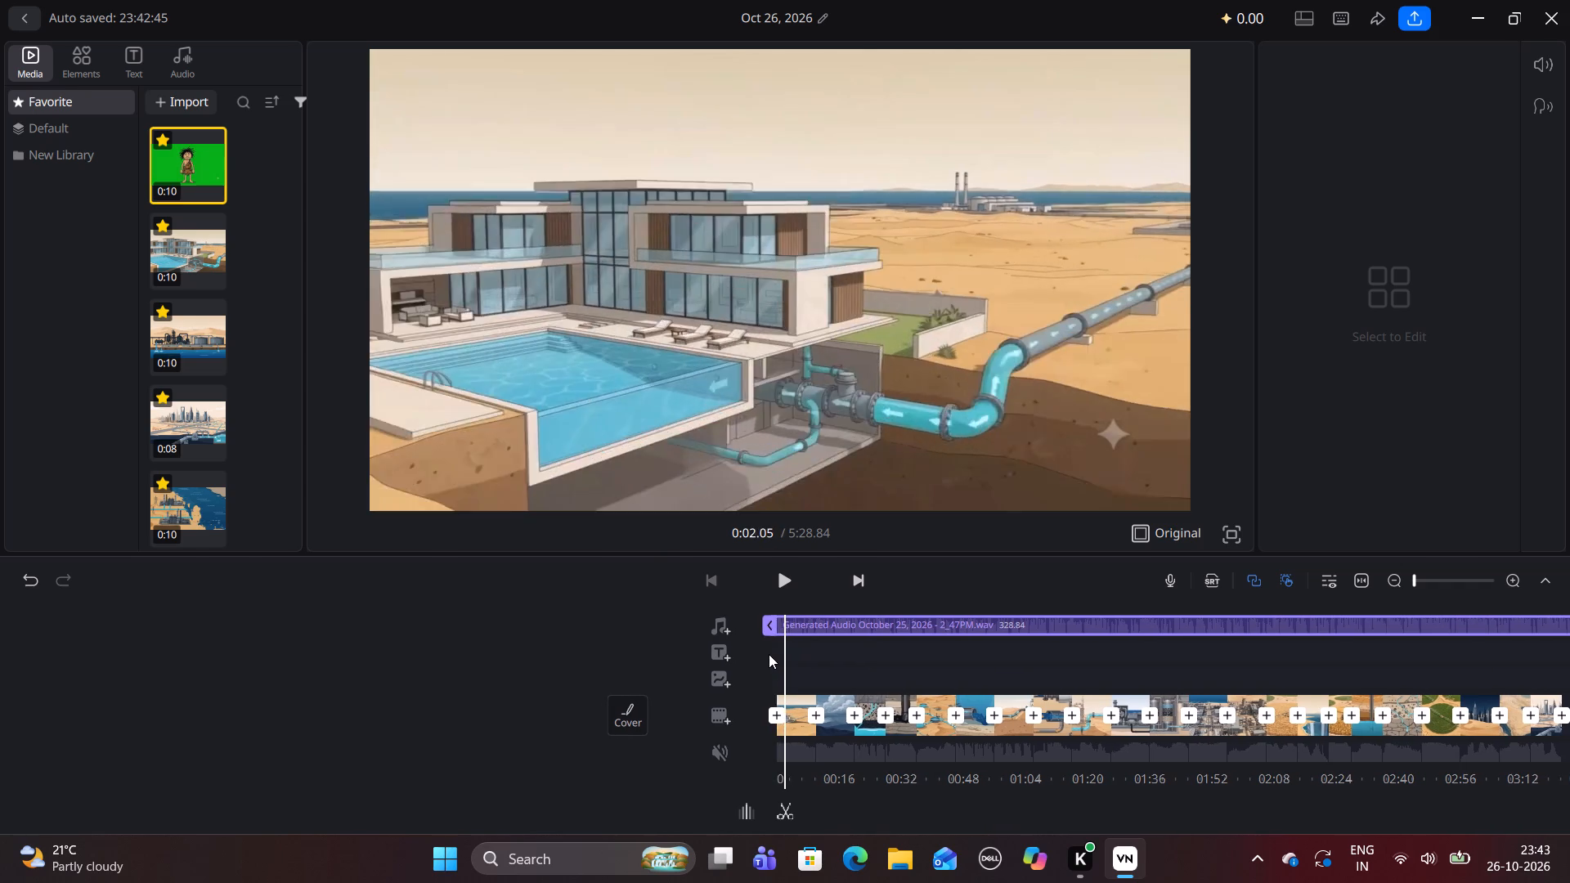
scroll(769, 654, right, 13)
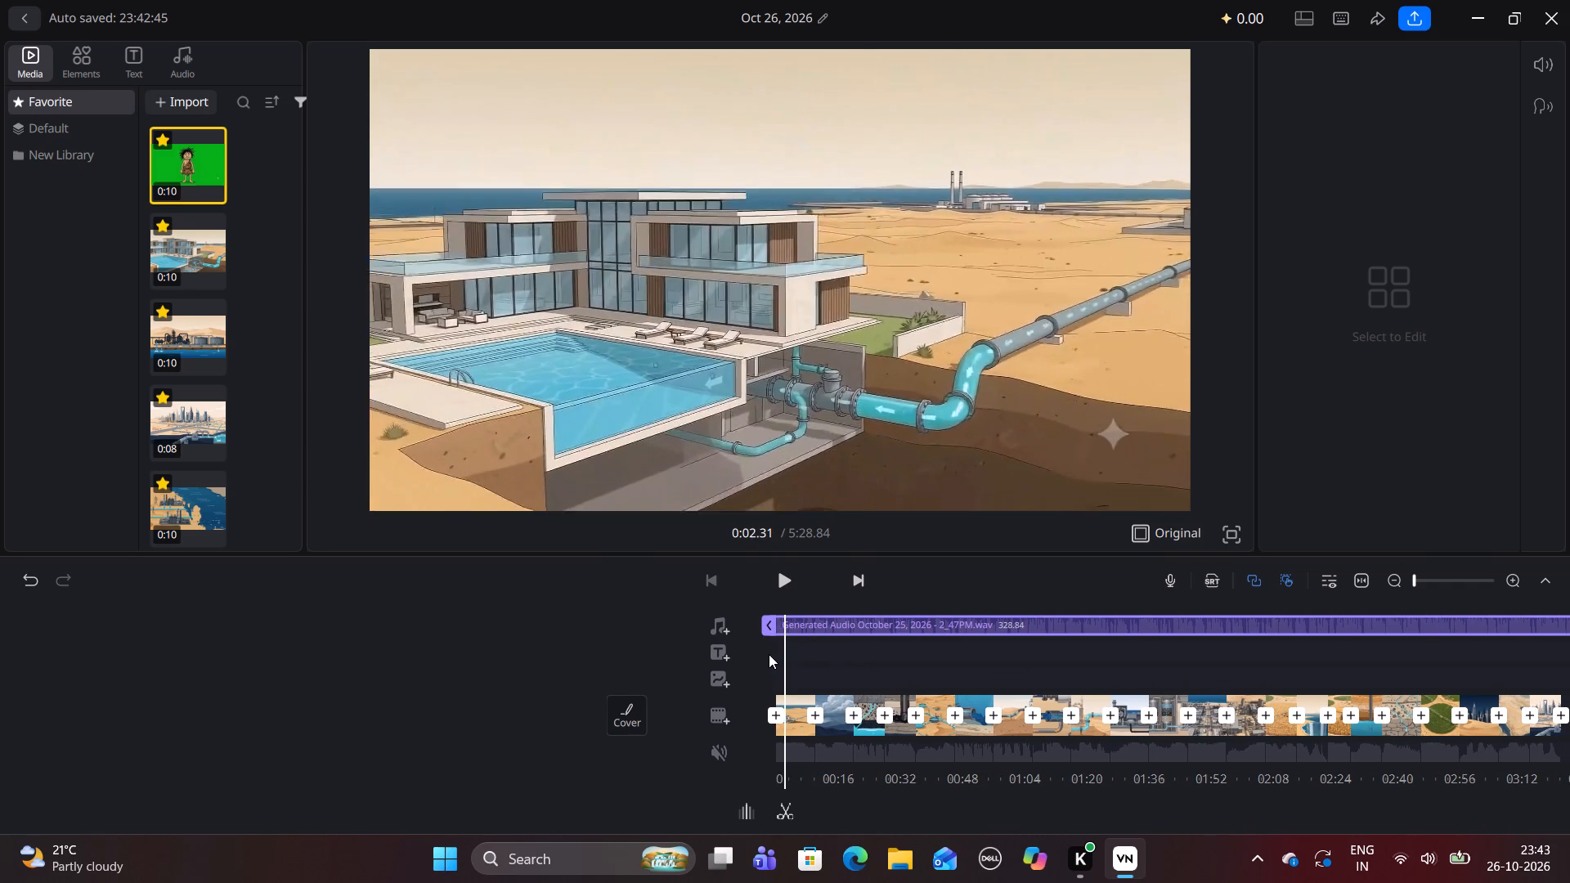
scroll(769, 654, right, 2)
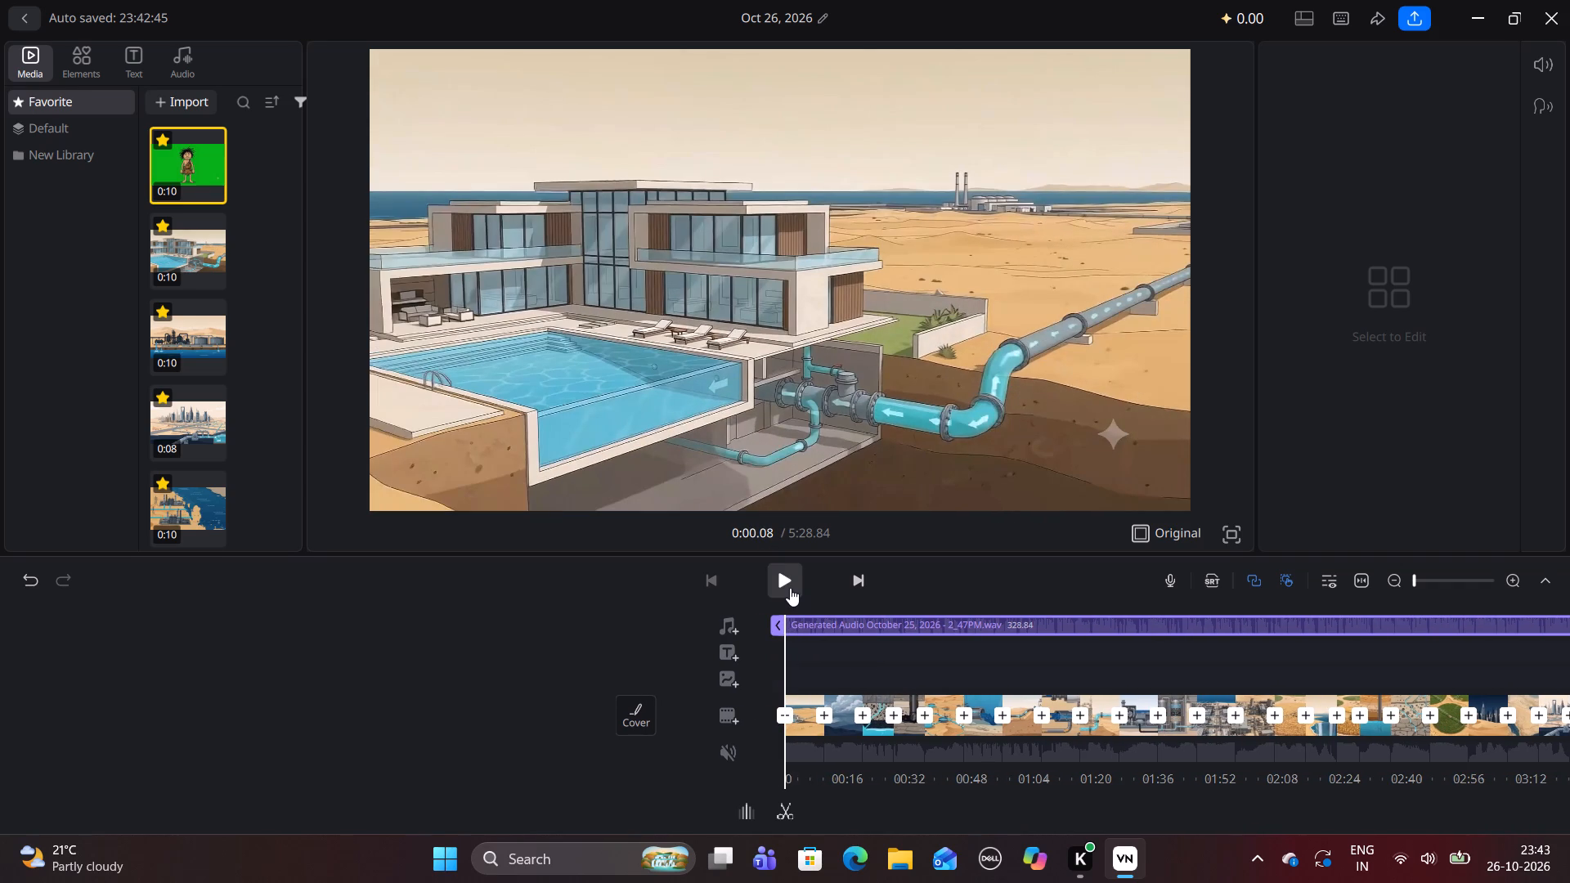
click(784, 584)
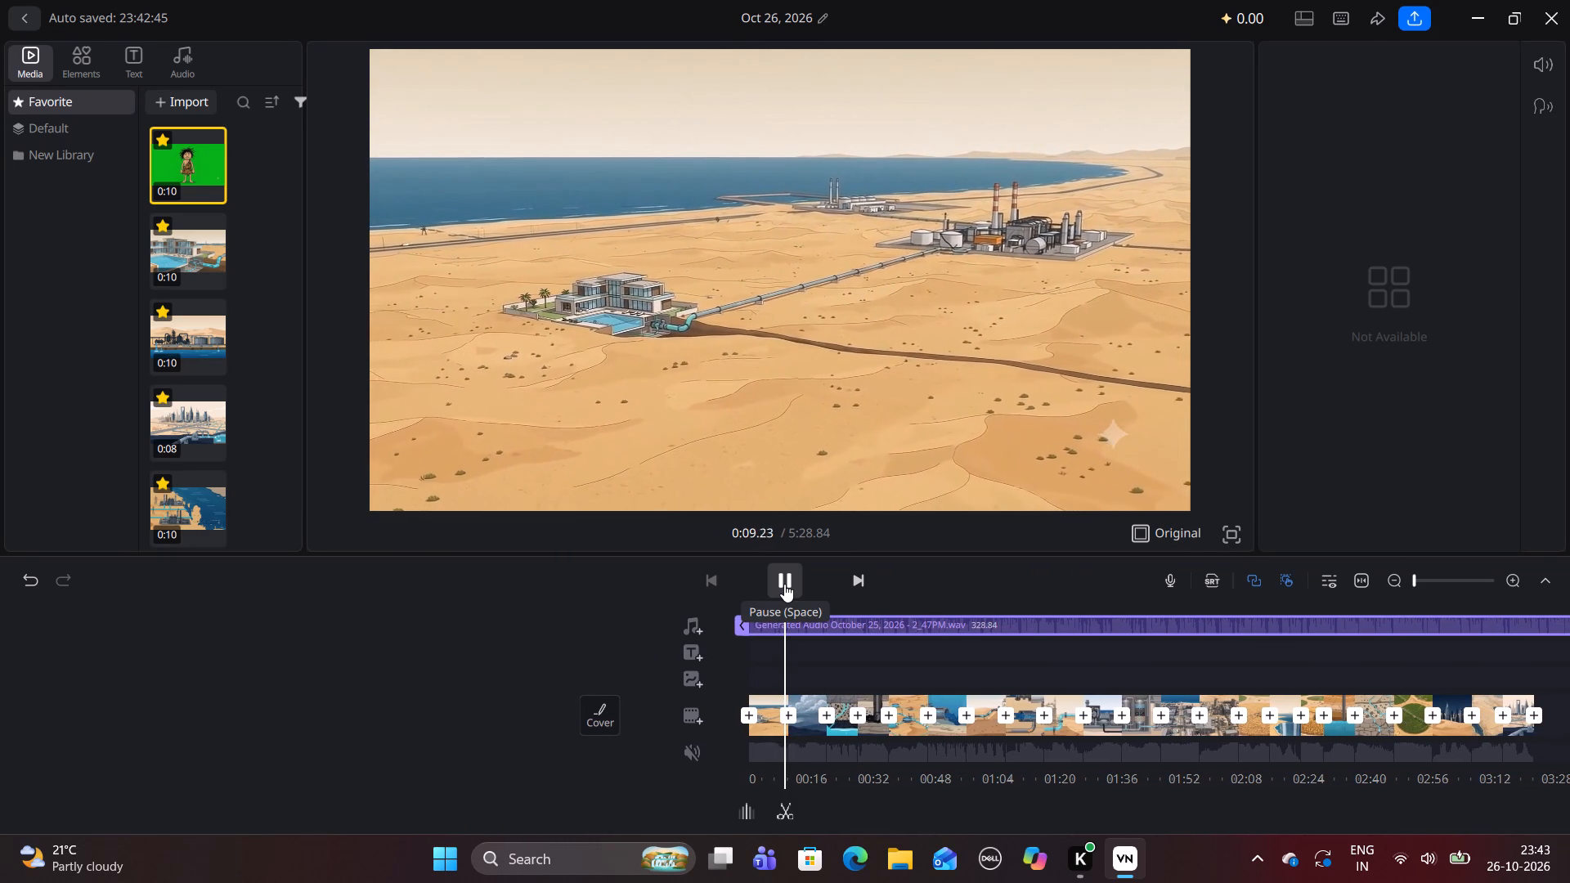
click(784, 584)
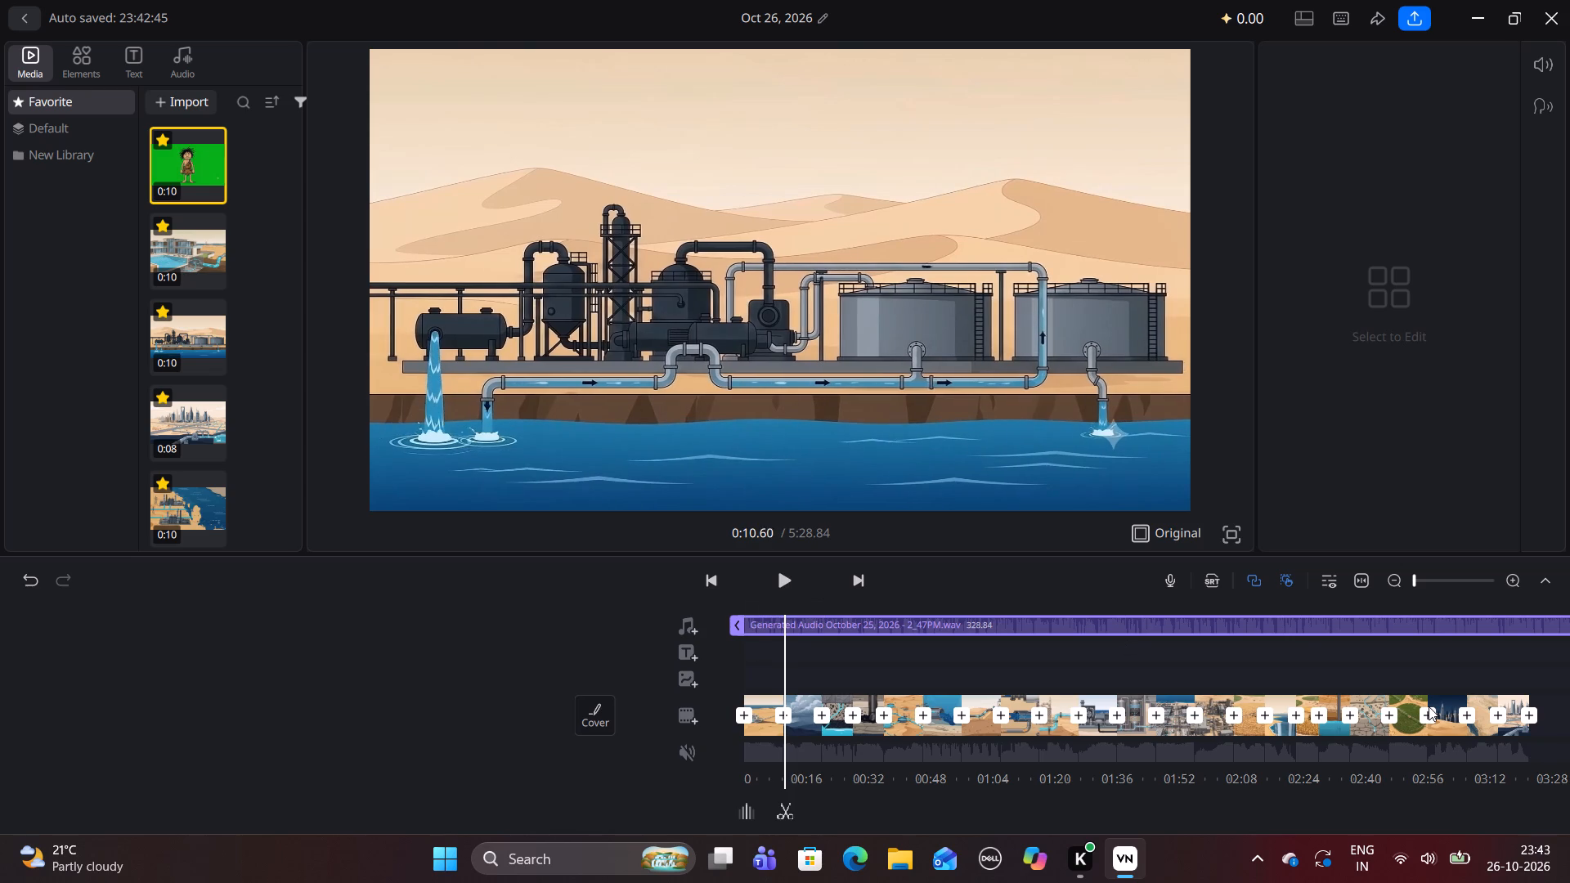
Move the desert dunes and Arabian Peninsula map clip from near the end of the main track to its beginning.
drag(1485, 727, 1482, 728)
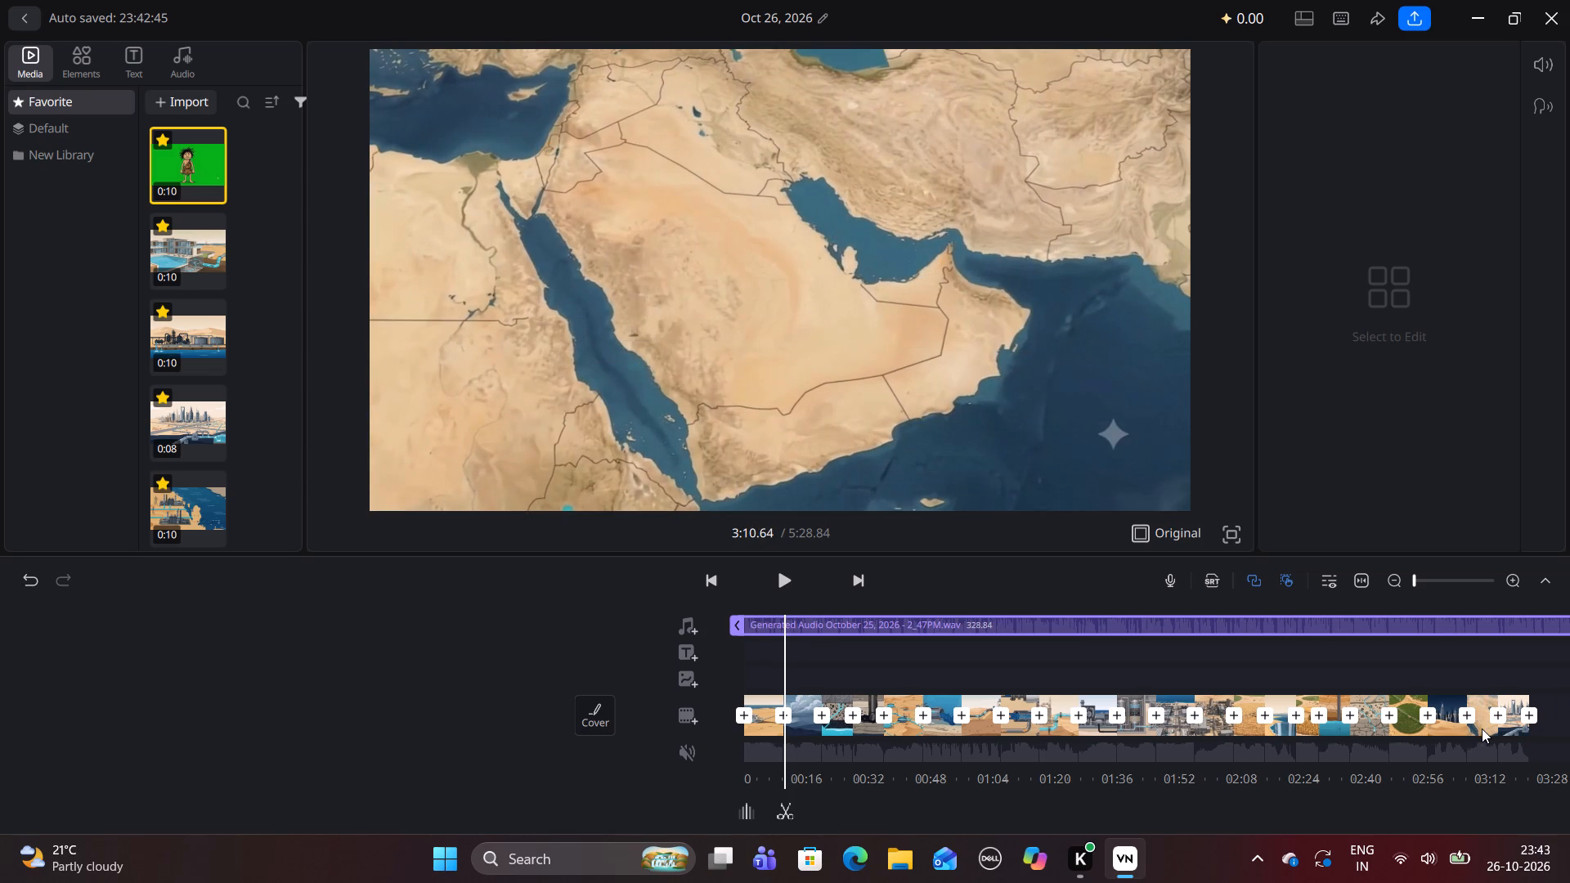
drag(1482, 728, 1476, 723)
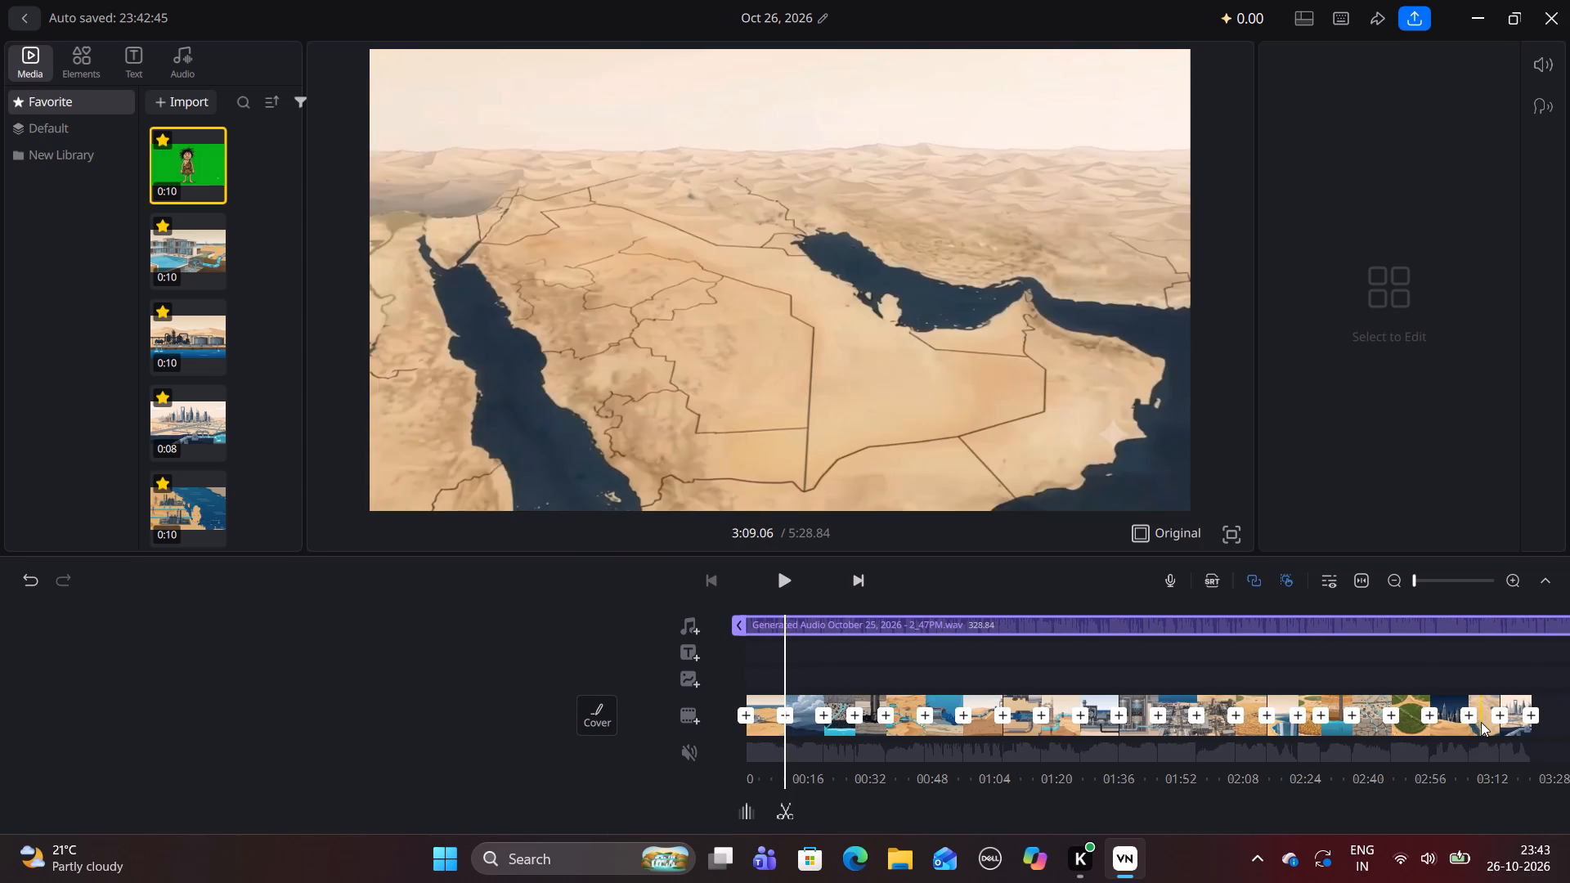
drag(1478, 722, 1397, 734)
drag(1423, 719, 1367, 729)
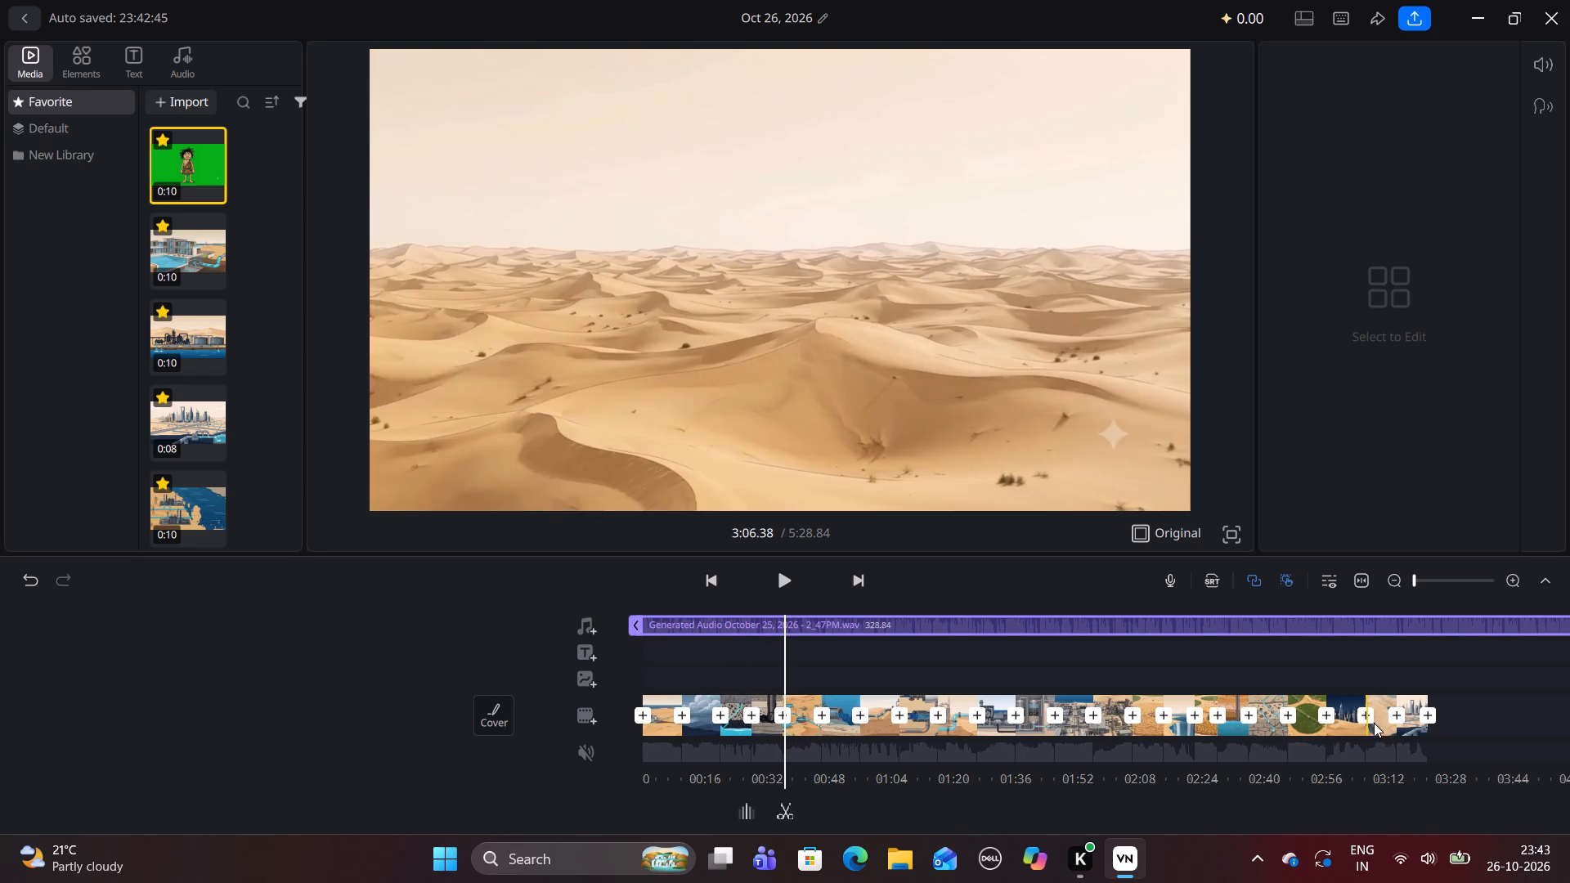
drag(1385, 716, 1376, 720)
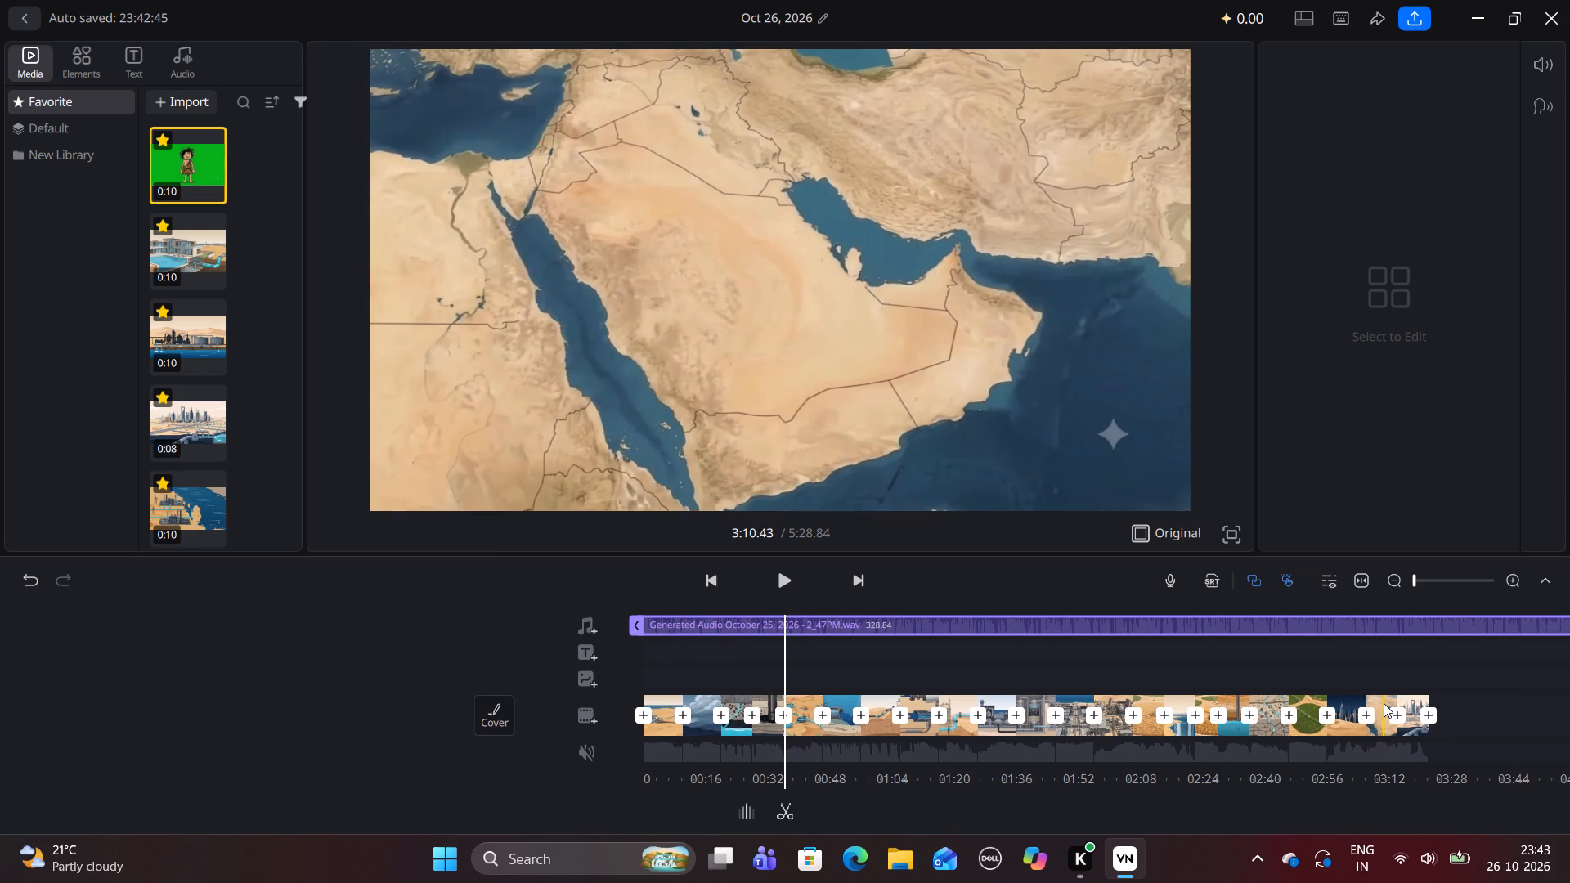
drag(1384, 703, 1343, 732)
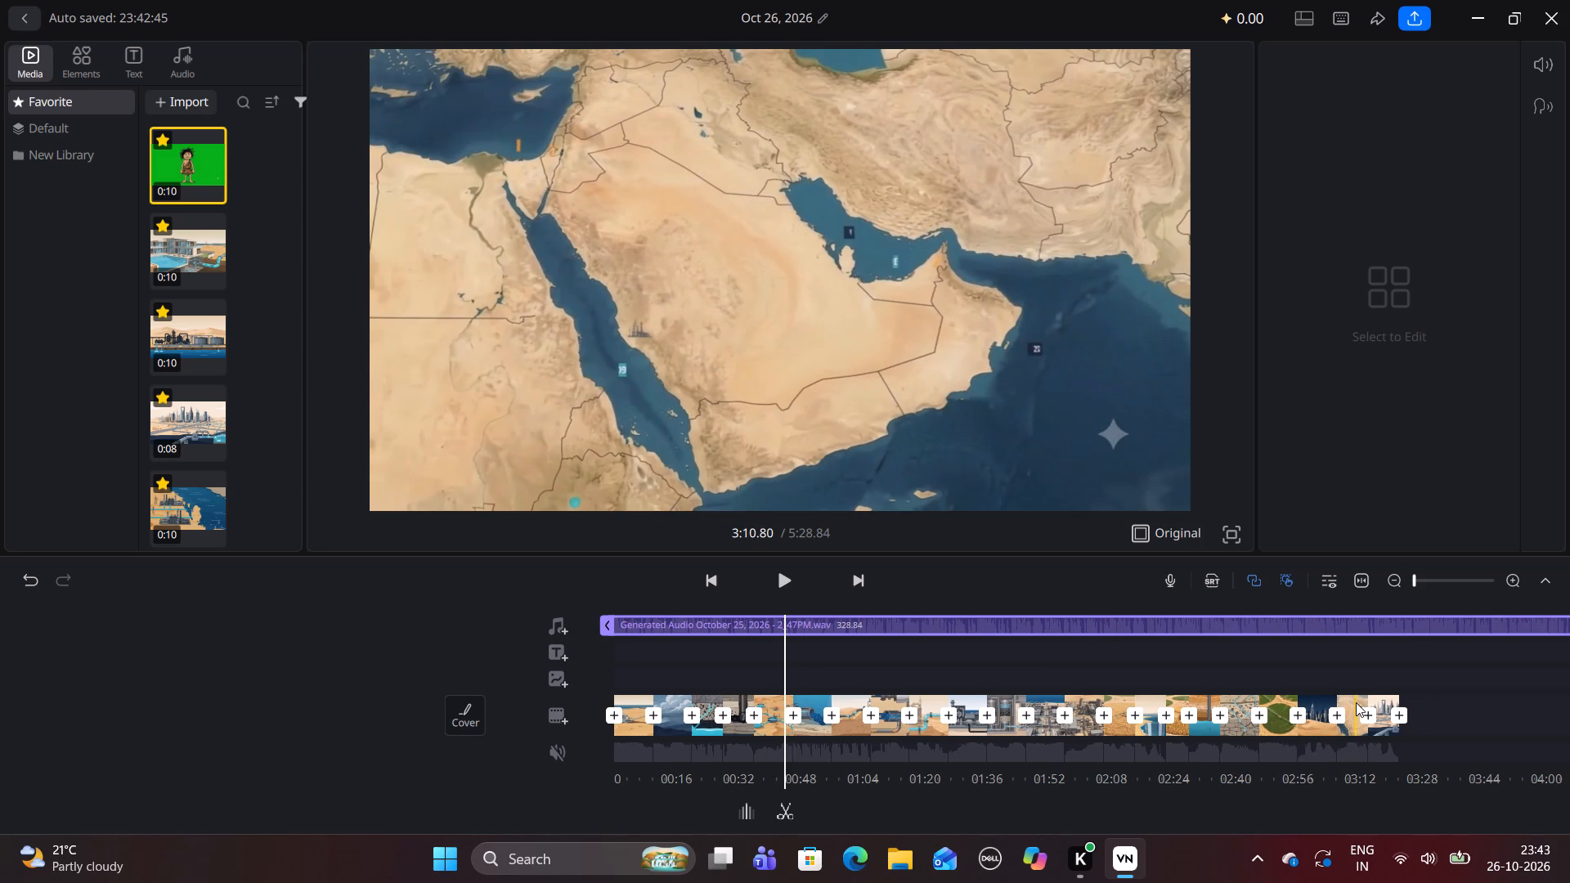
drag(1356, 702, 1070, 732)
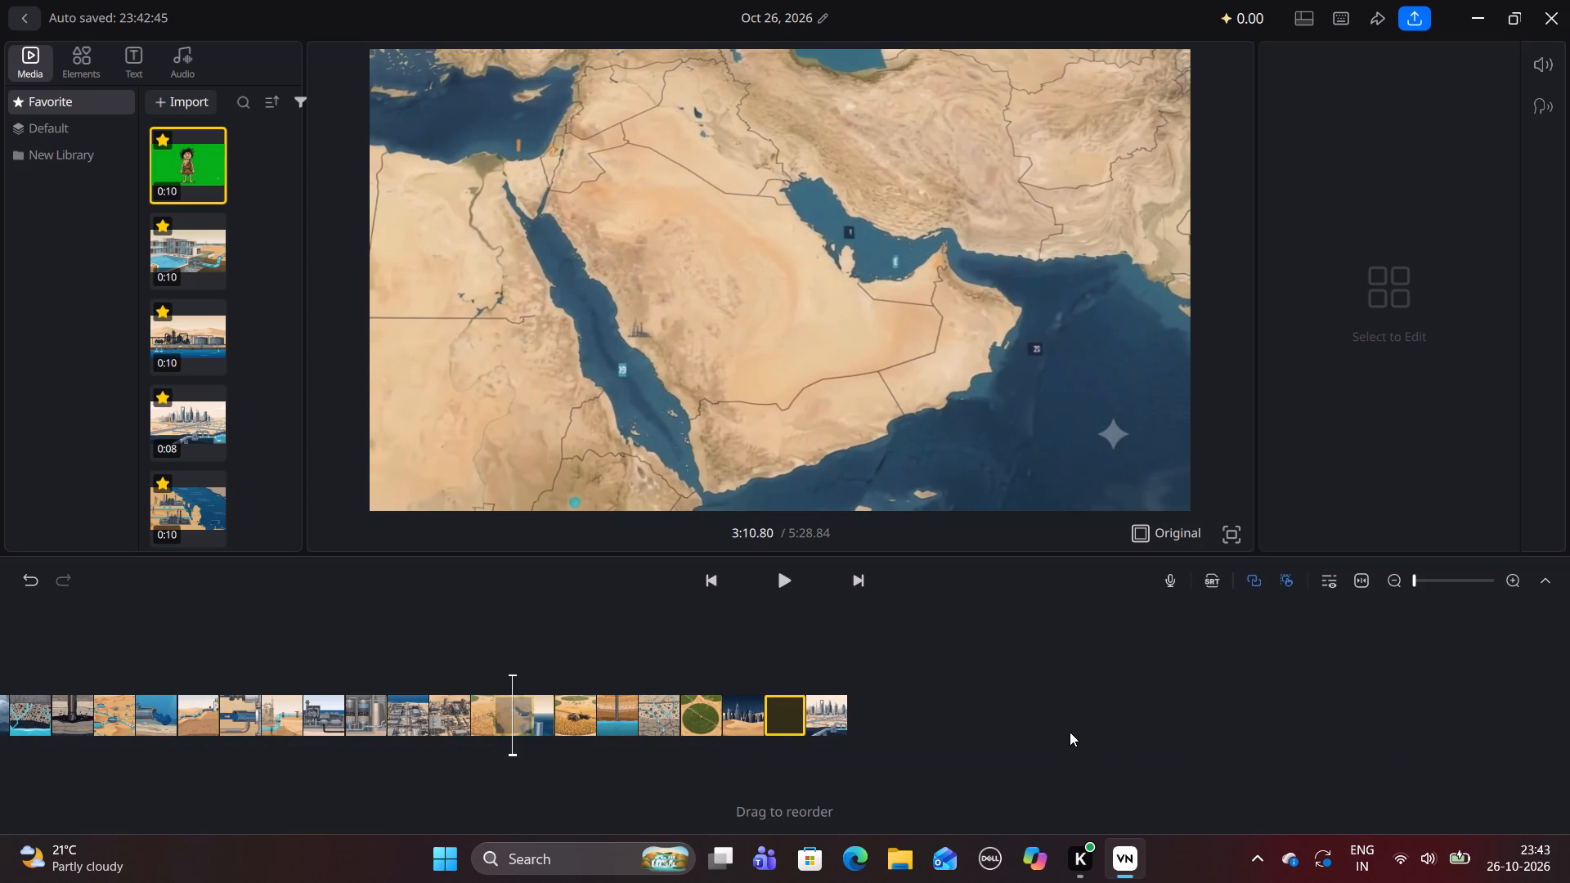
drag(1070, 732, 654, 731)
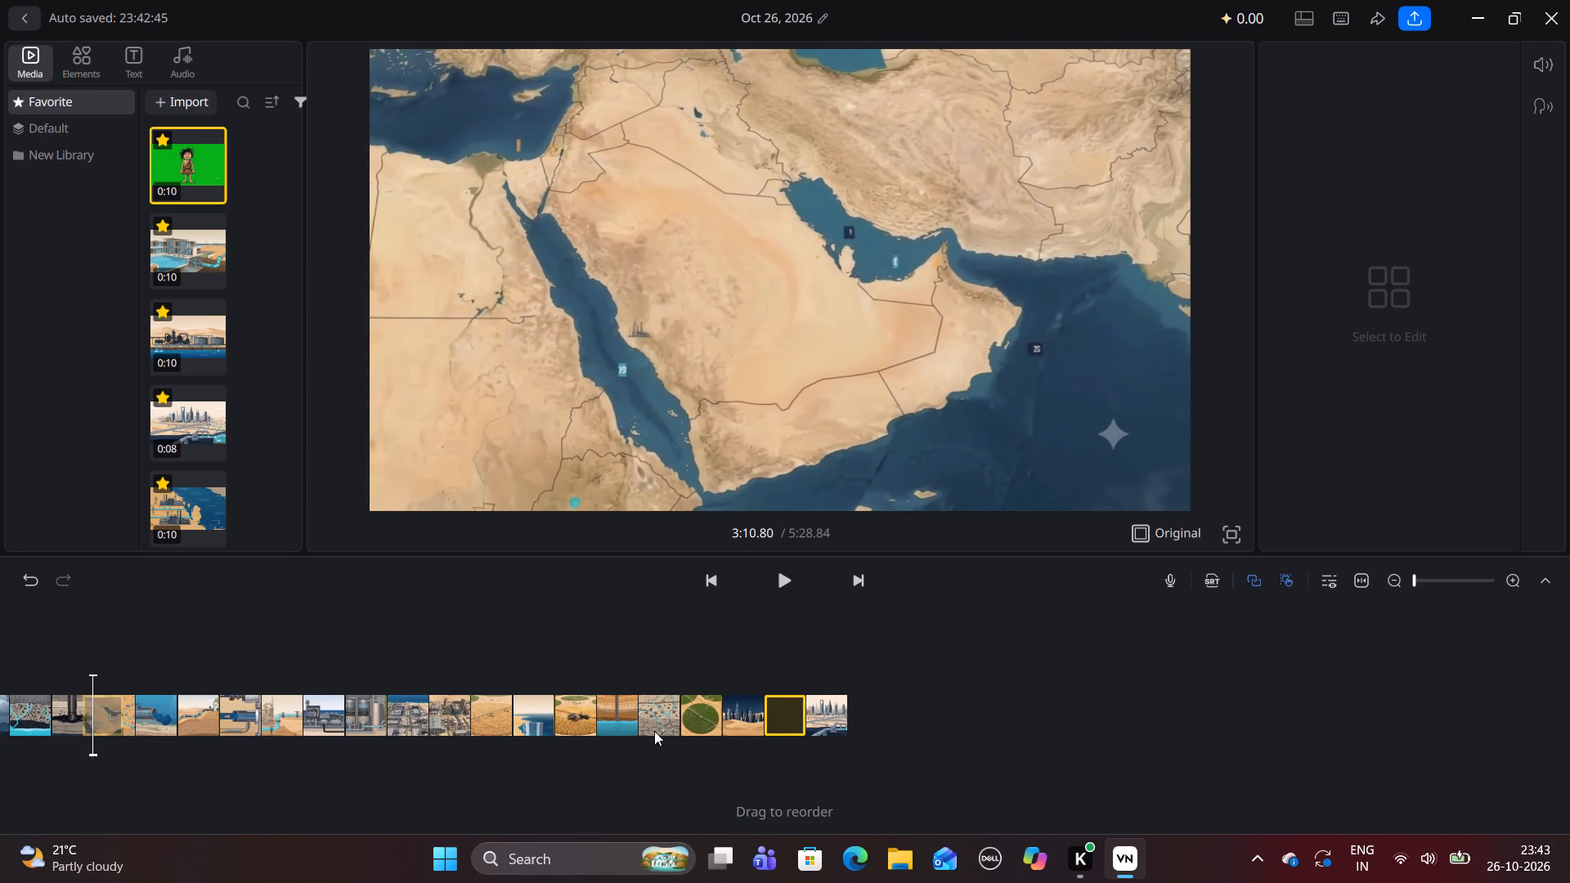
drag(654, 731, 238, 731)
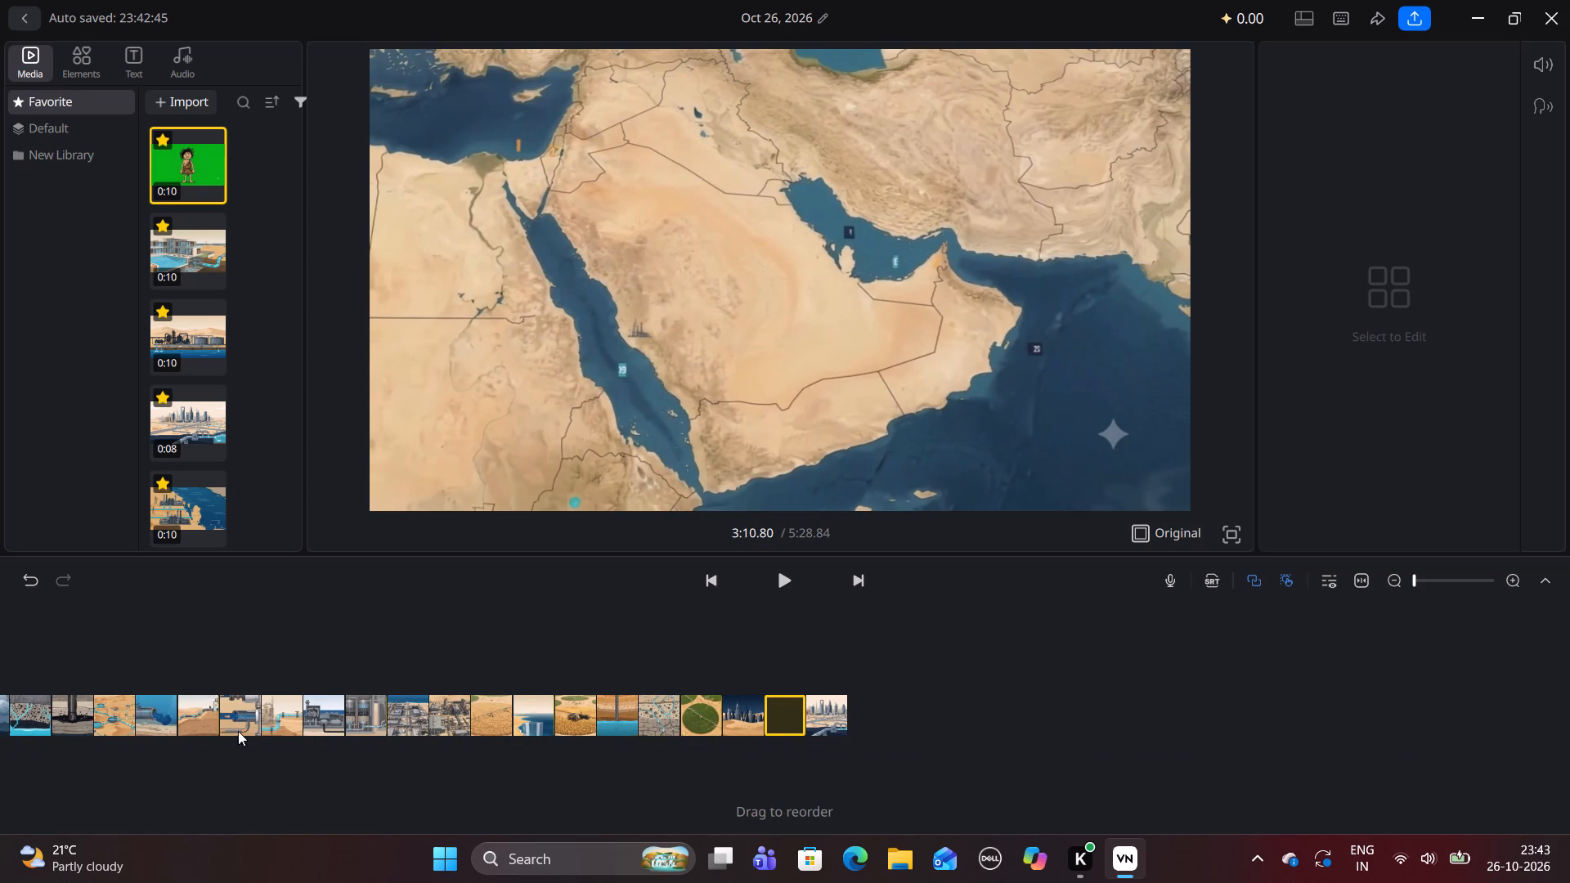
drag(238, 731, 0, 729)
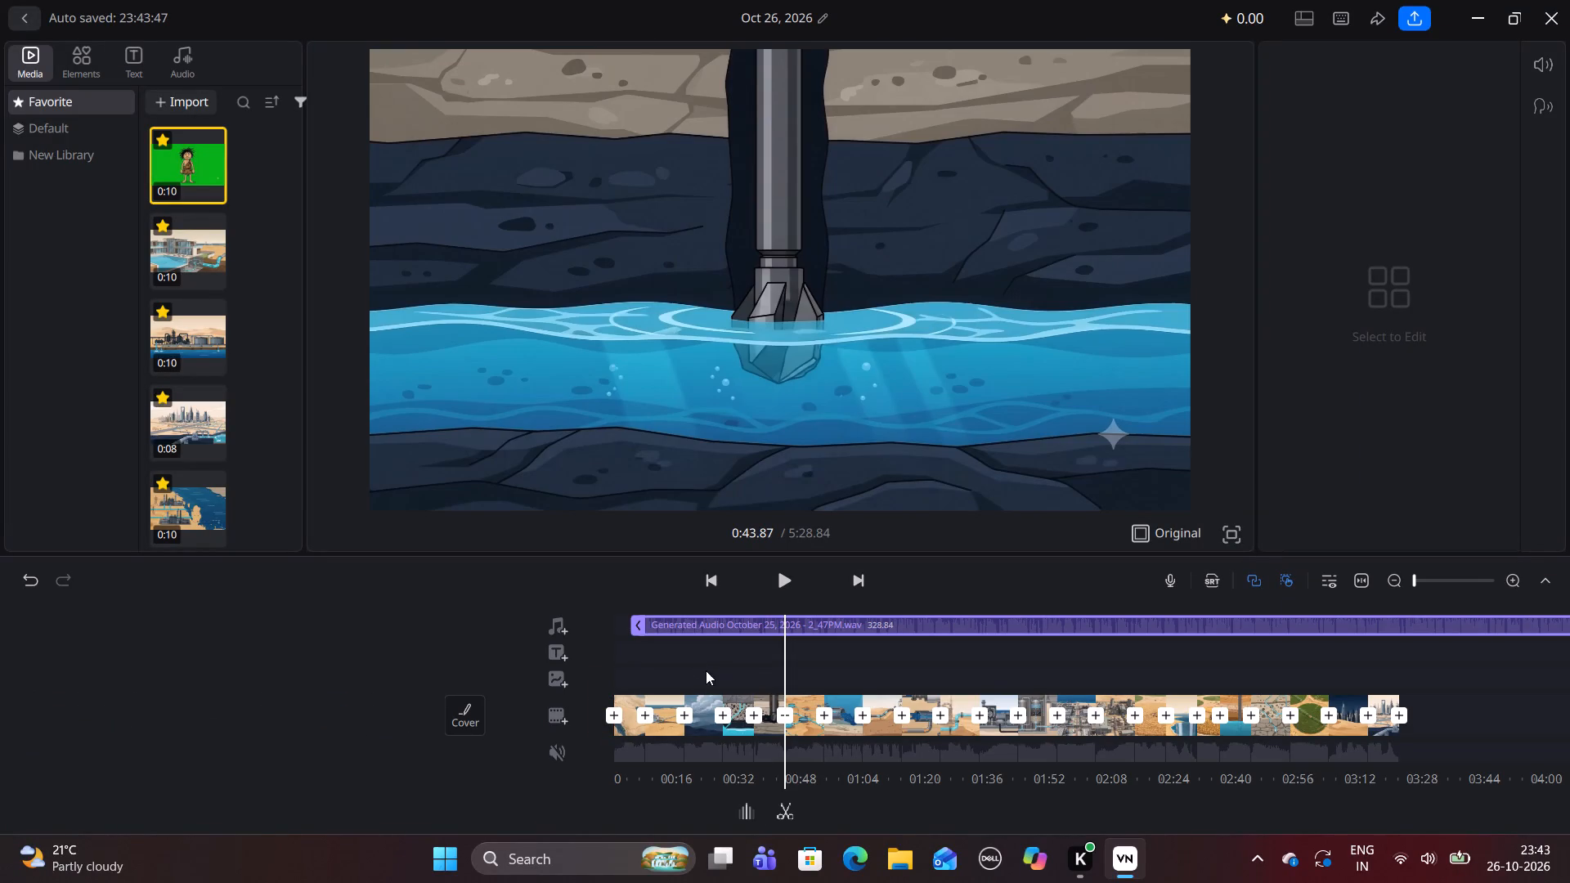
Realign the start of the generated audio track with the beginning of the timeline.
drag(701, 629, 637, 625)
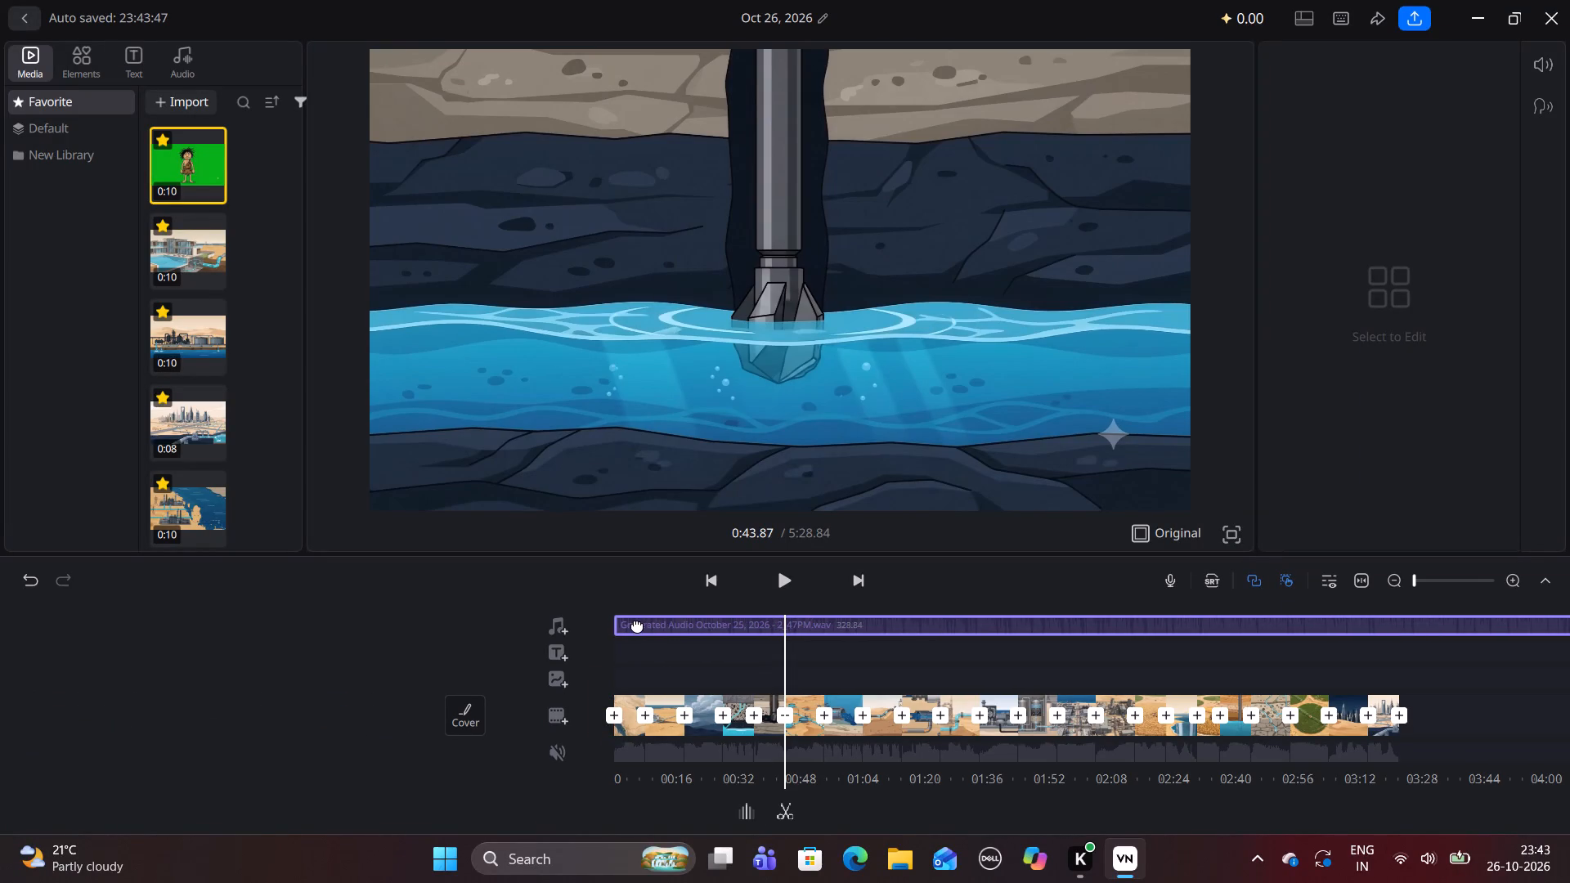
drag(637, 625, 620, 625)
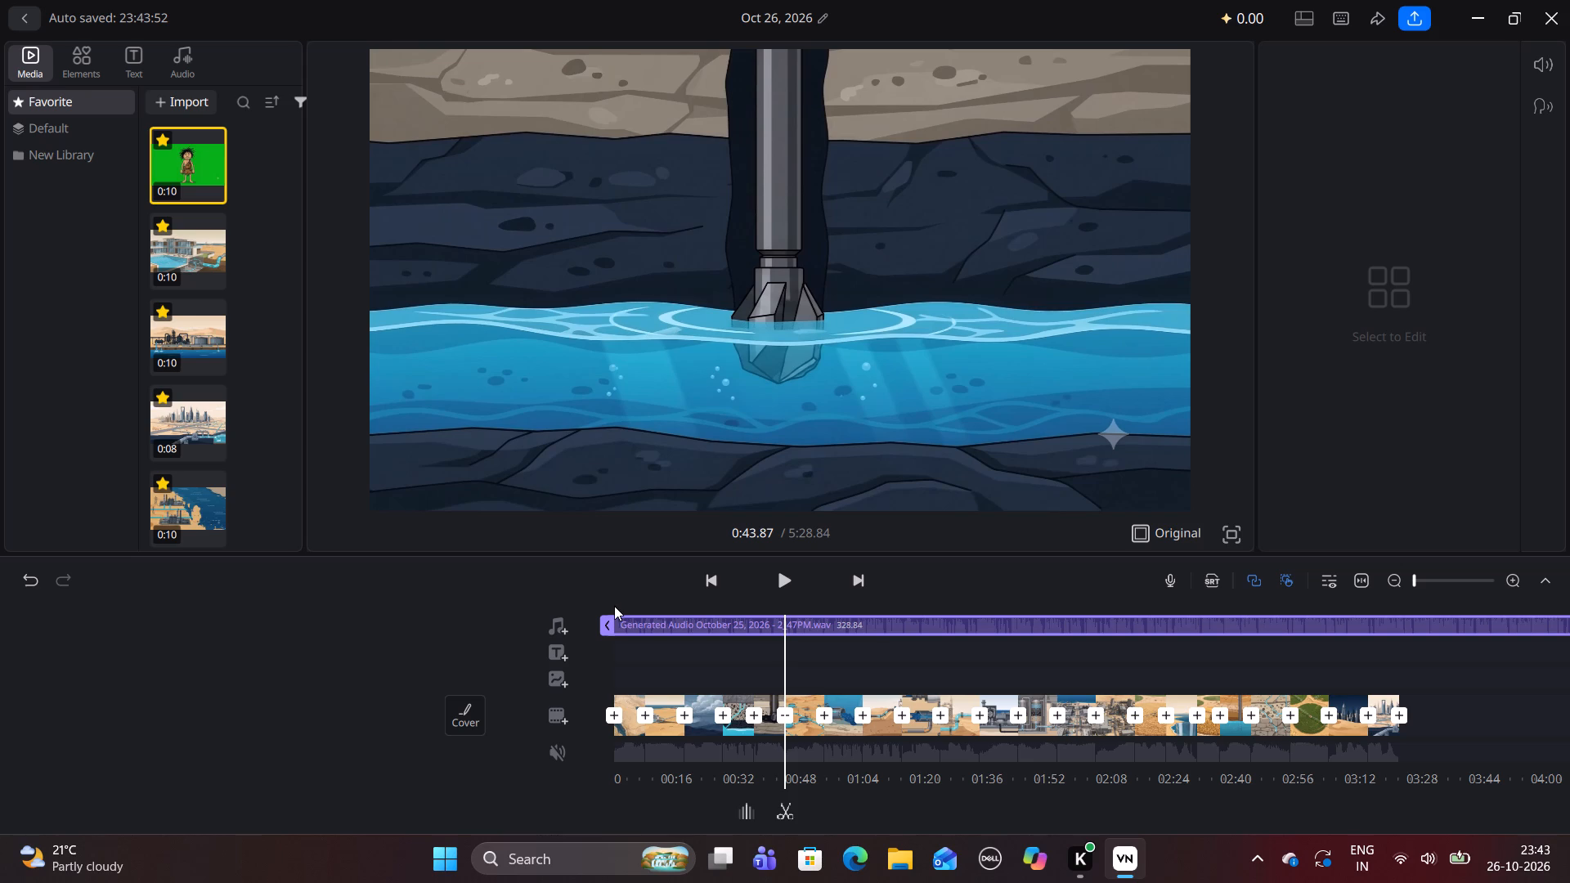
click(614, 606)
Play the video from the beginning to check the dunes and map opening against the audio track.
scroll(802, 673, right, 14)
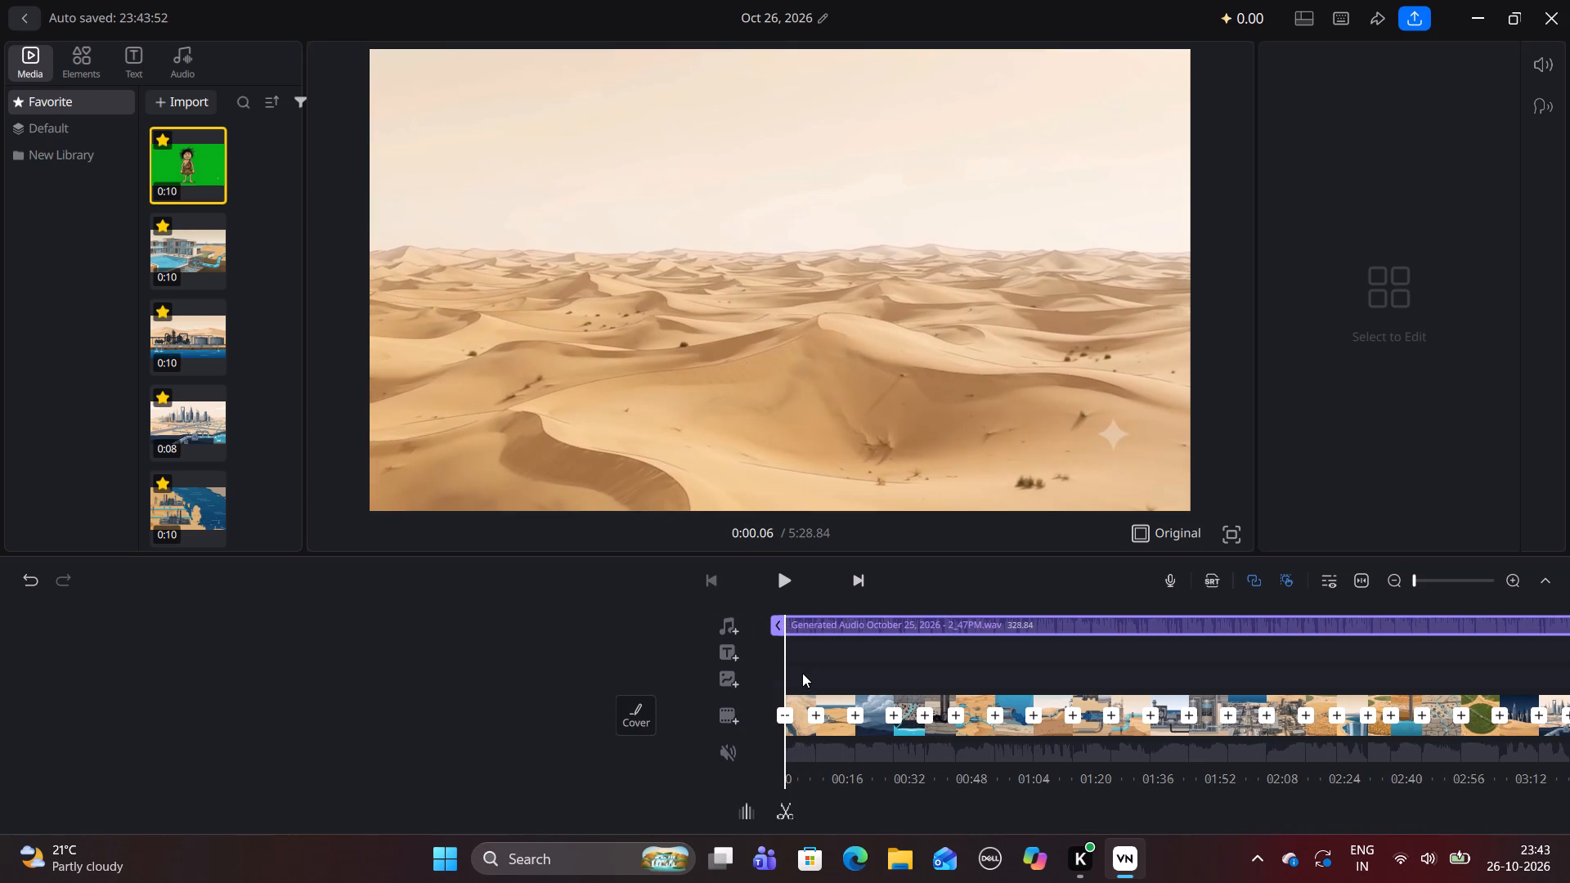
click(781, 584)
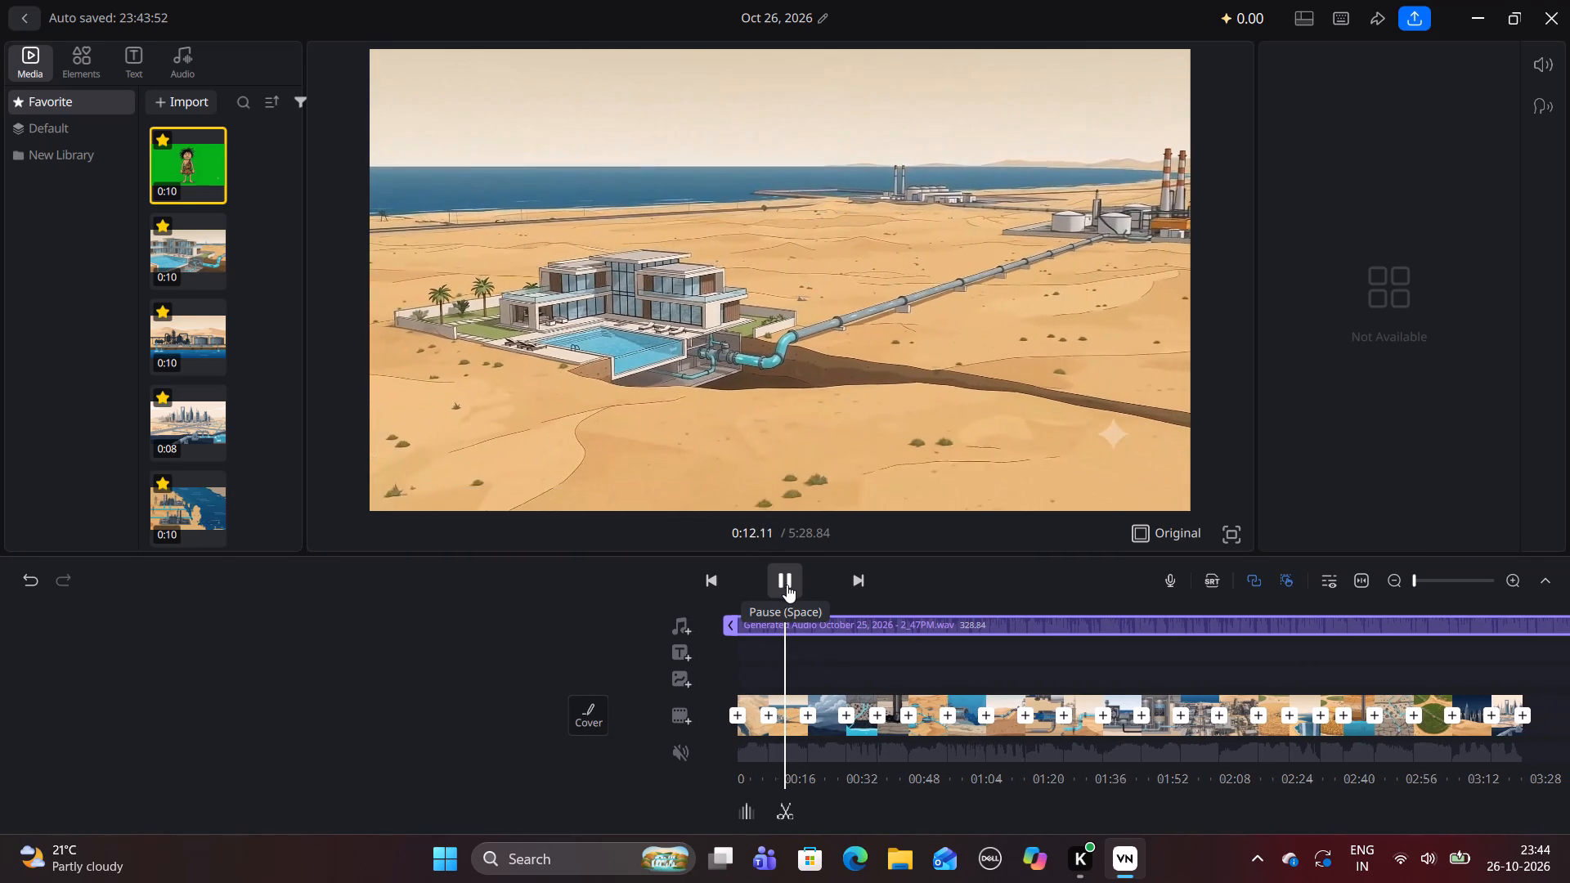
click(787, 581)
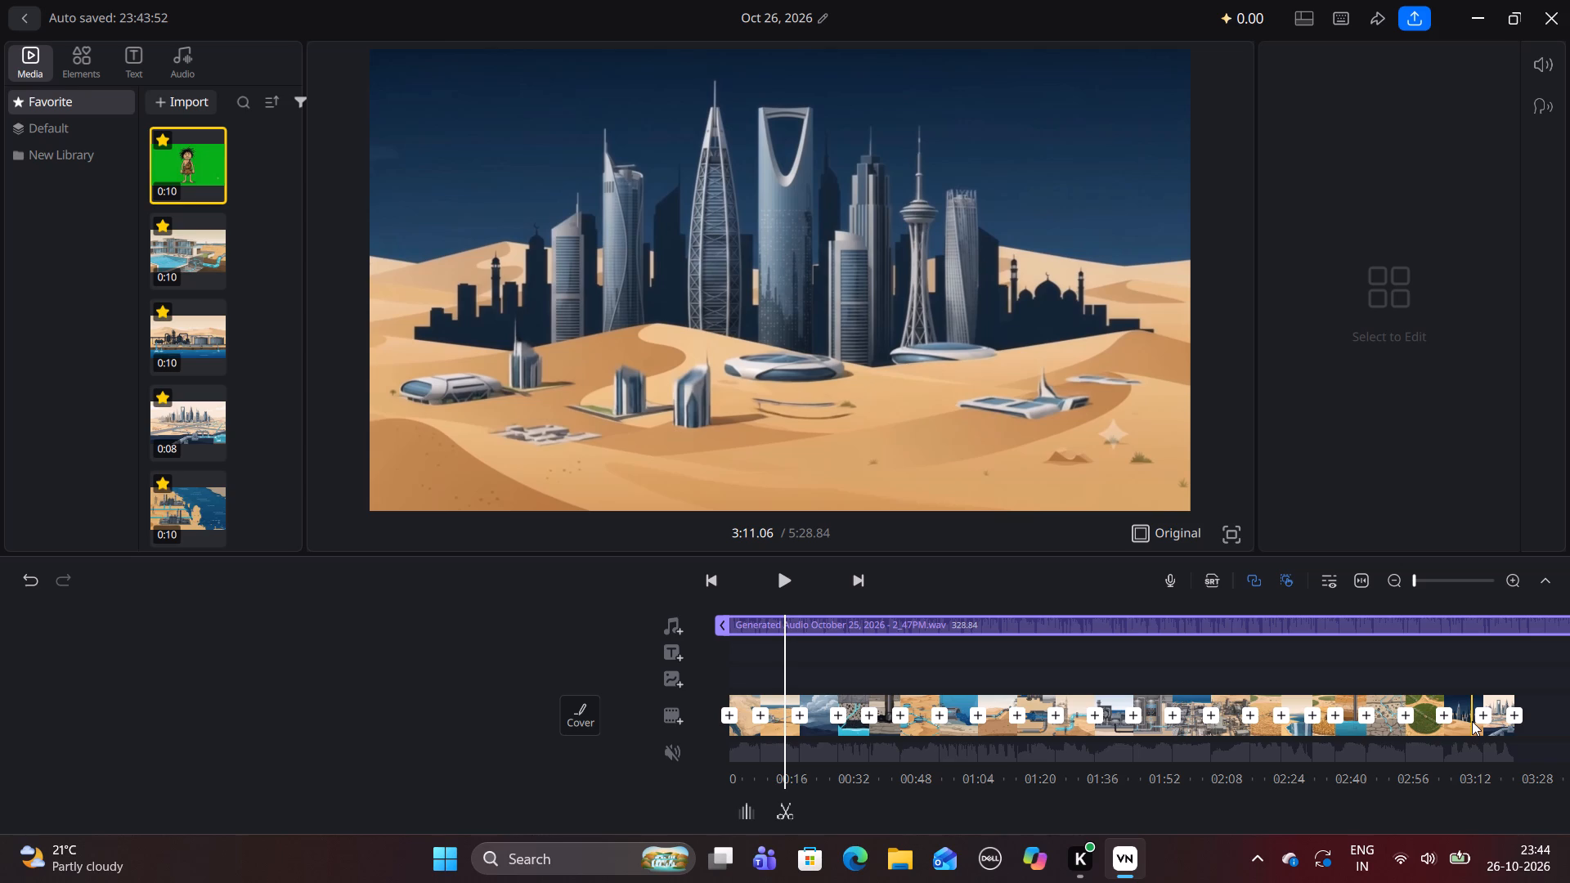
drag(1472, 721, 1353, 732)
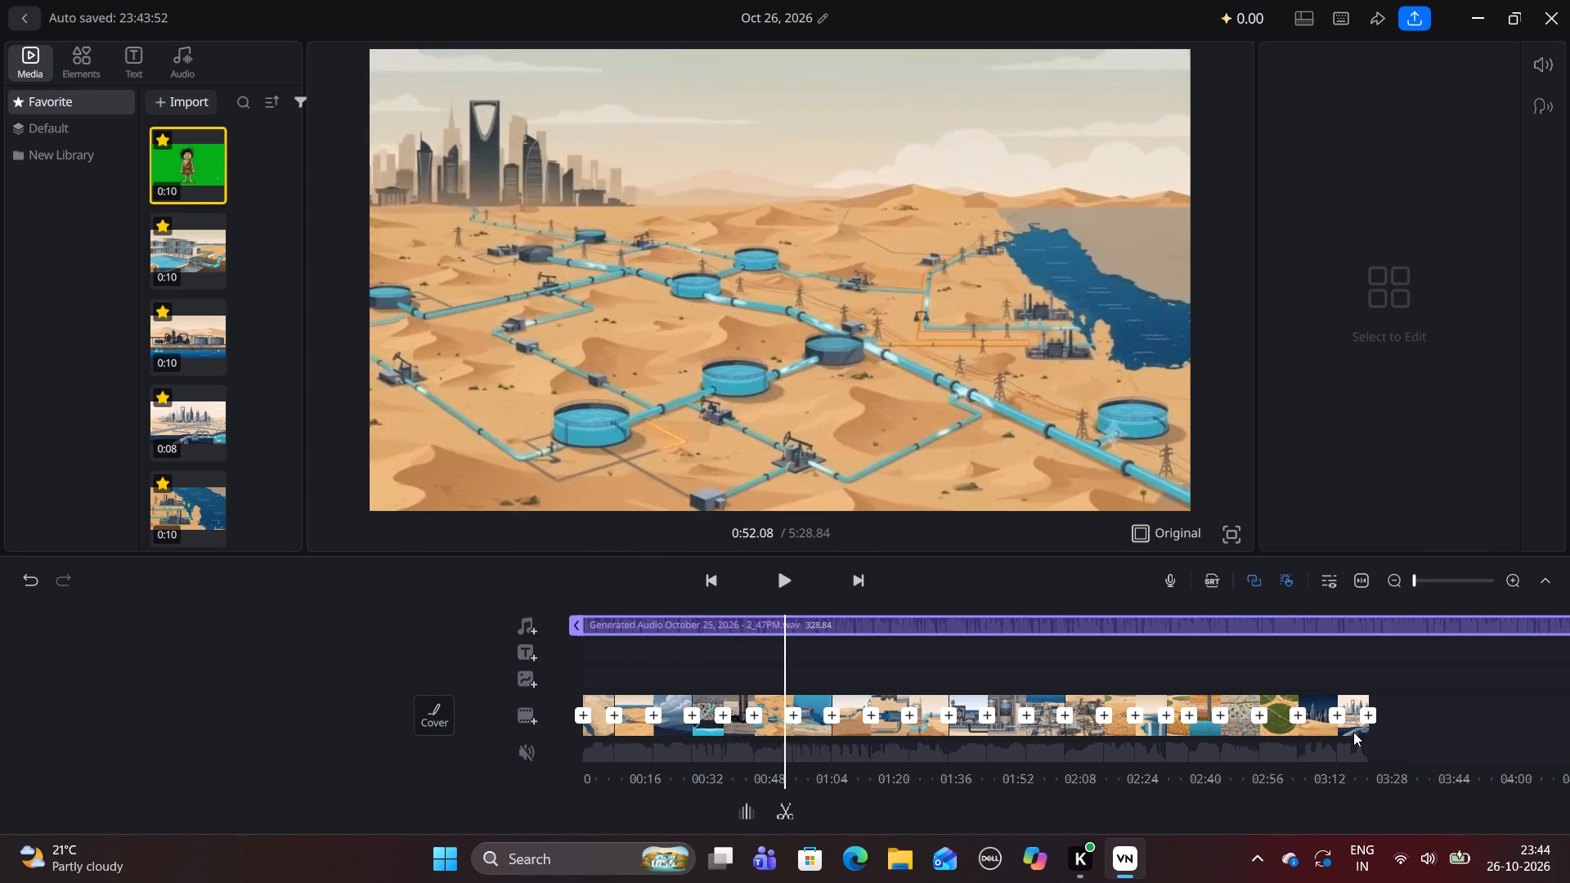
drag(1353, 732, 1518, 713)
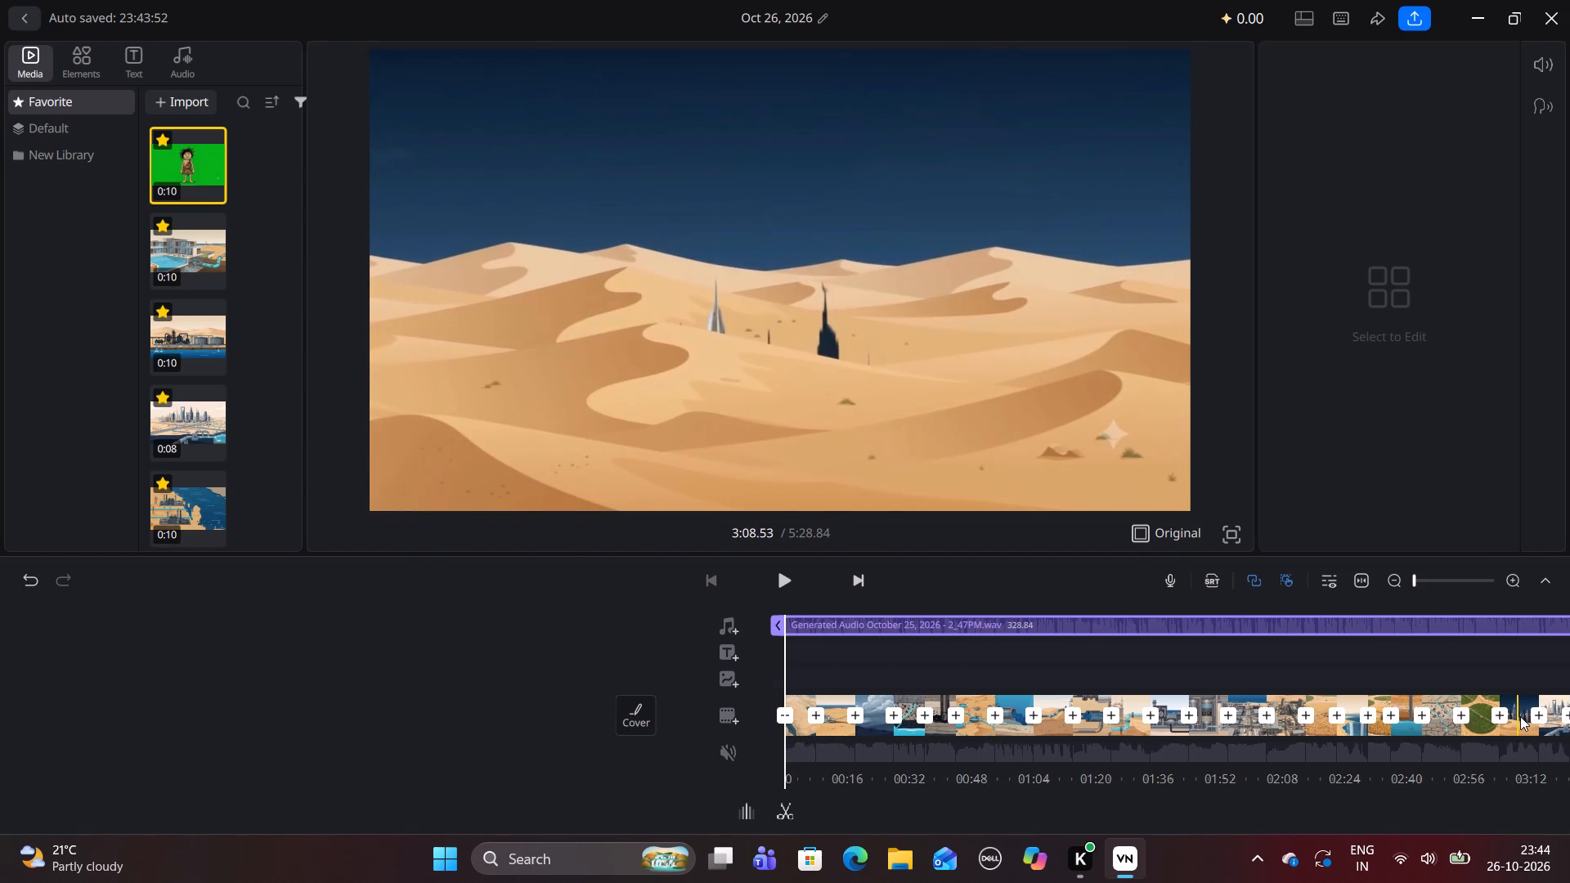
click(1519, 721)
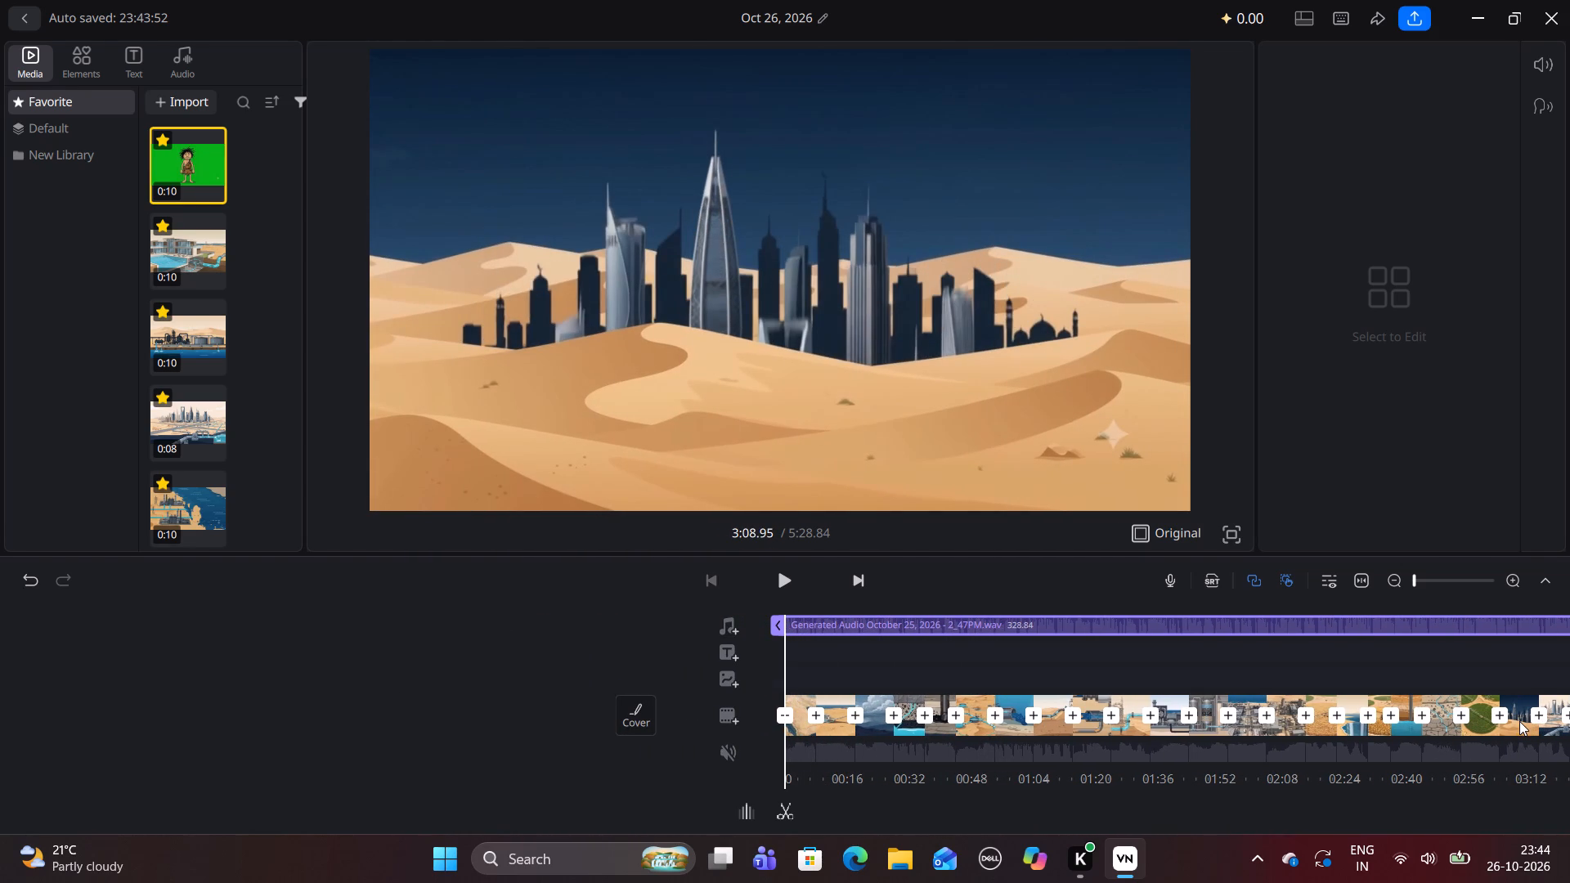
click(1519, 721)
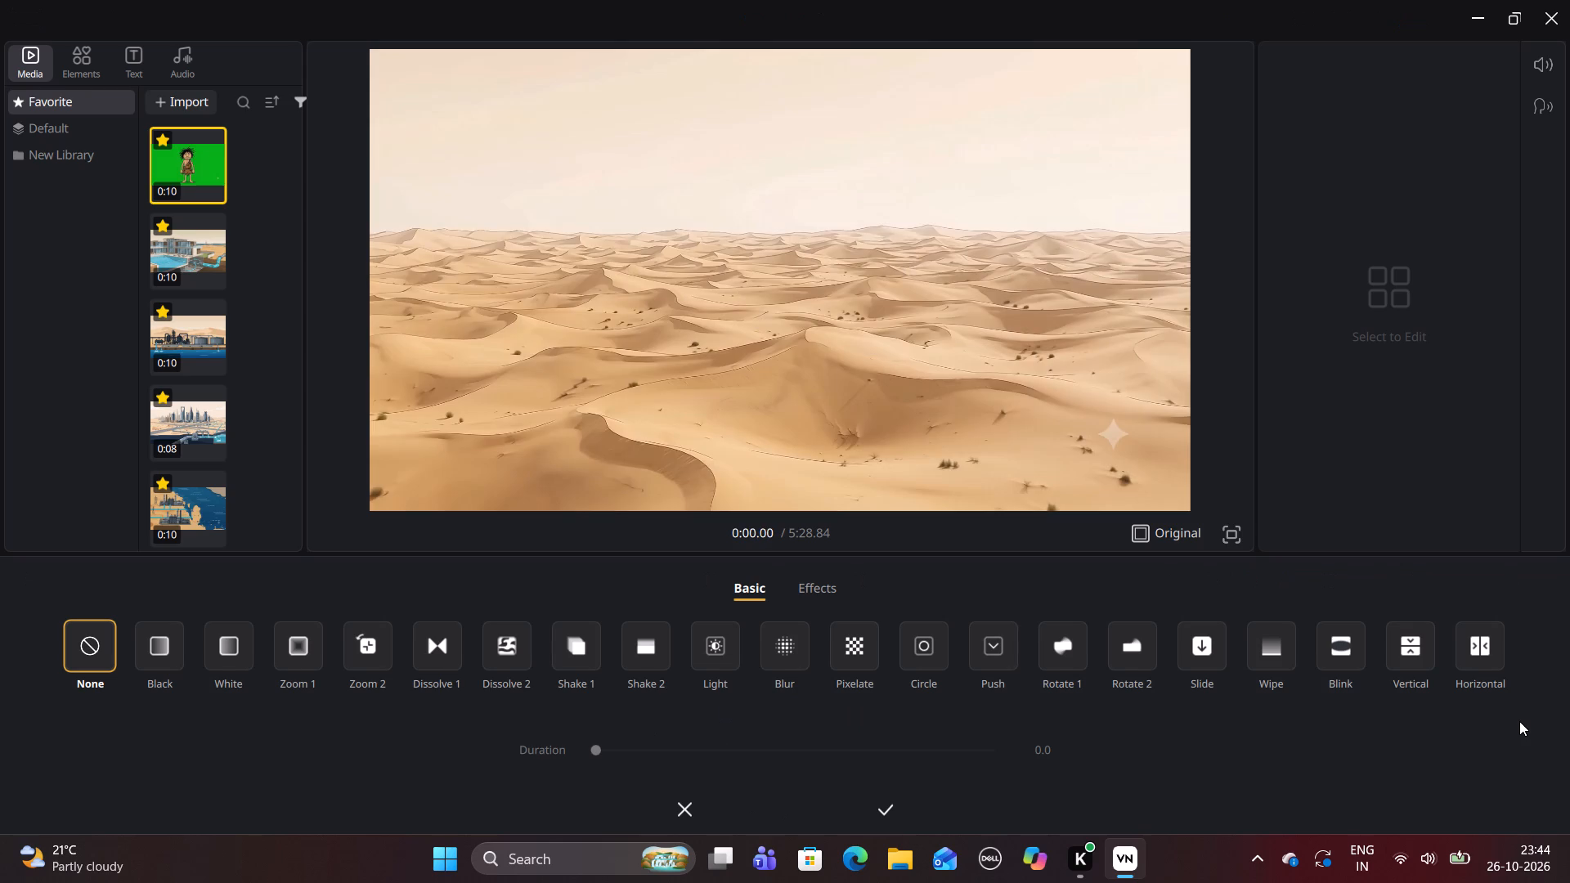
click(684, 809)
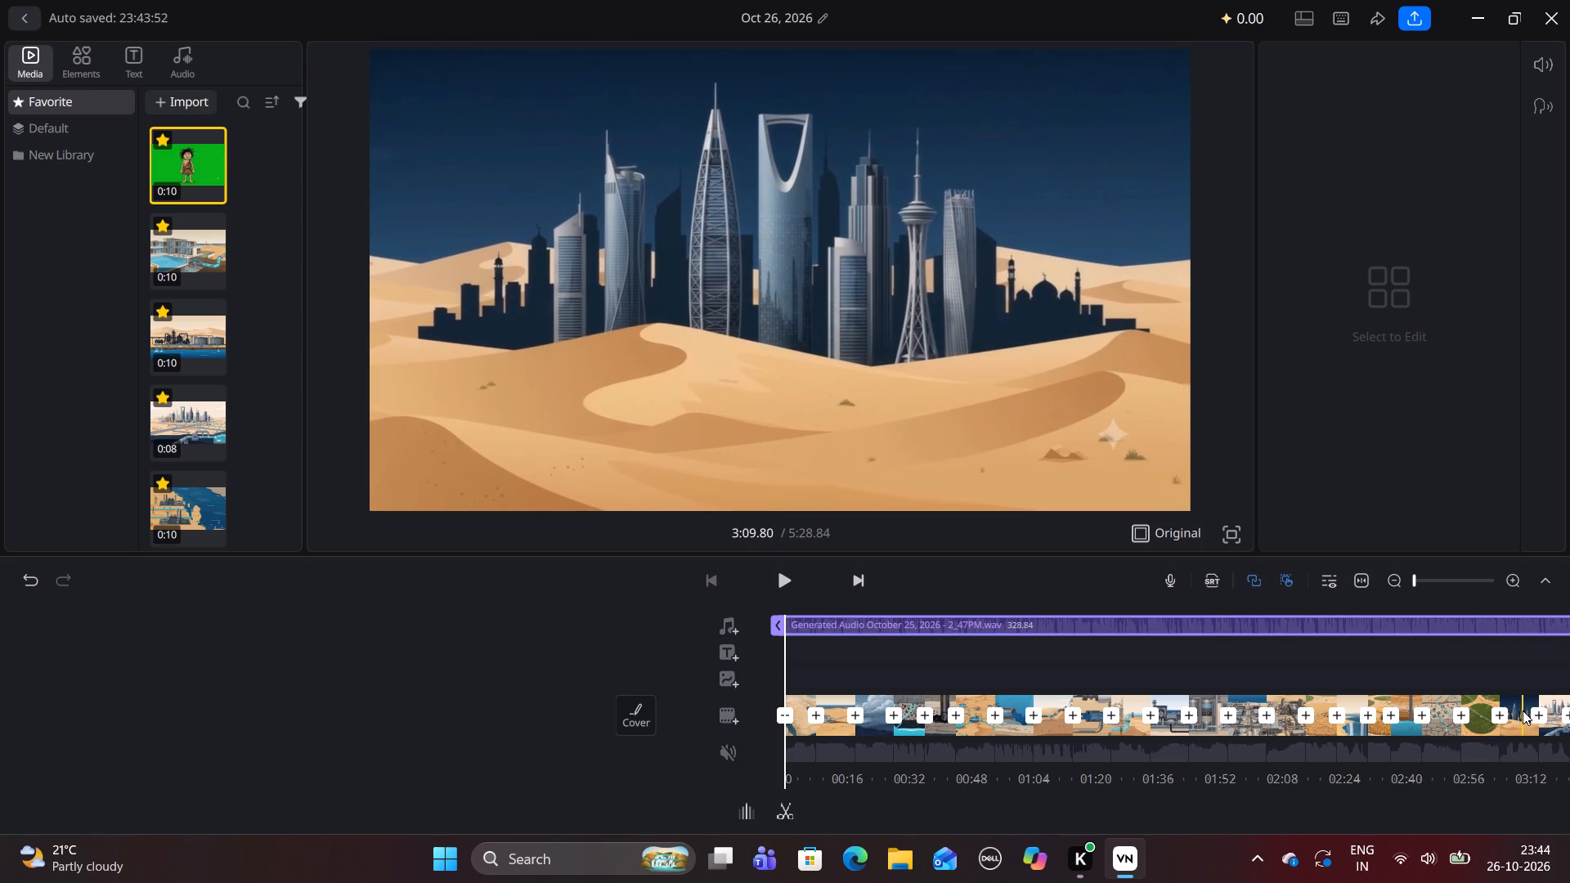
Move the clip with the green river valley map and night desert skyline from near the end to the beginning of the main track.
drag(1523, 710, 1514, 710)
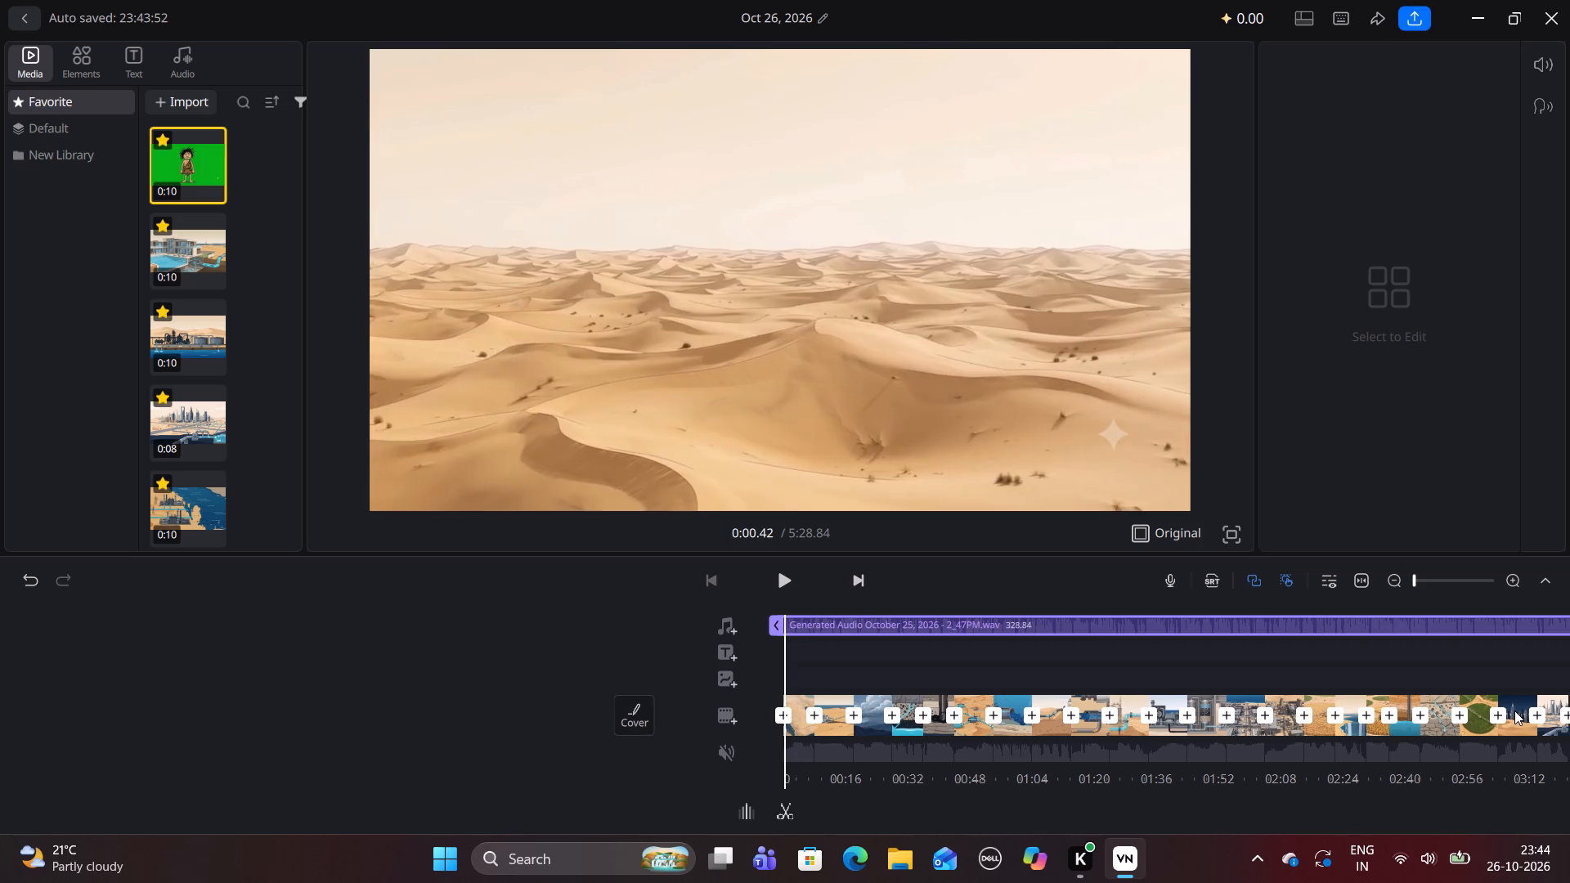
drag(1514, 710, 1515, 710)
drag(1515, 710, 1494, 736)
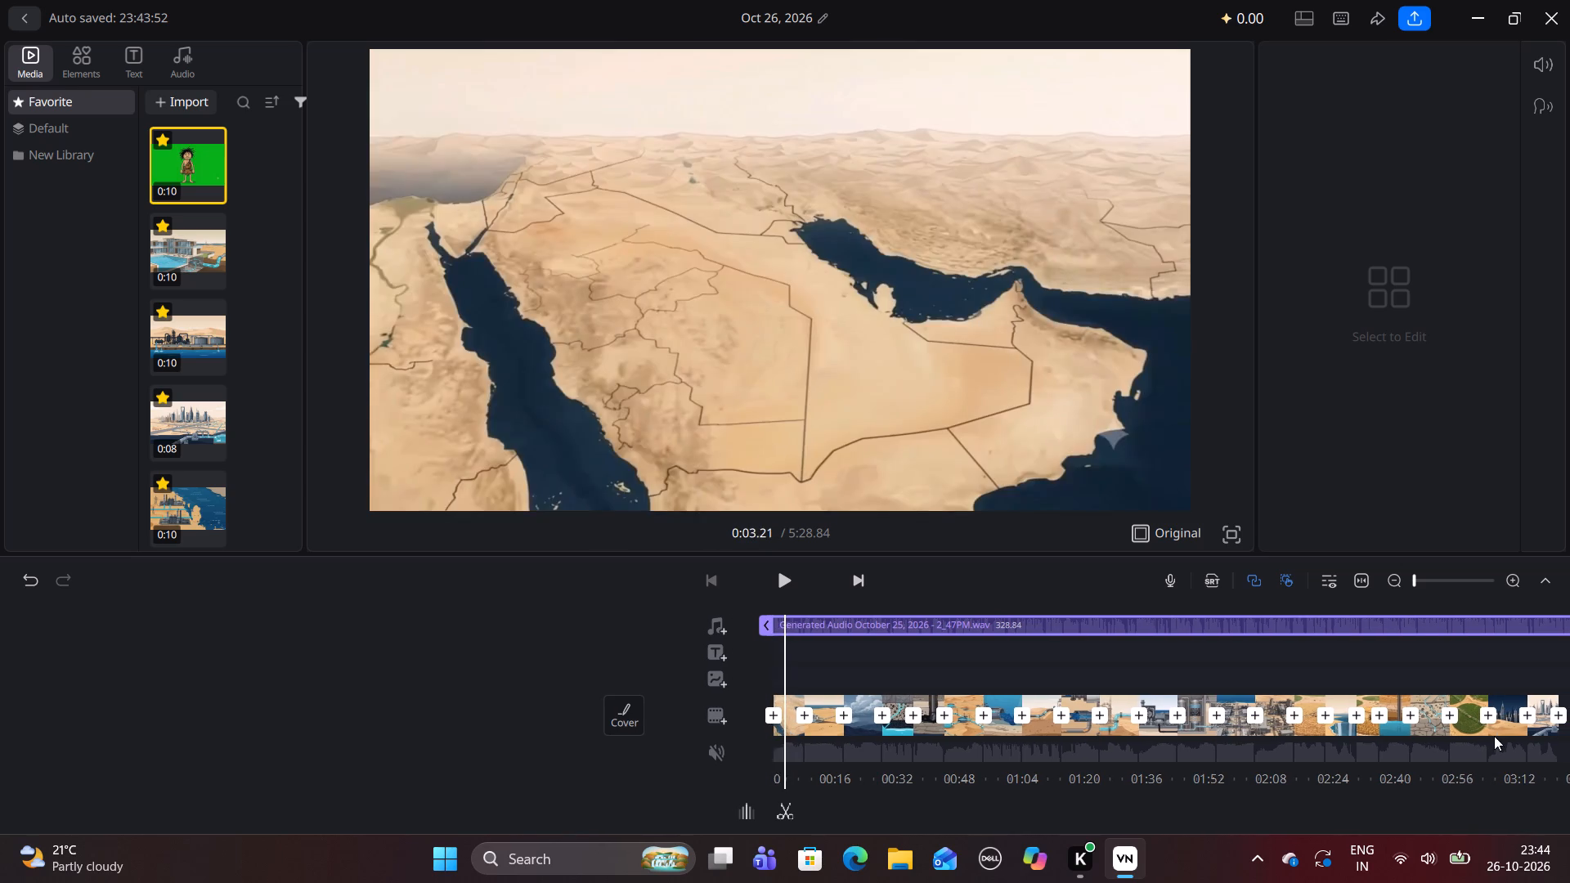
drag(1494, 736, 1496, 725)
drag(1496, 725, 985, 800)
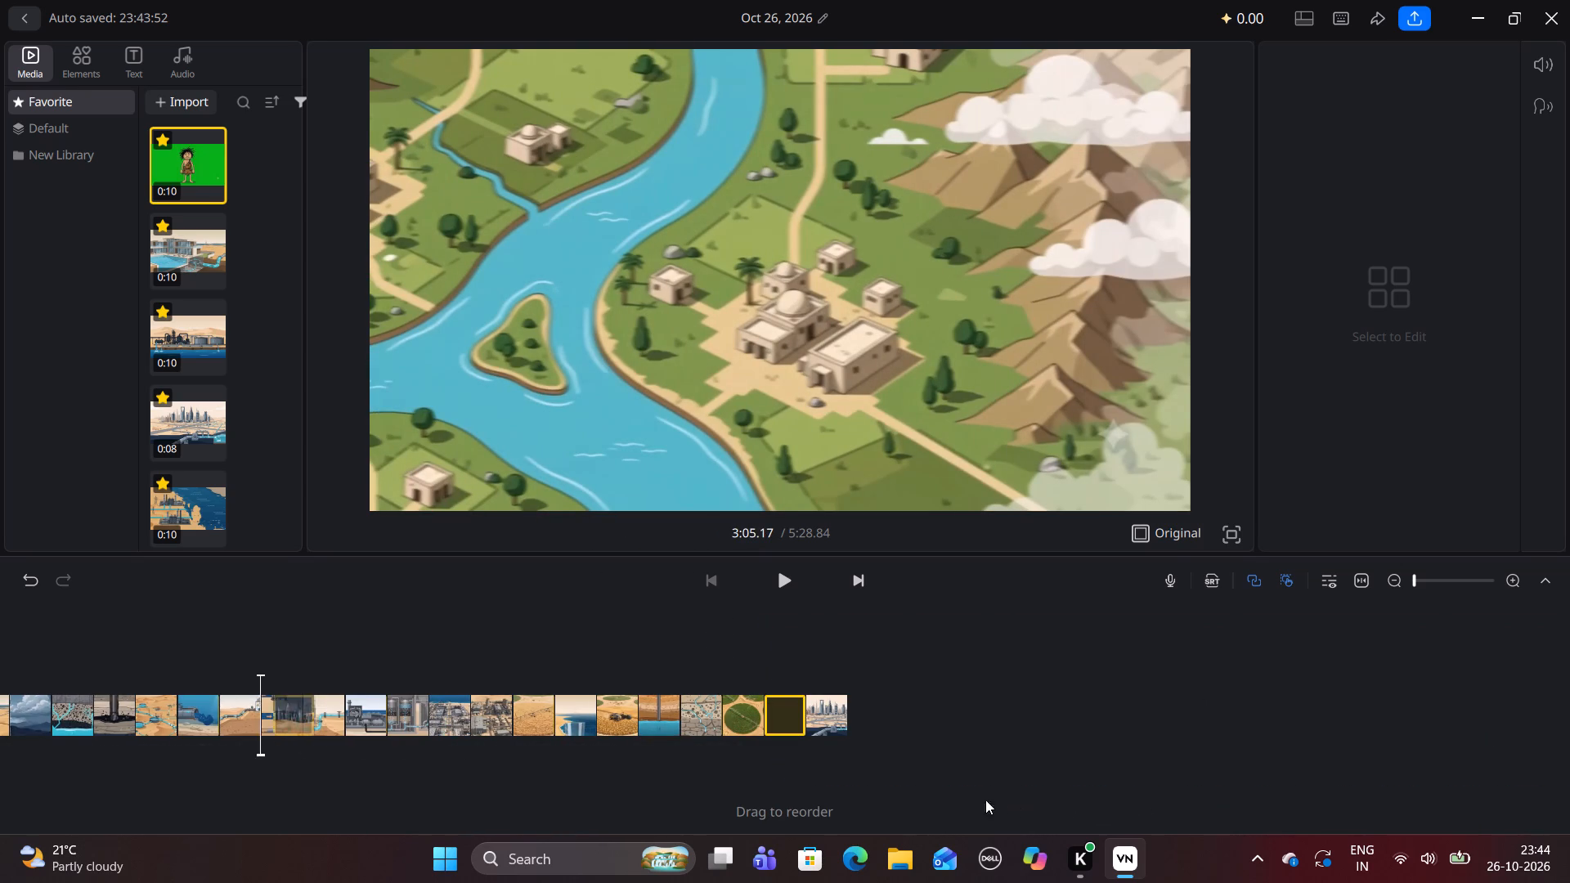
drag(985, 800, 576, 799)
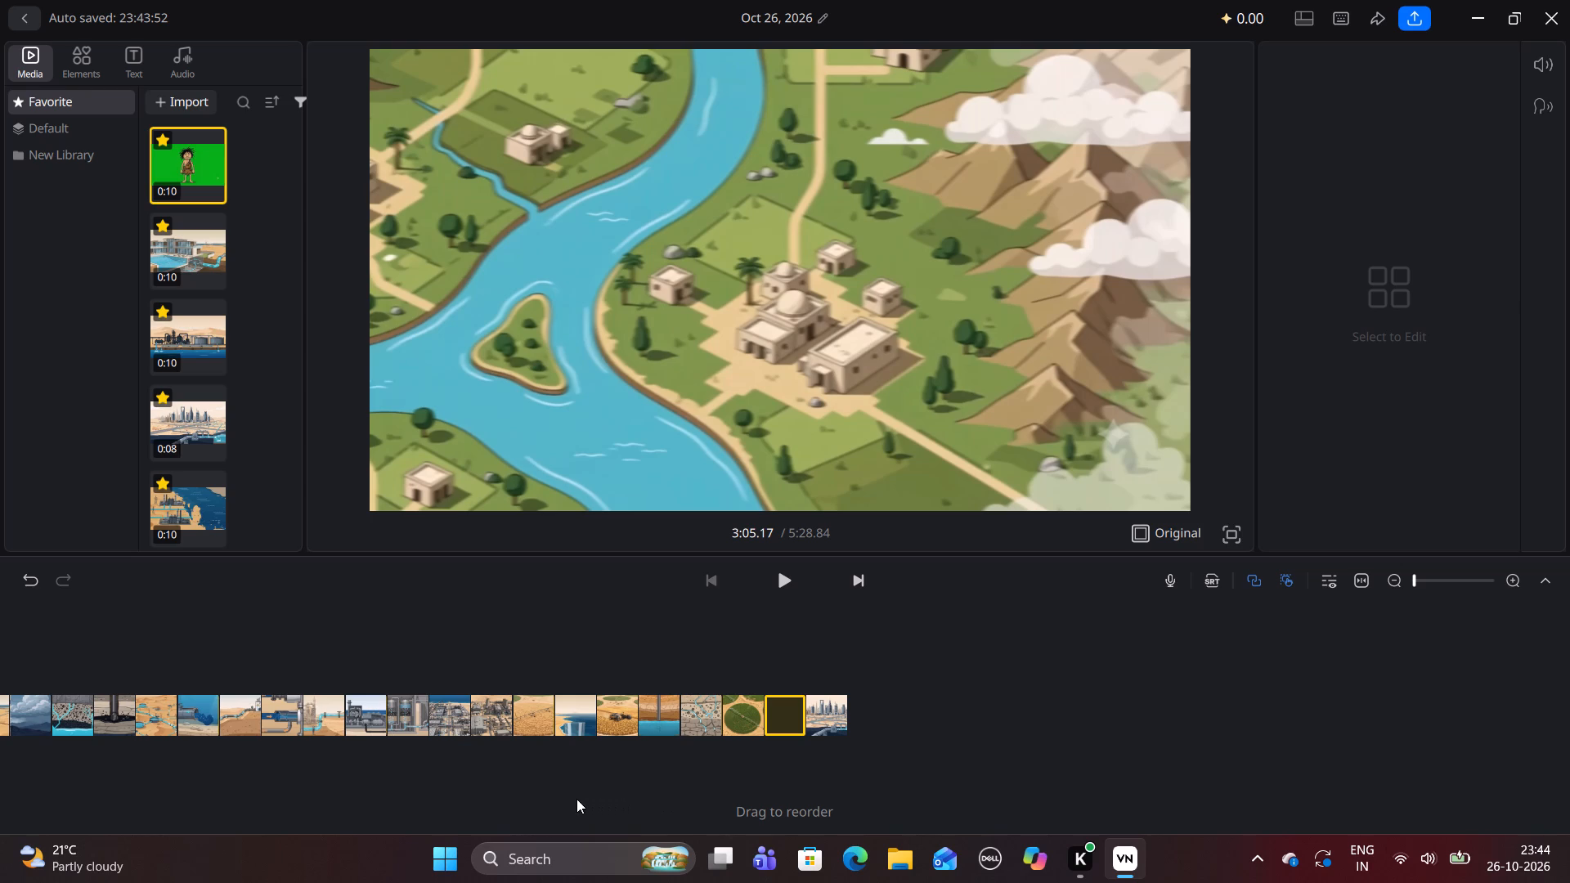
drag(576, 799, 391, 796)
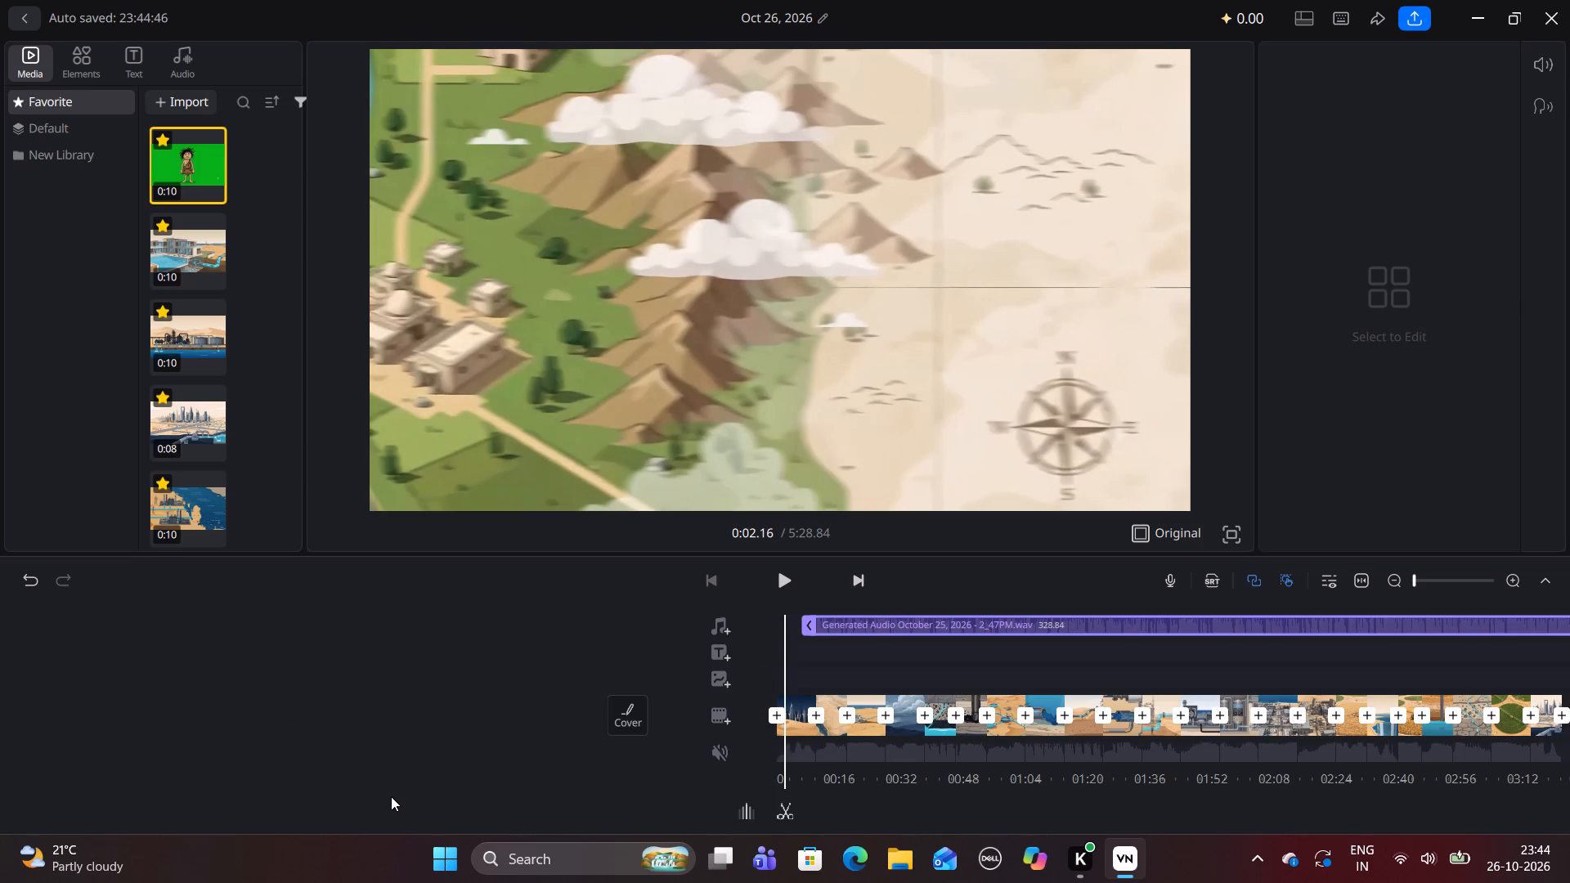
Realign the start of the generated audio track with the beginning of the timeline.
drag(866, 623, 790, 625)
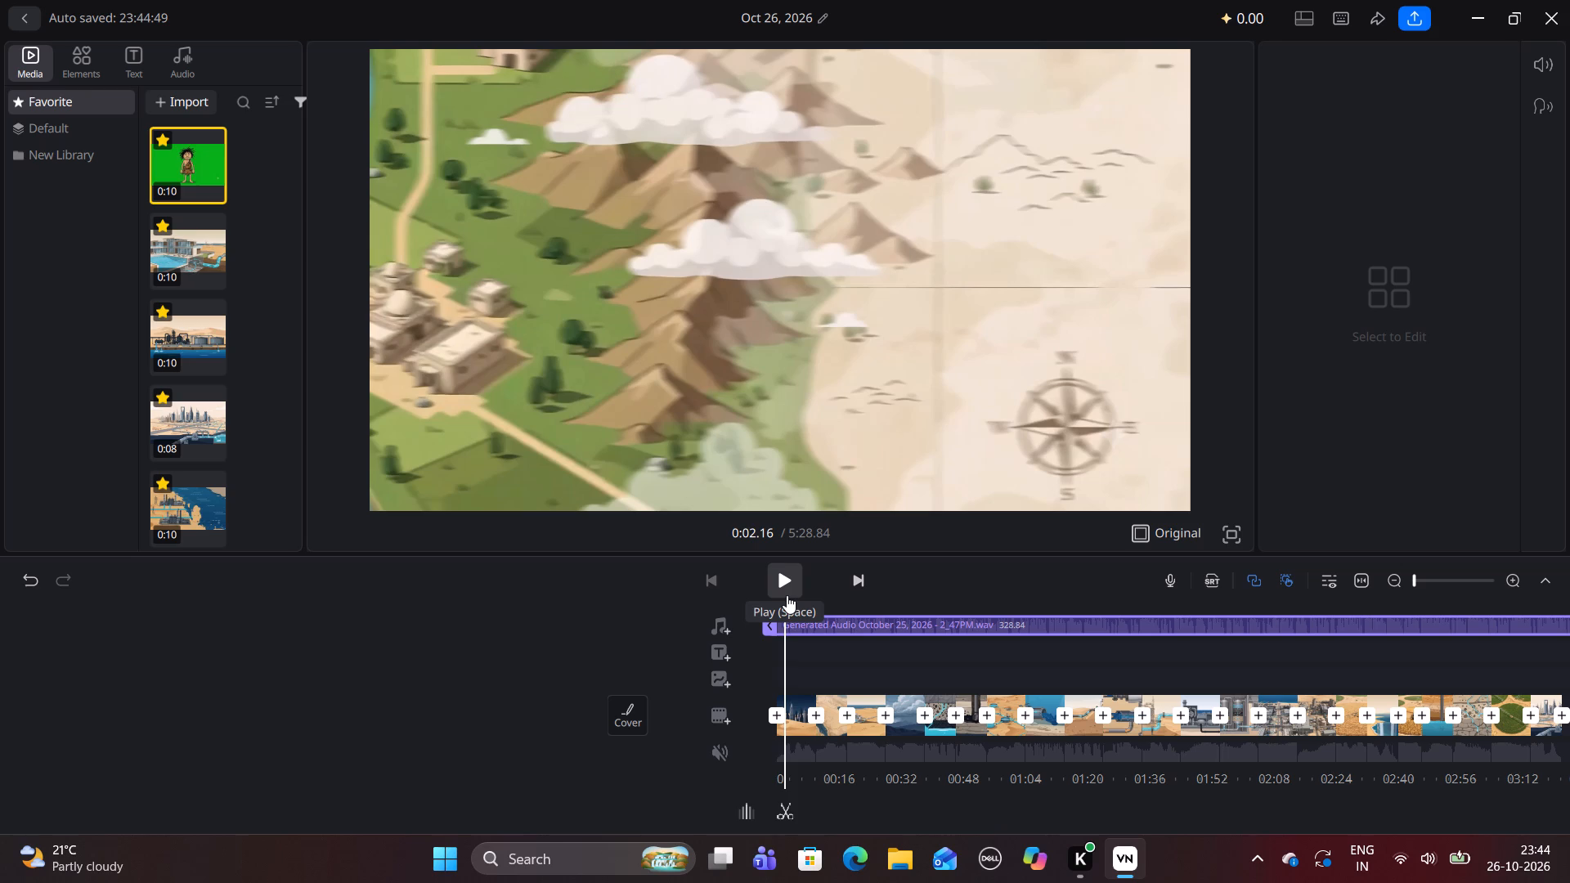
Play the reordered opening clips to check them against the audio track.
click(787, 595)
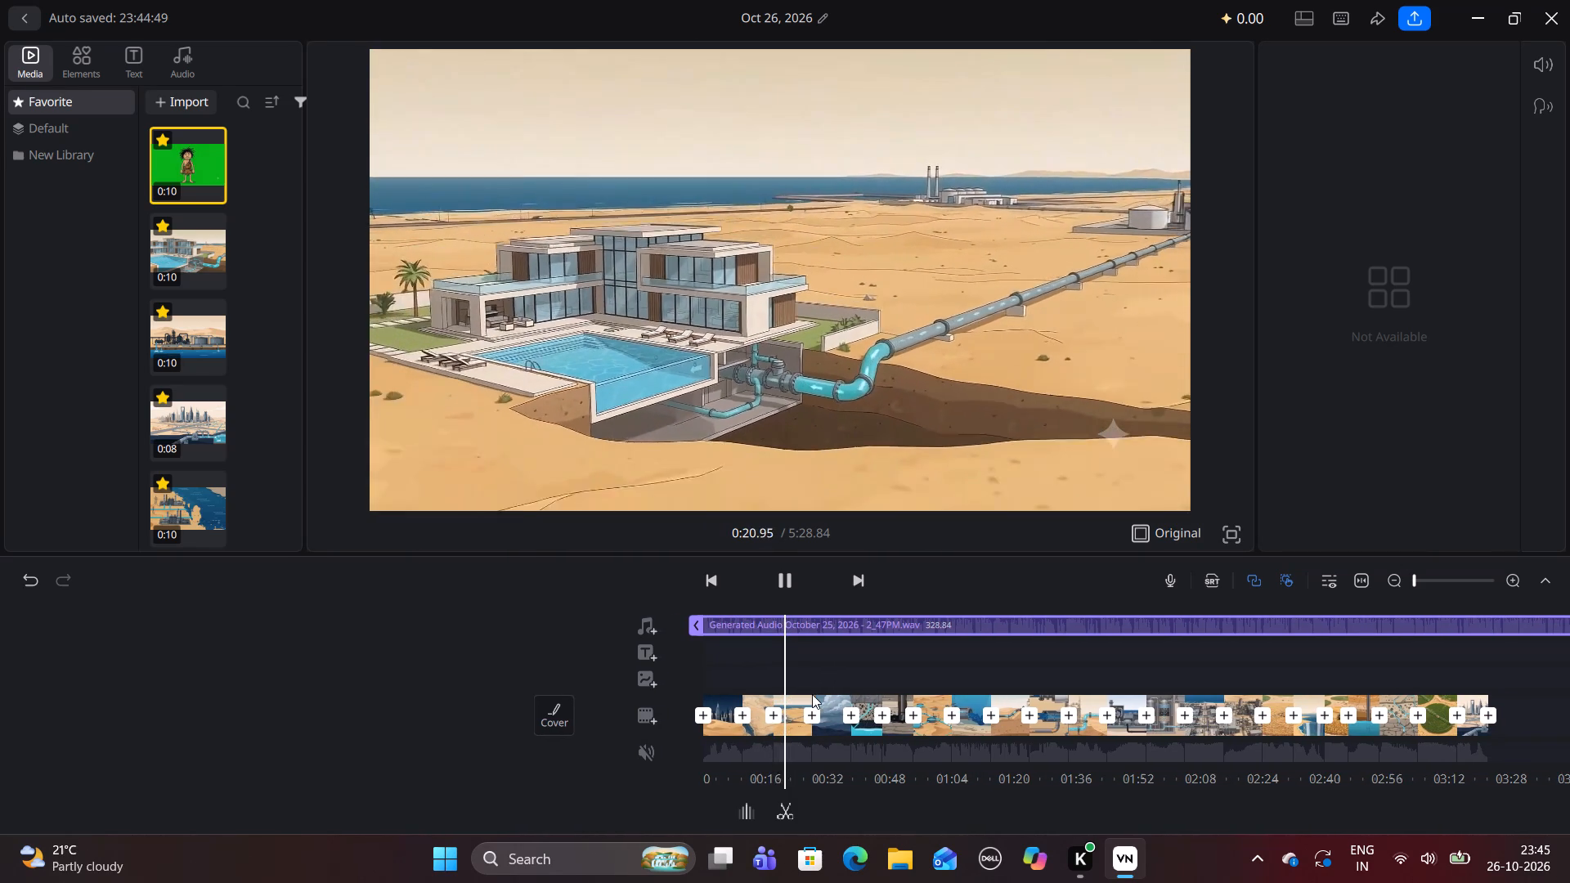
scroll(749, 724, right, 4)
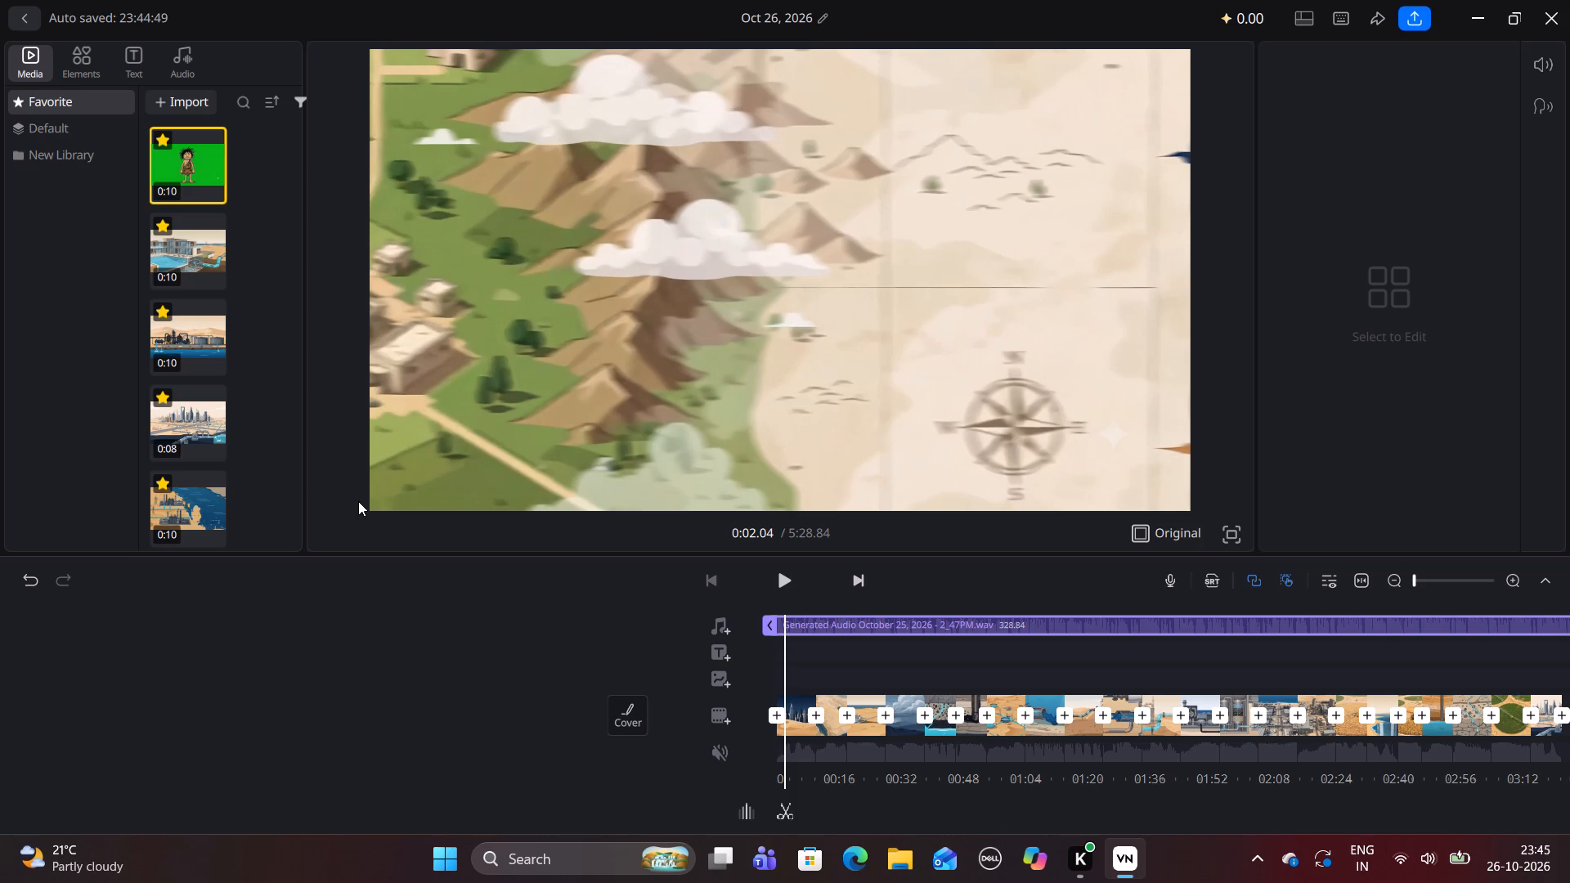
Leave the current project and create a new empty one.
click(20, 17)
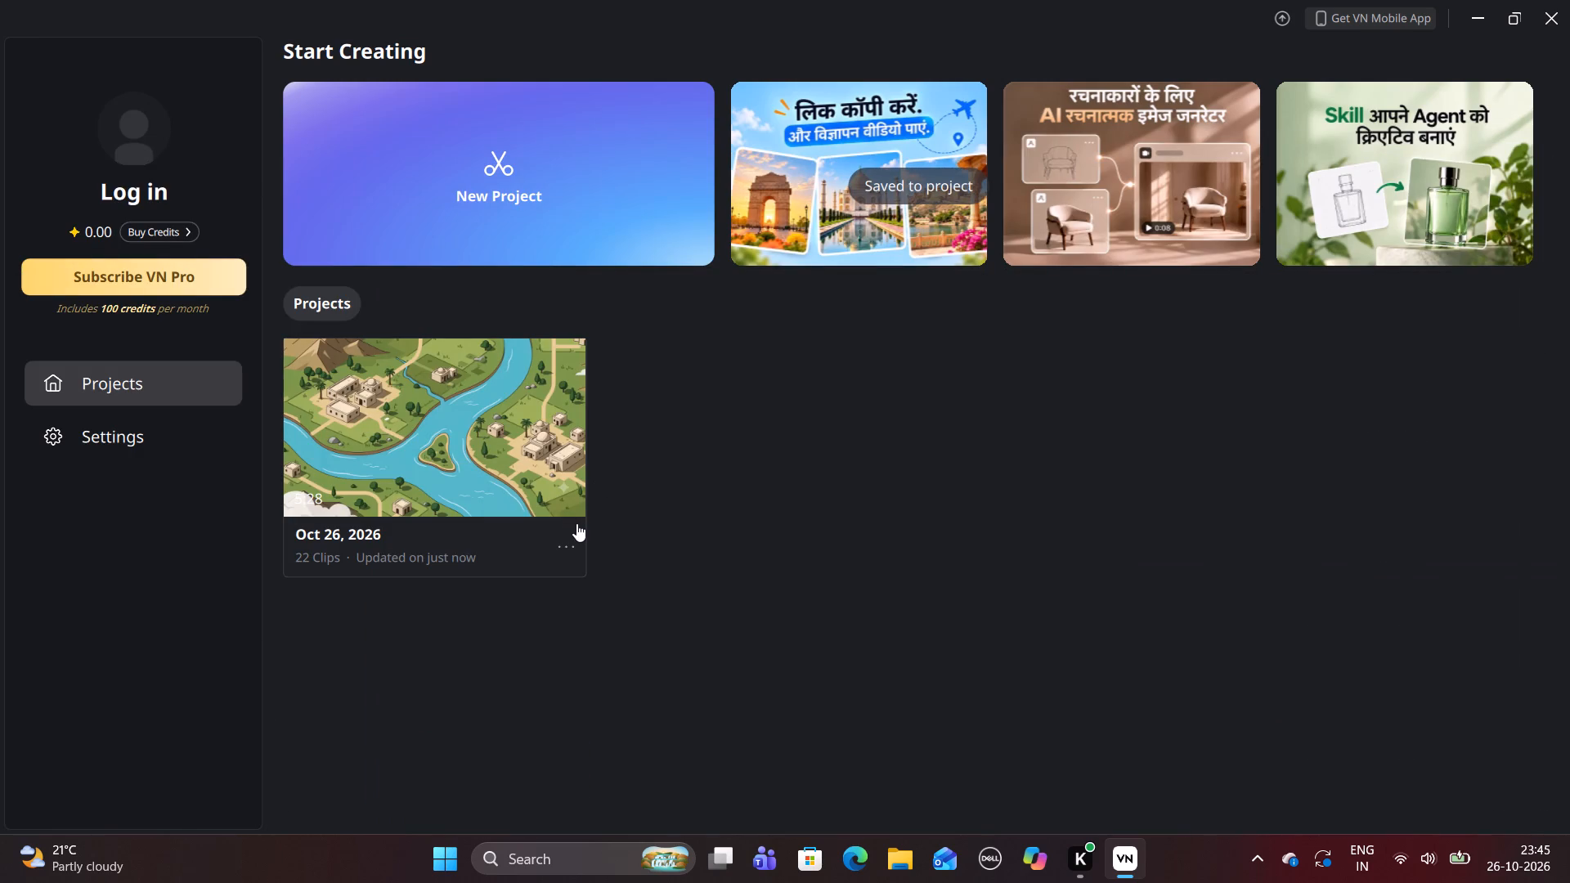
click(572, 542)
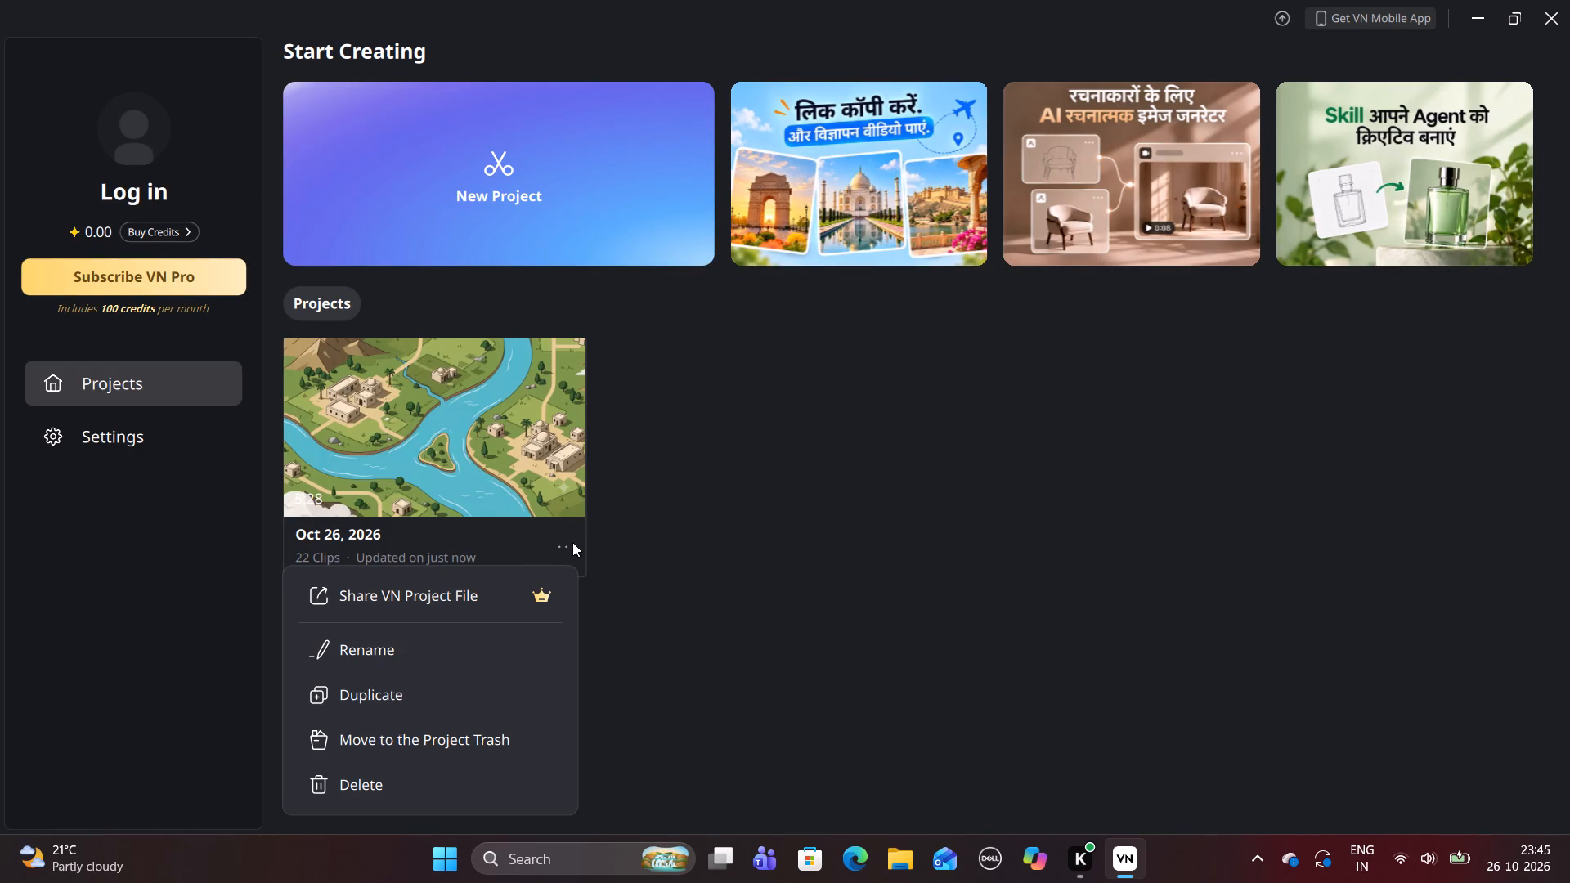
click(638, 437)
click(552, 204)
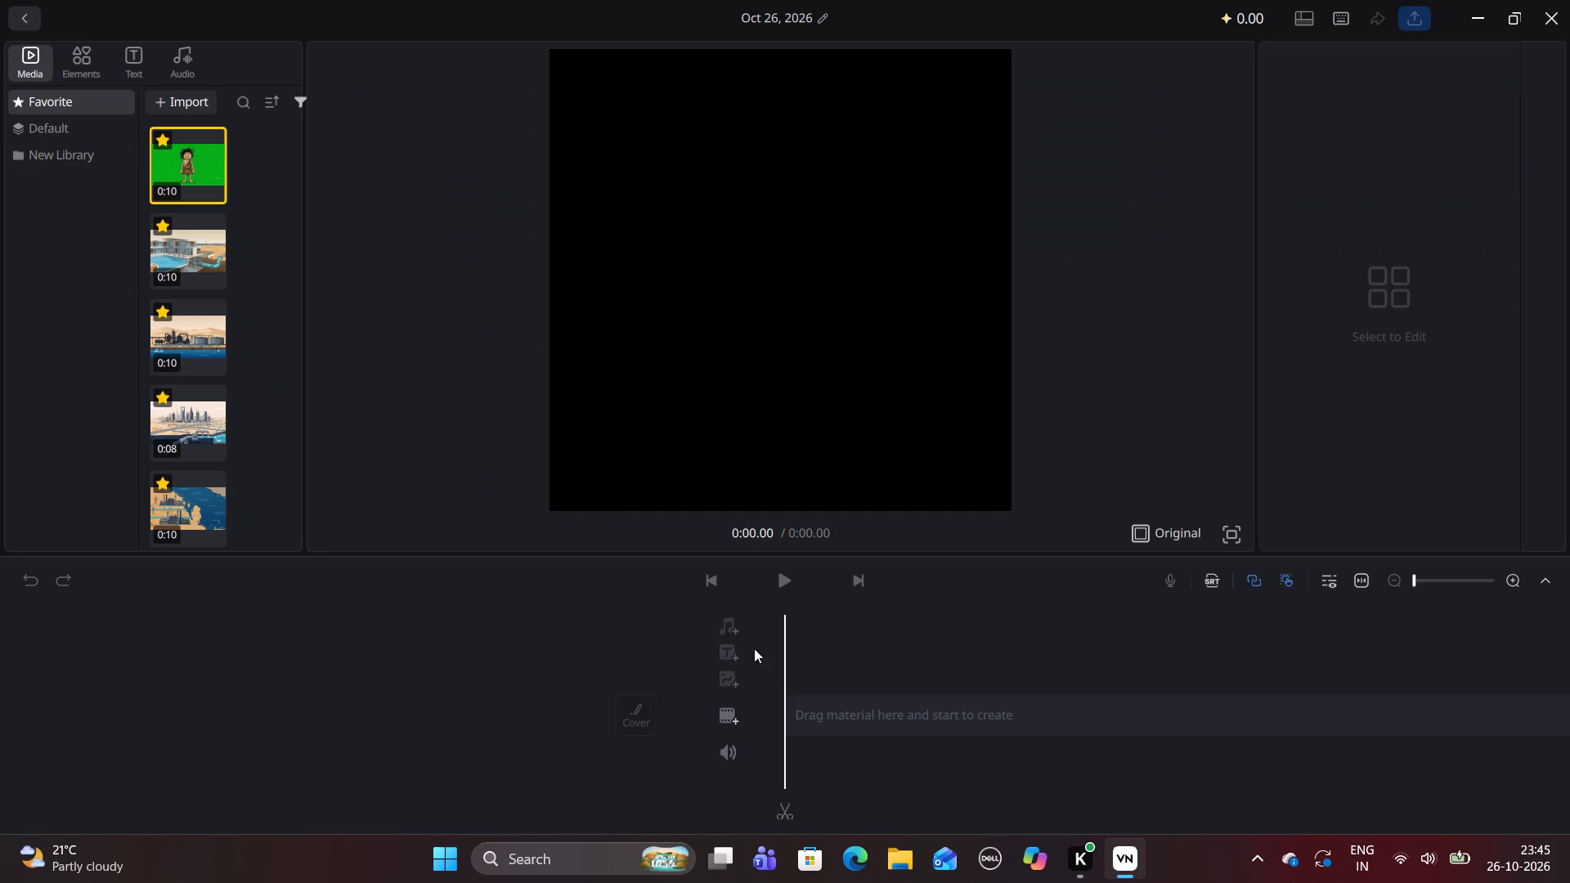
Add the Saudi Arabian desert aerial view clip from the favourites as the first clip on the main track.
click(733, 630)
scroll(216, 487, down, 17)
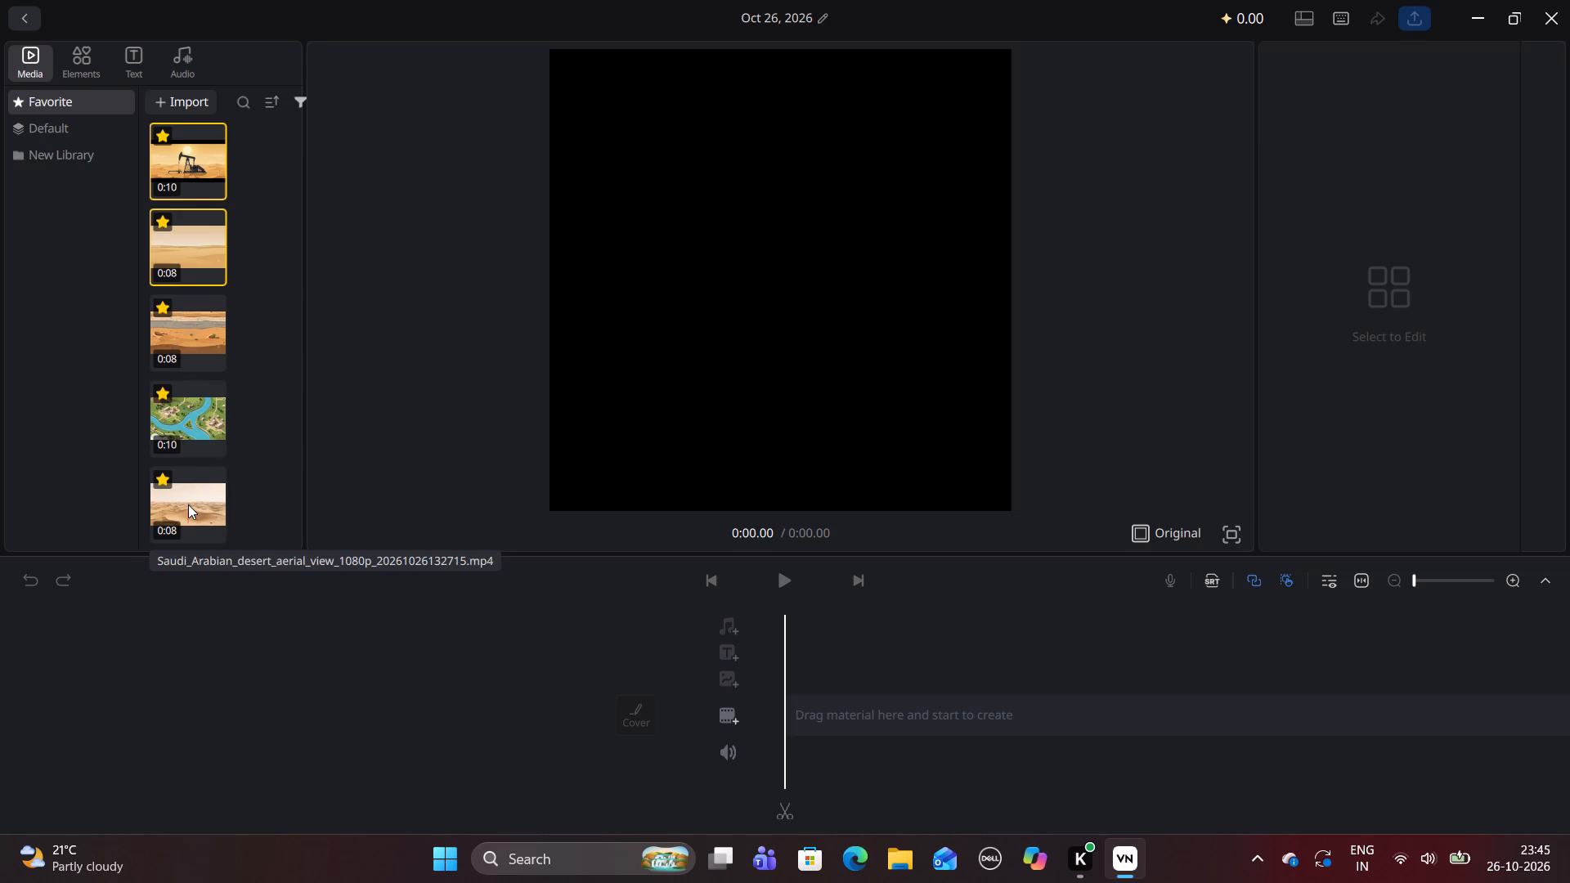
drag(188, 504, 826, 708)
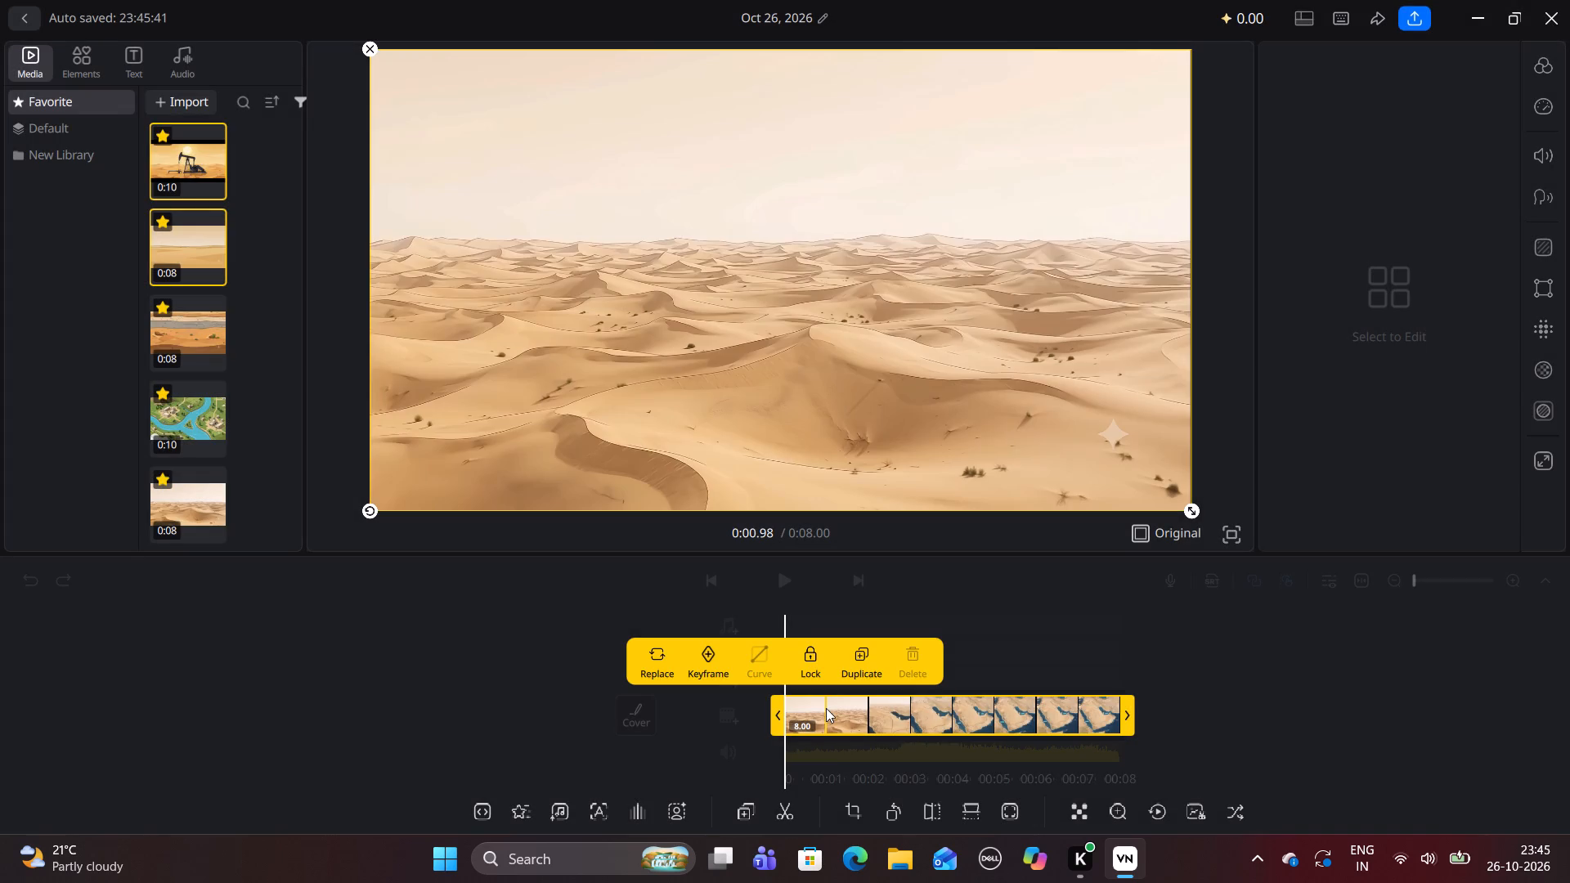
Add the file Generated Audio October 25, 2026 - 2_47PM.wav as an audio track from the start of the timeline.
click(639, 617)
click(727, 625)
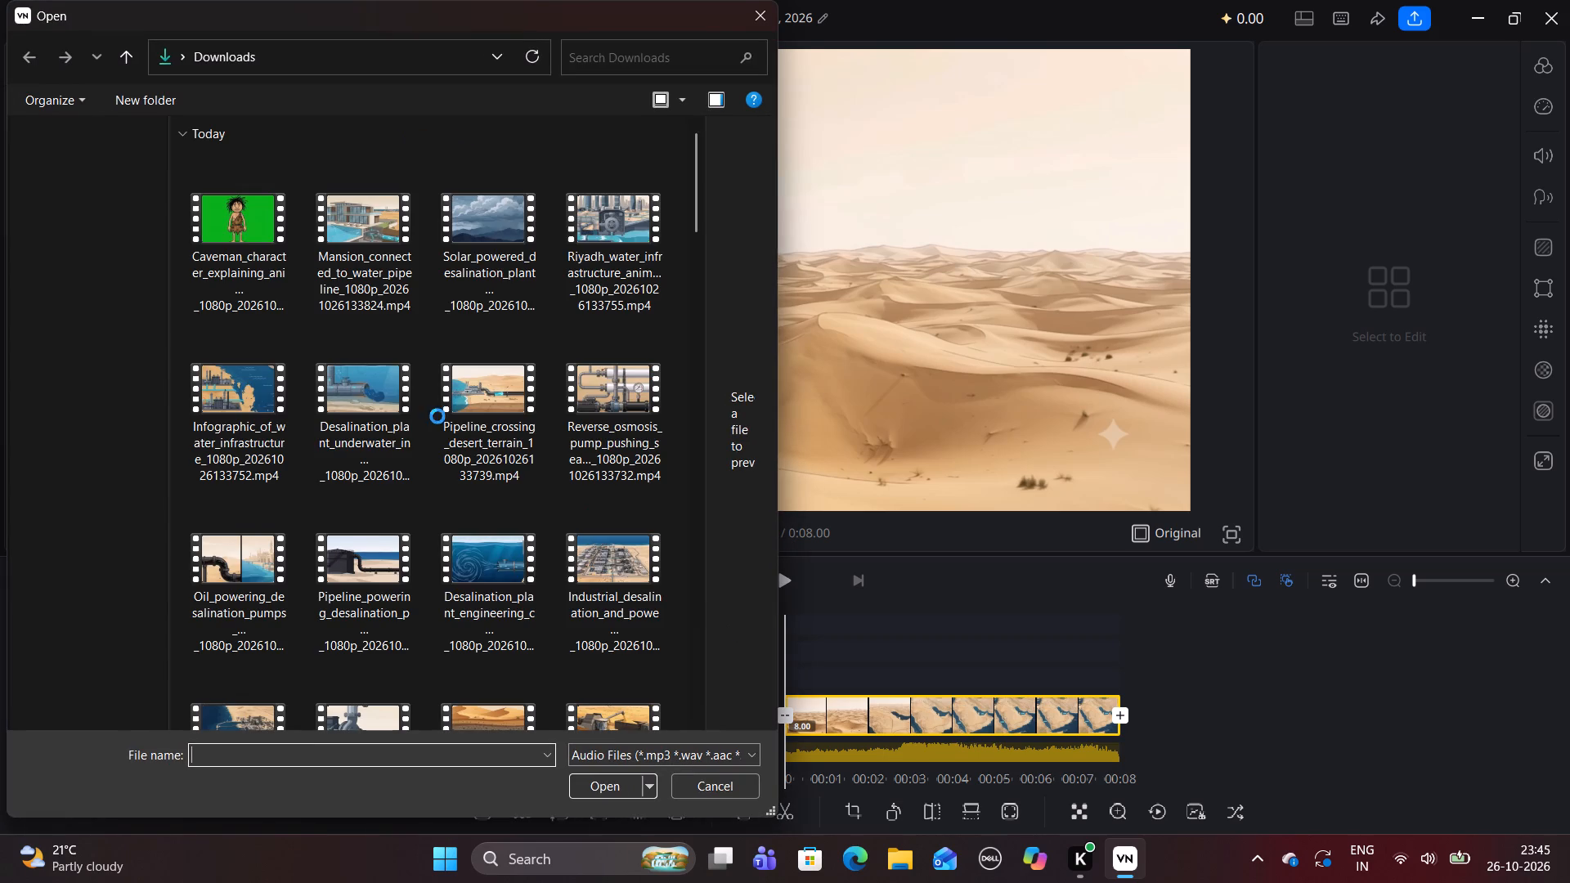
scroll(437, 416, down, 2)
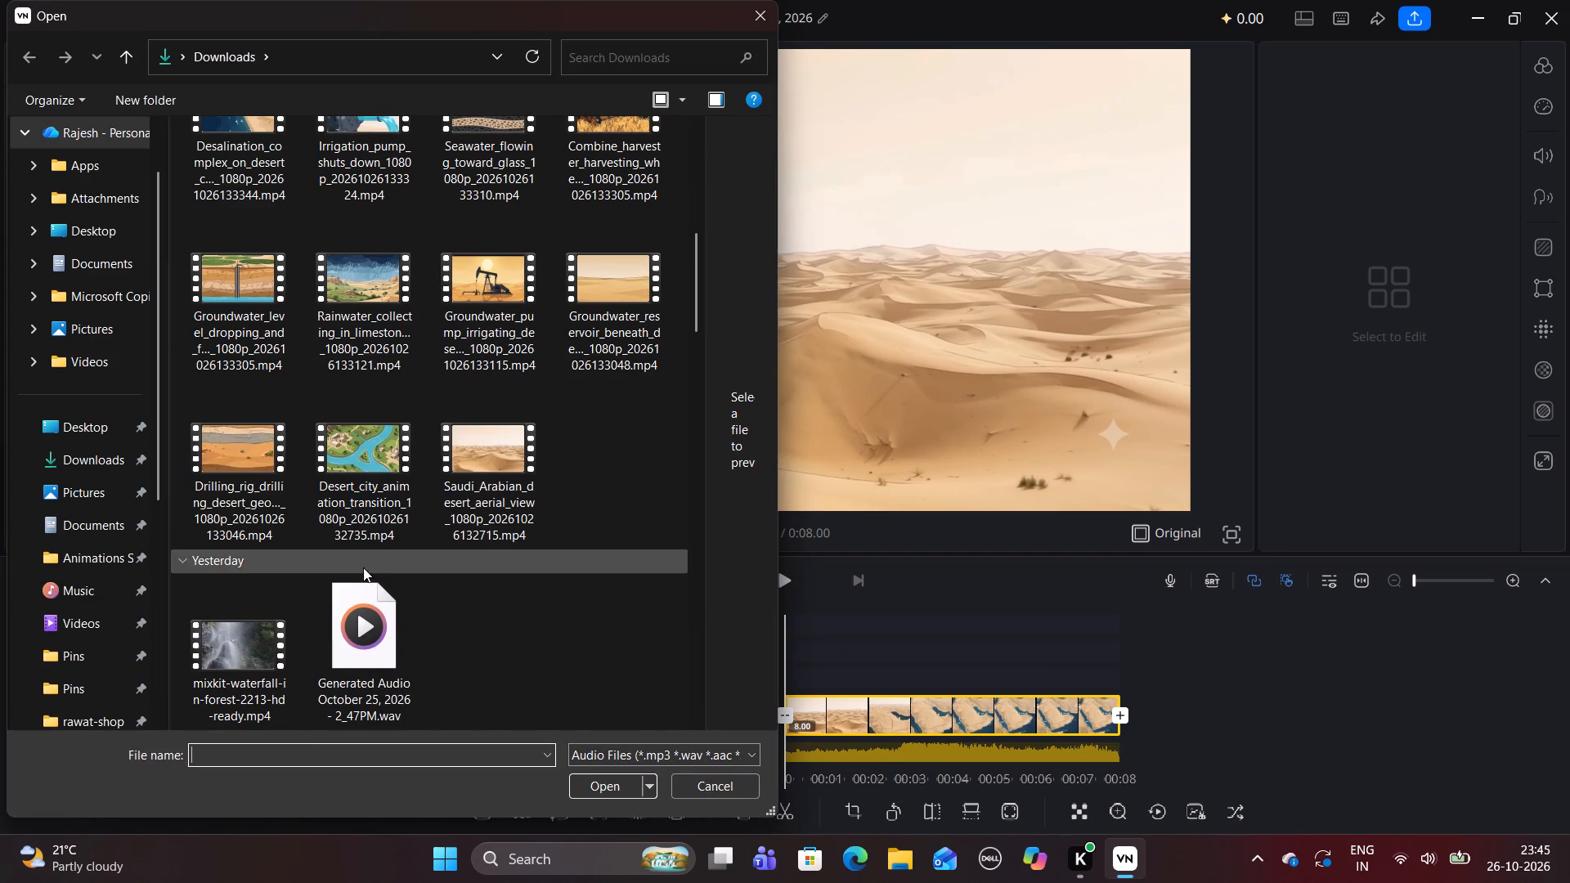
double_click(339, 623)
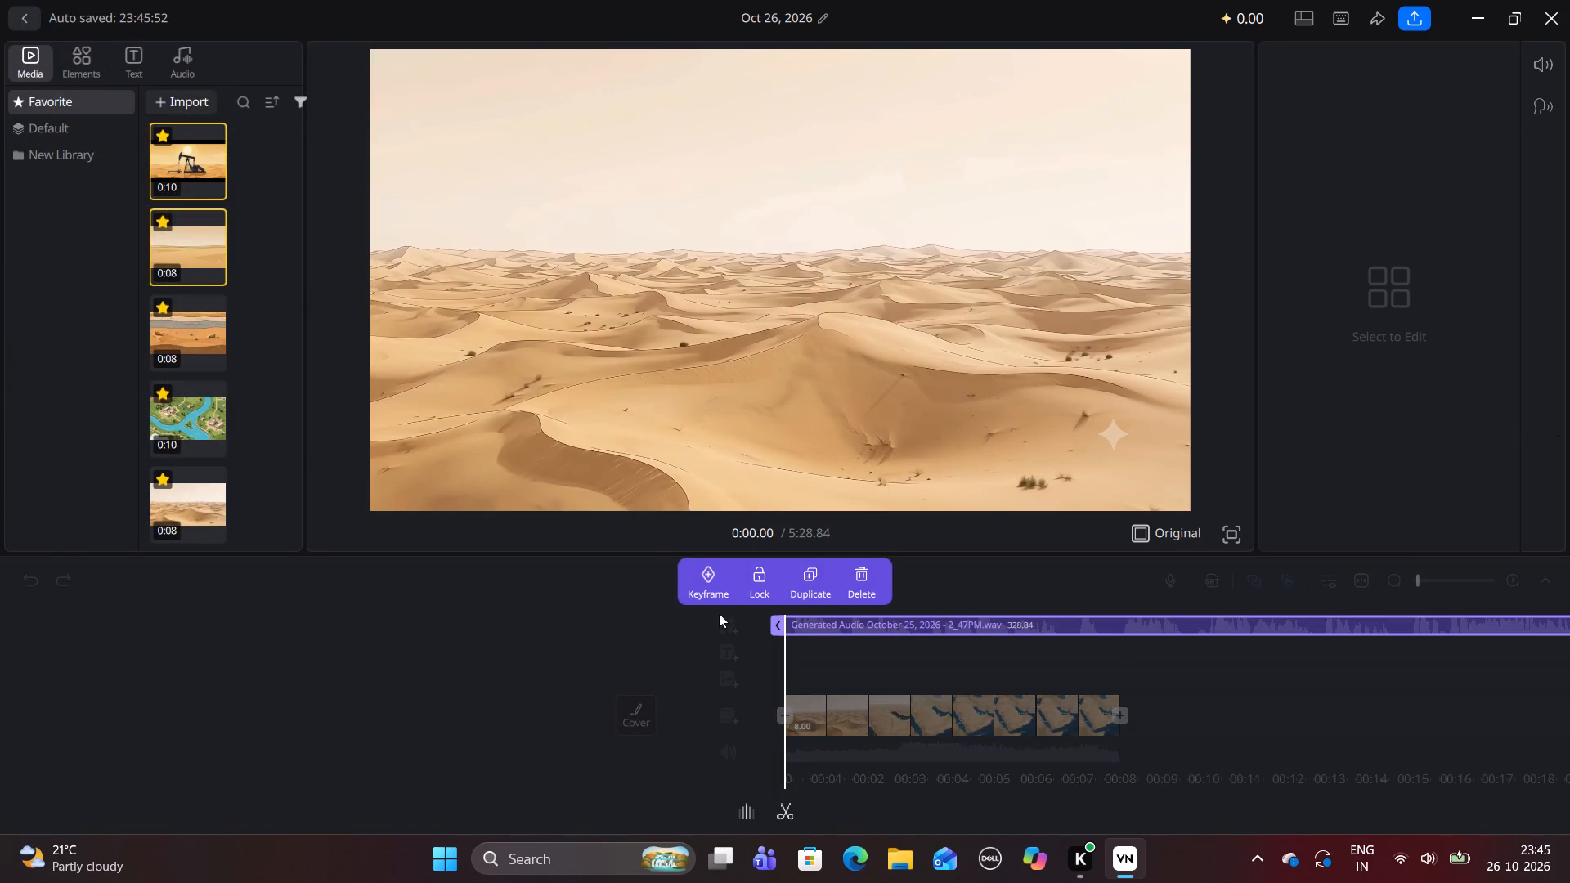
click(588, 669)
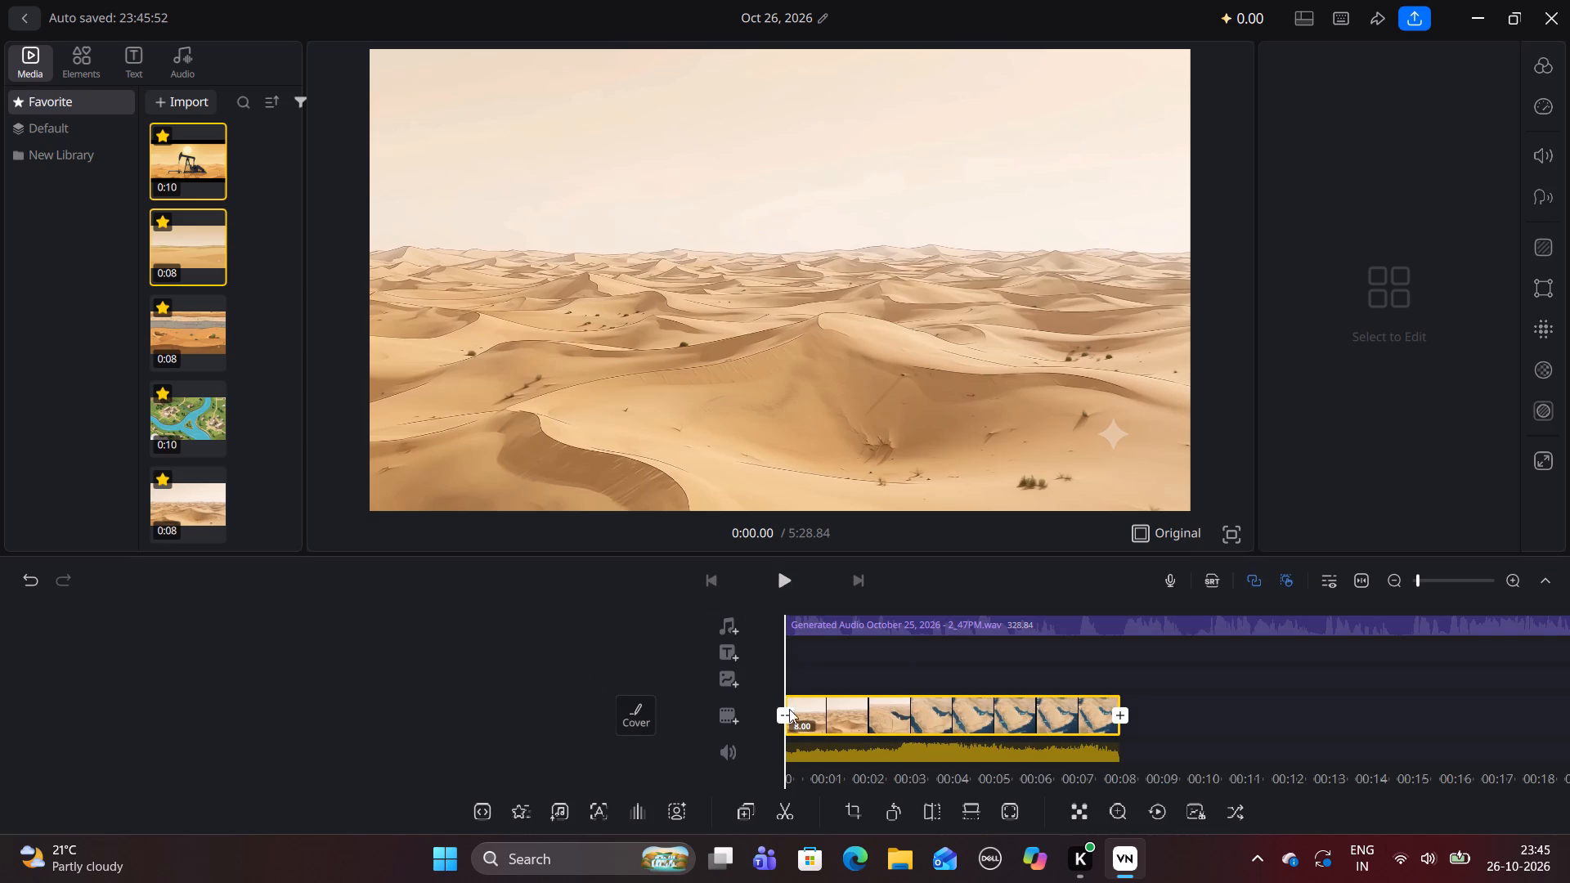
Mute the original sound of the main video track.
click(724, 746)
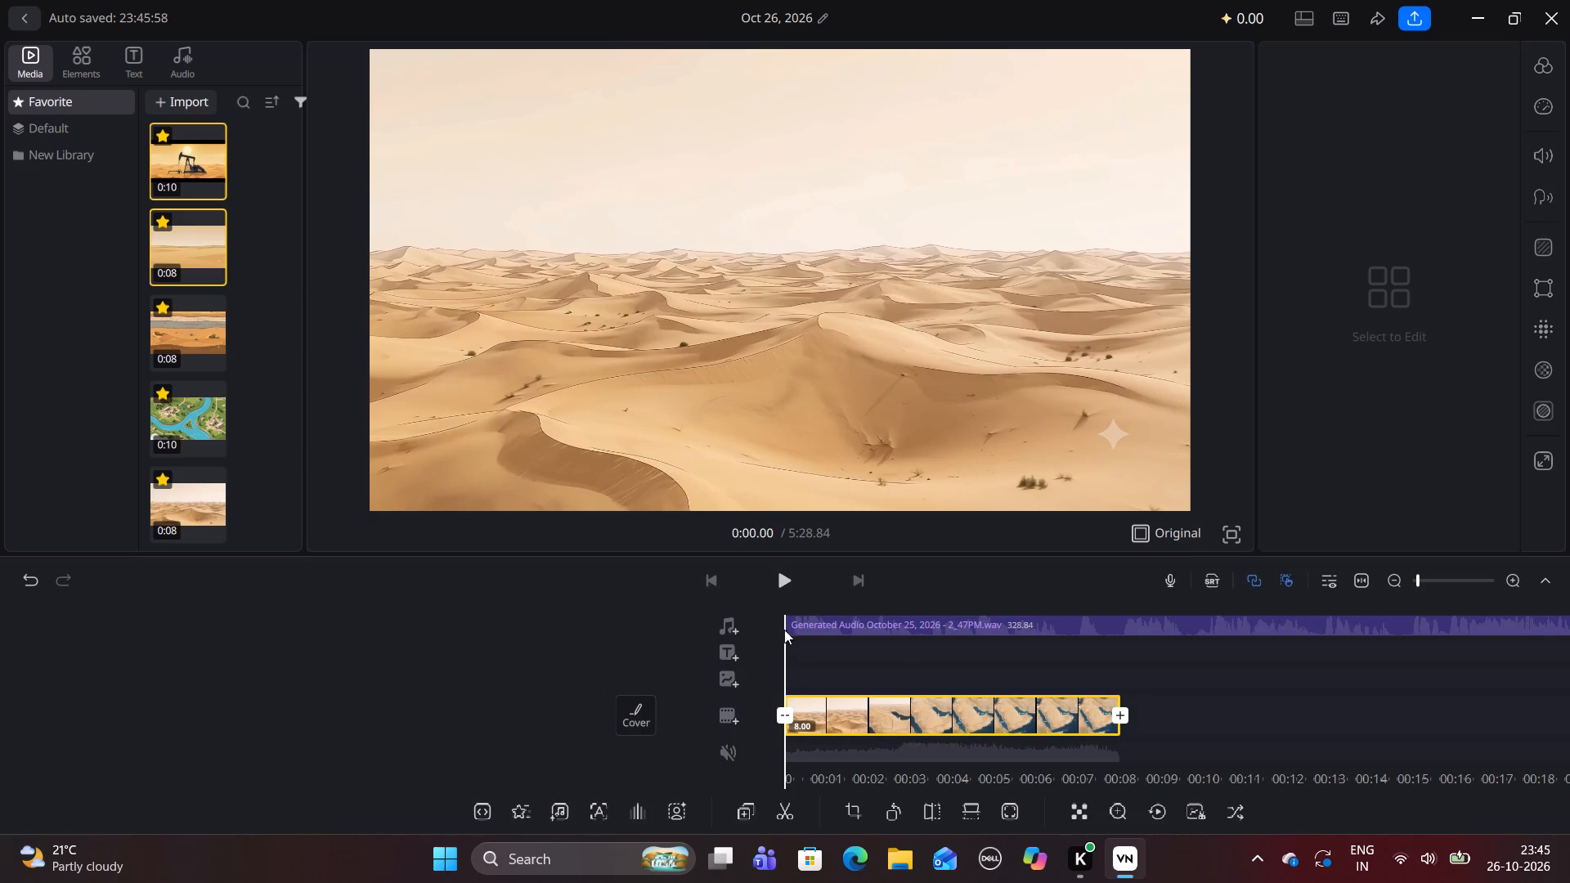
Play the desert aerial clip from the beginning to check it against the generated audio.
click(781, 572)
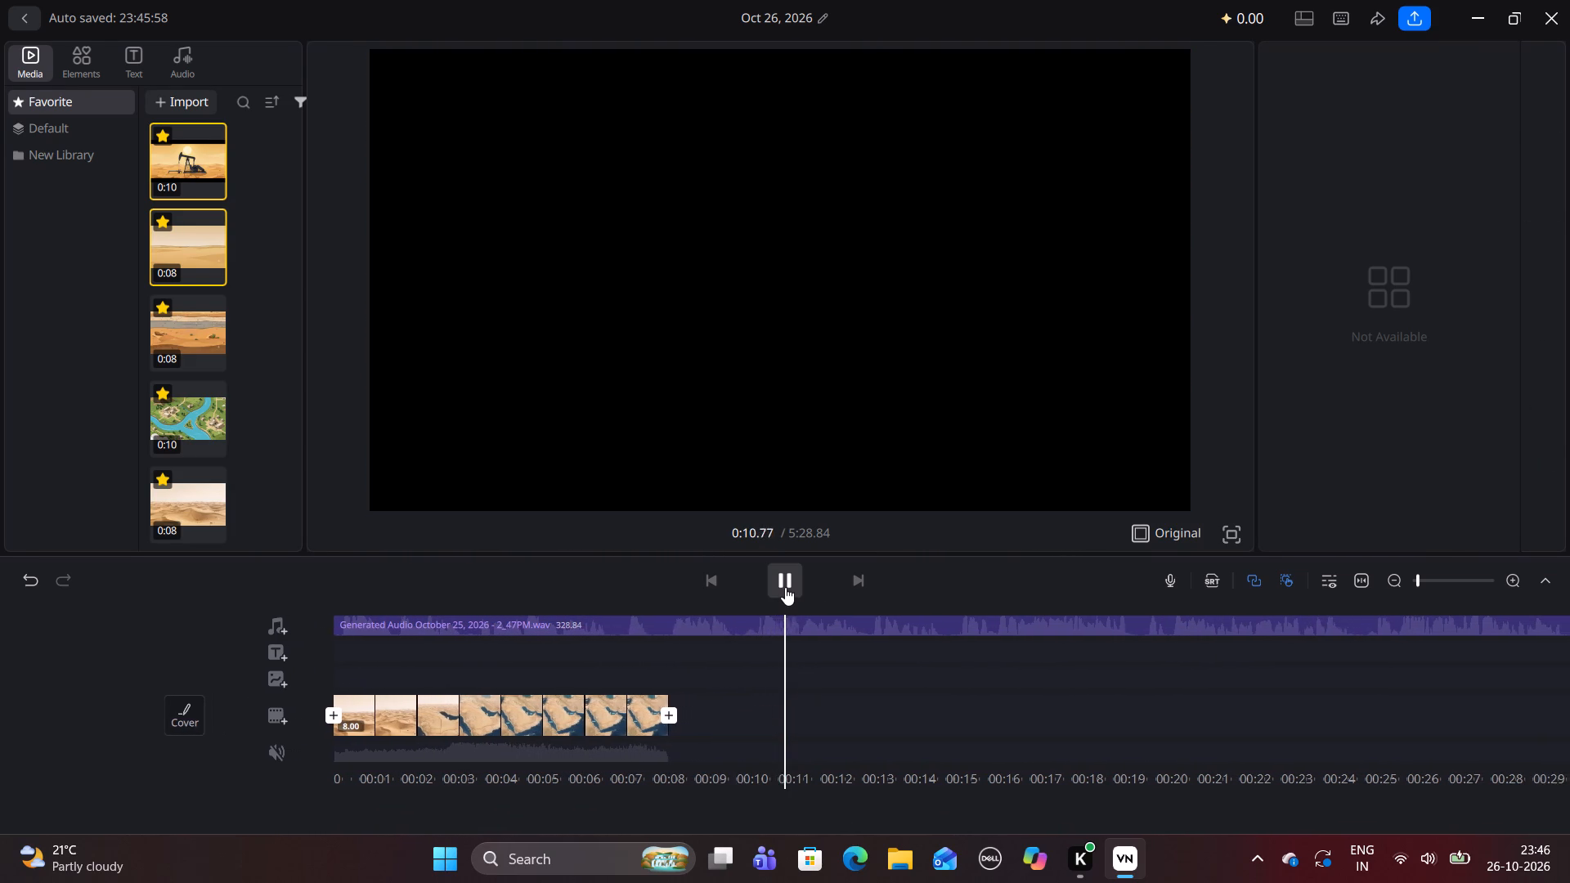
click(785, 587)
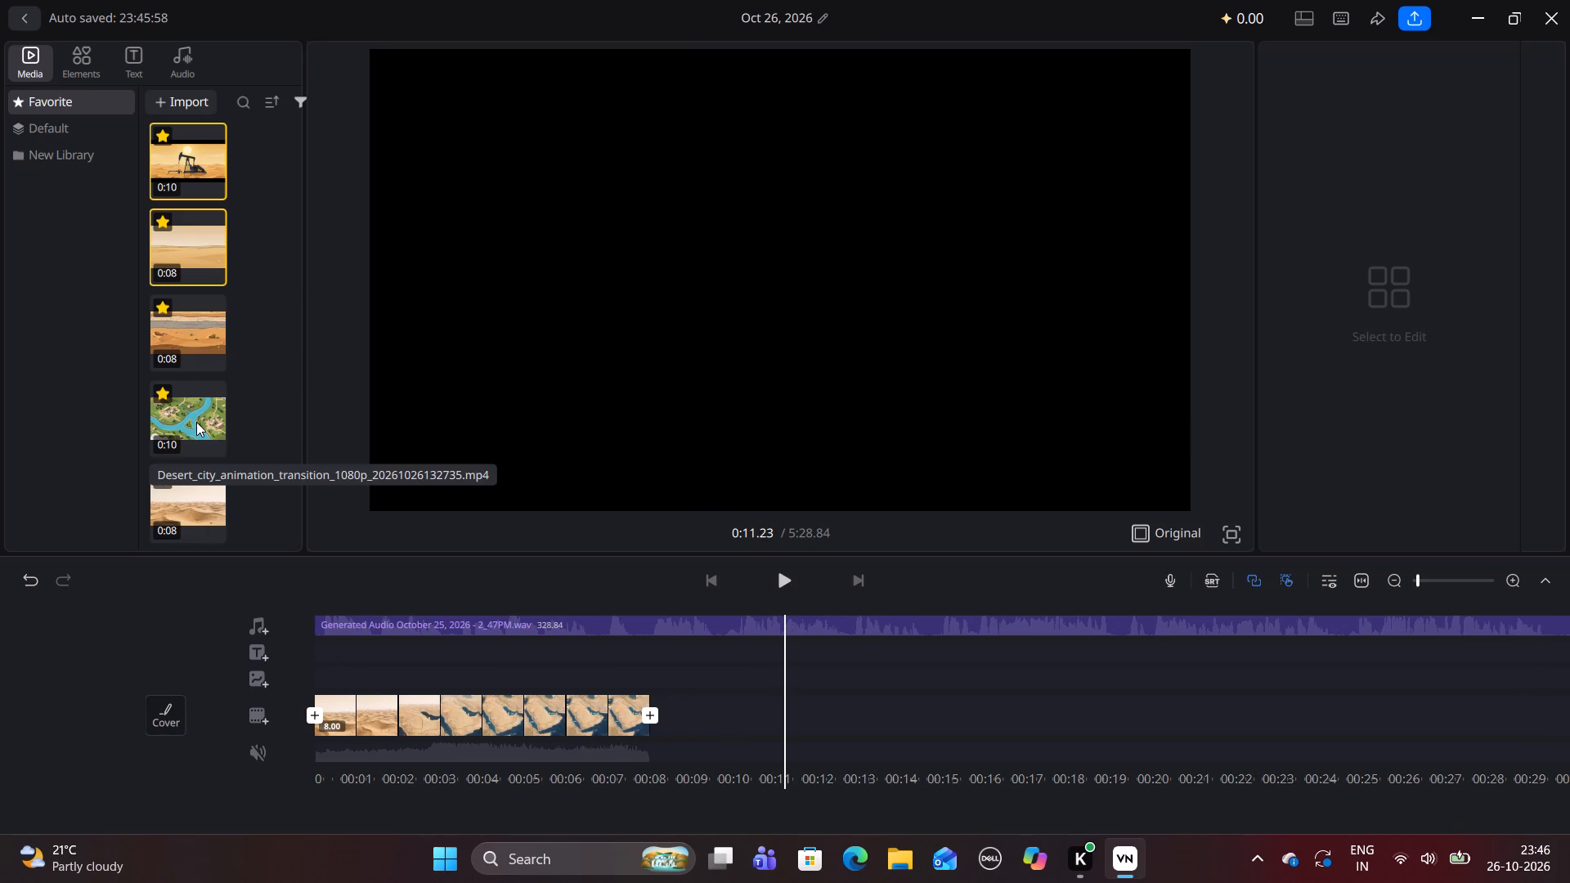
Add the Desert_city_animation_transition clip to the main track directly after the desert aerial view clip.
drag(196, 422, 710, 695)
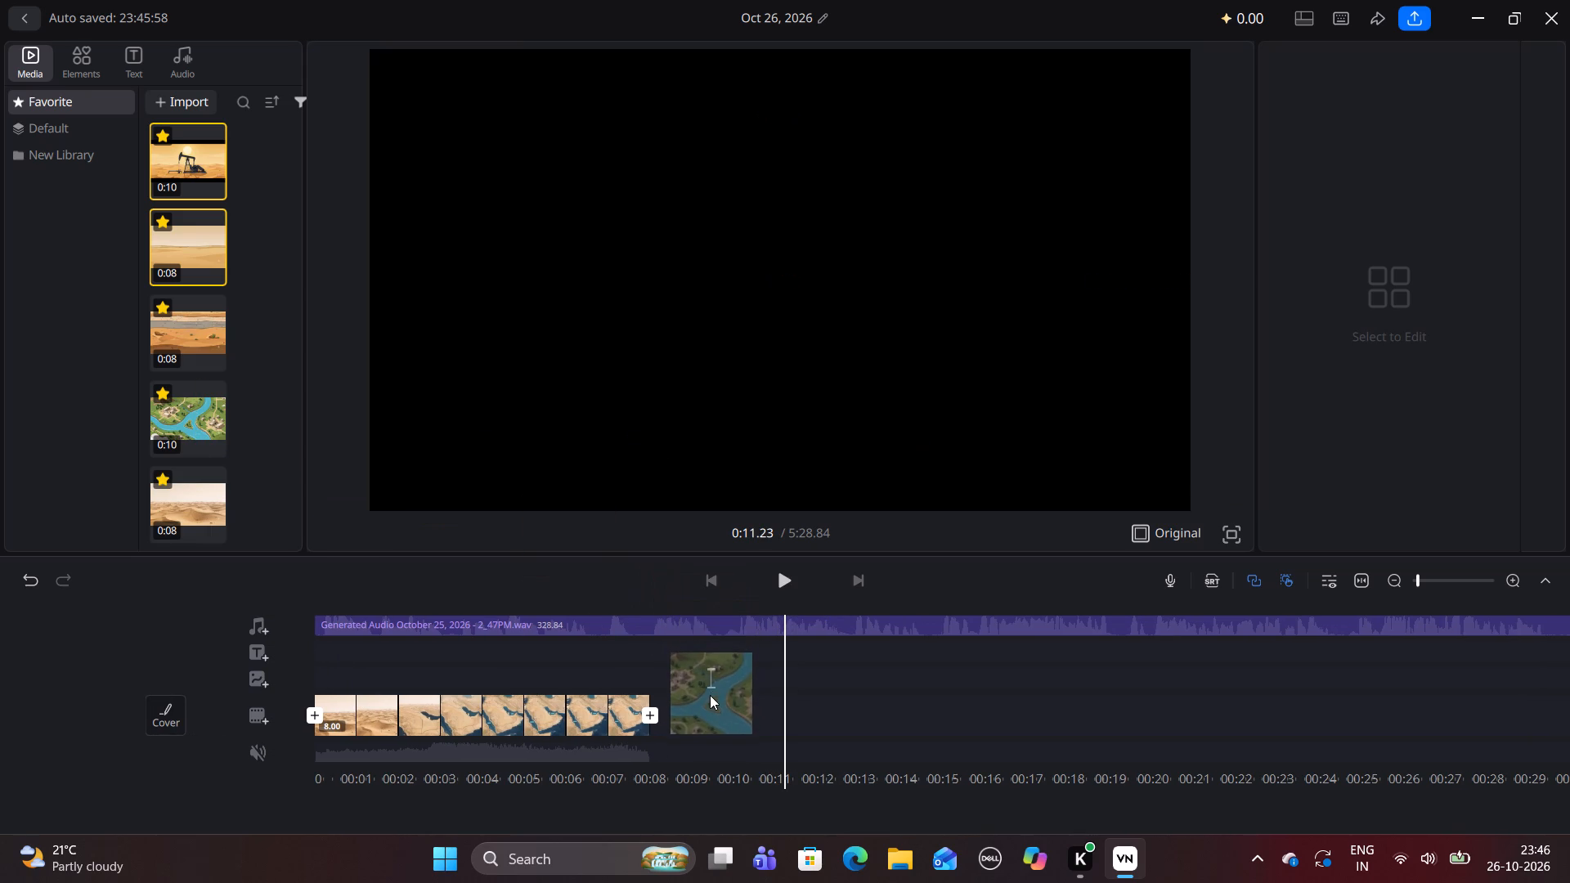
drag(710, 695, 709, 701)
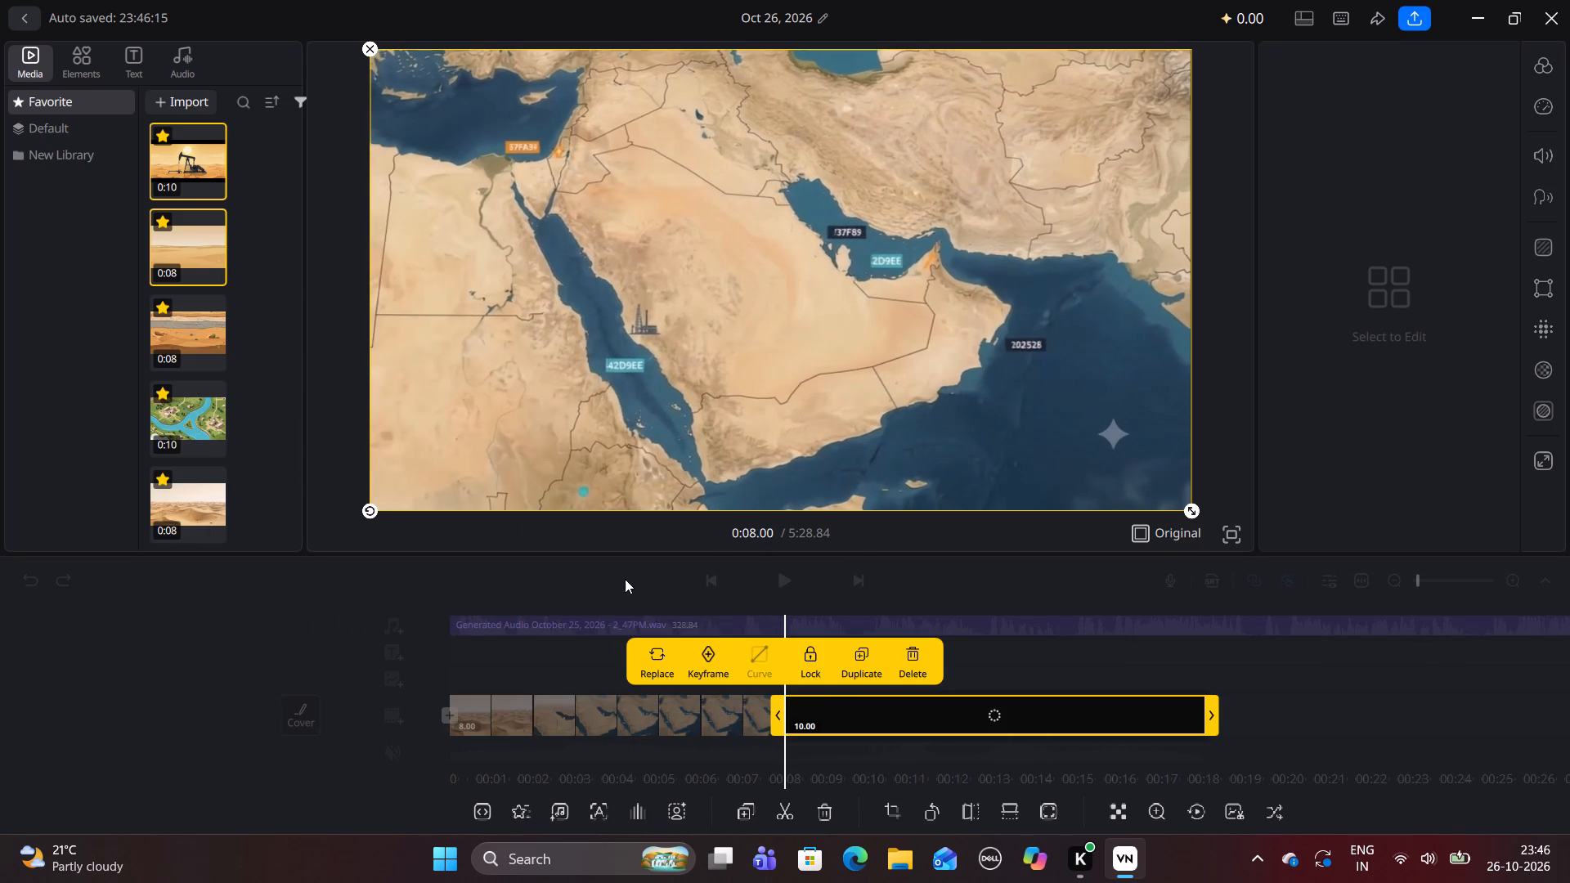
click(621, 580)
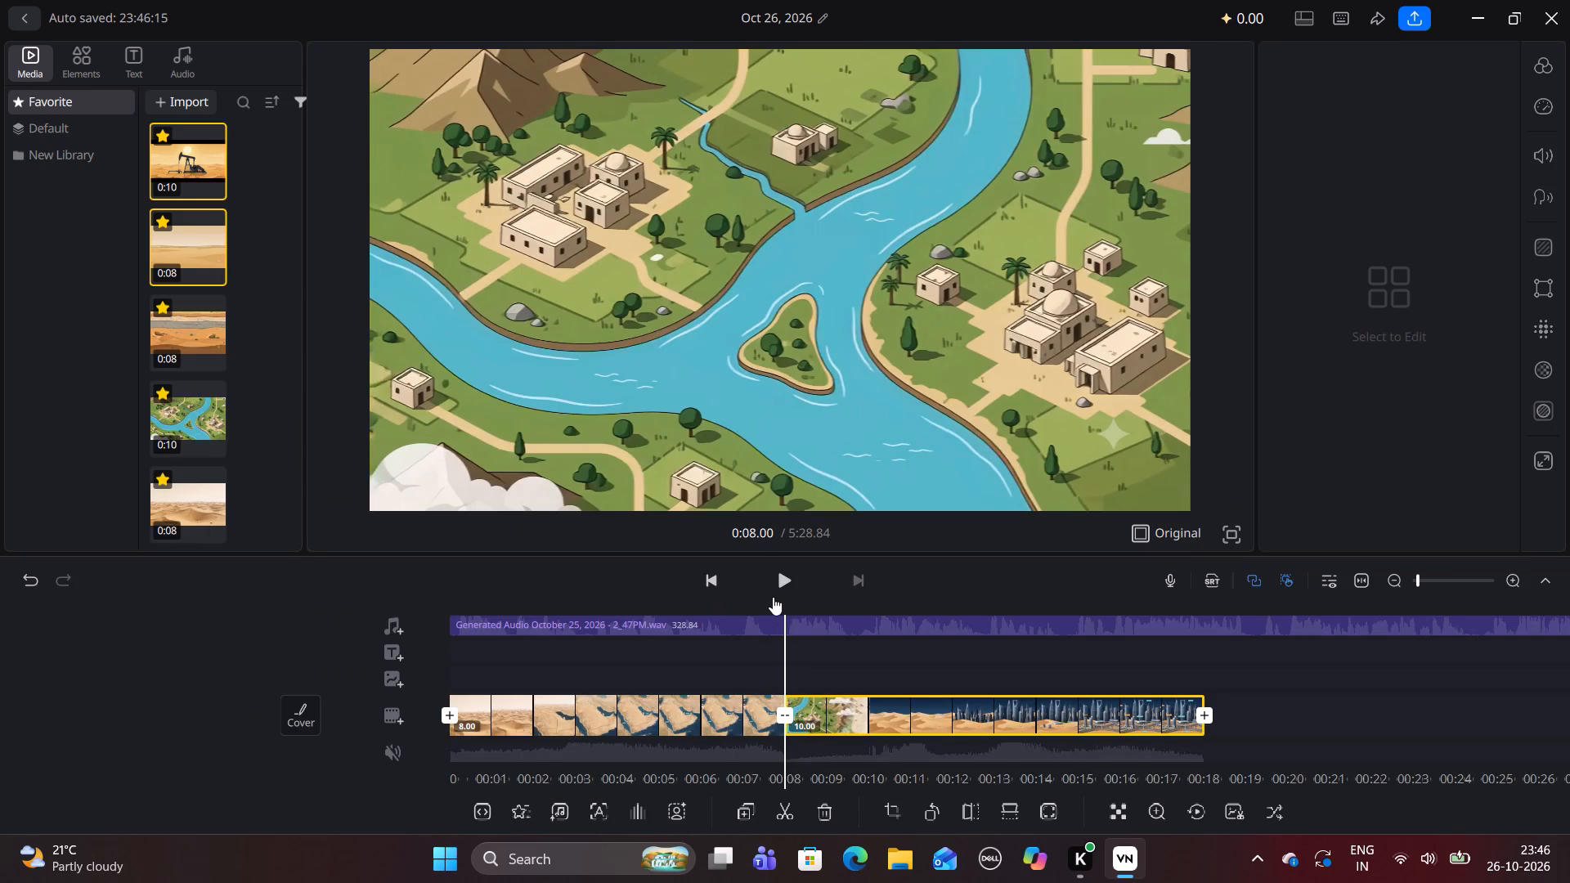
Play and replay the passage from the Arabian Peninsula map into the desert city clip, checking it against the narration.
click(782, 586)
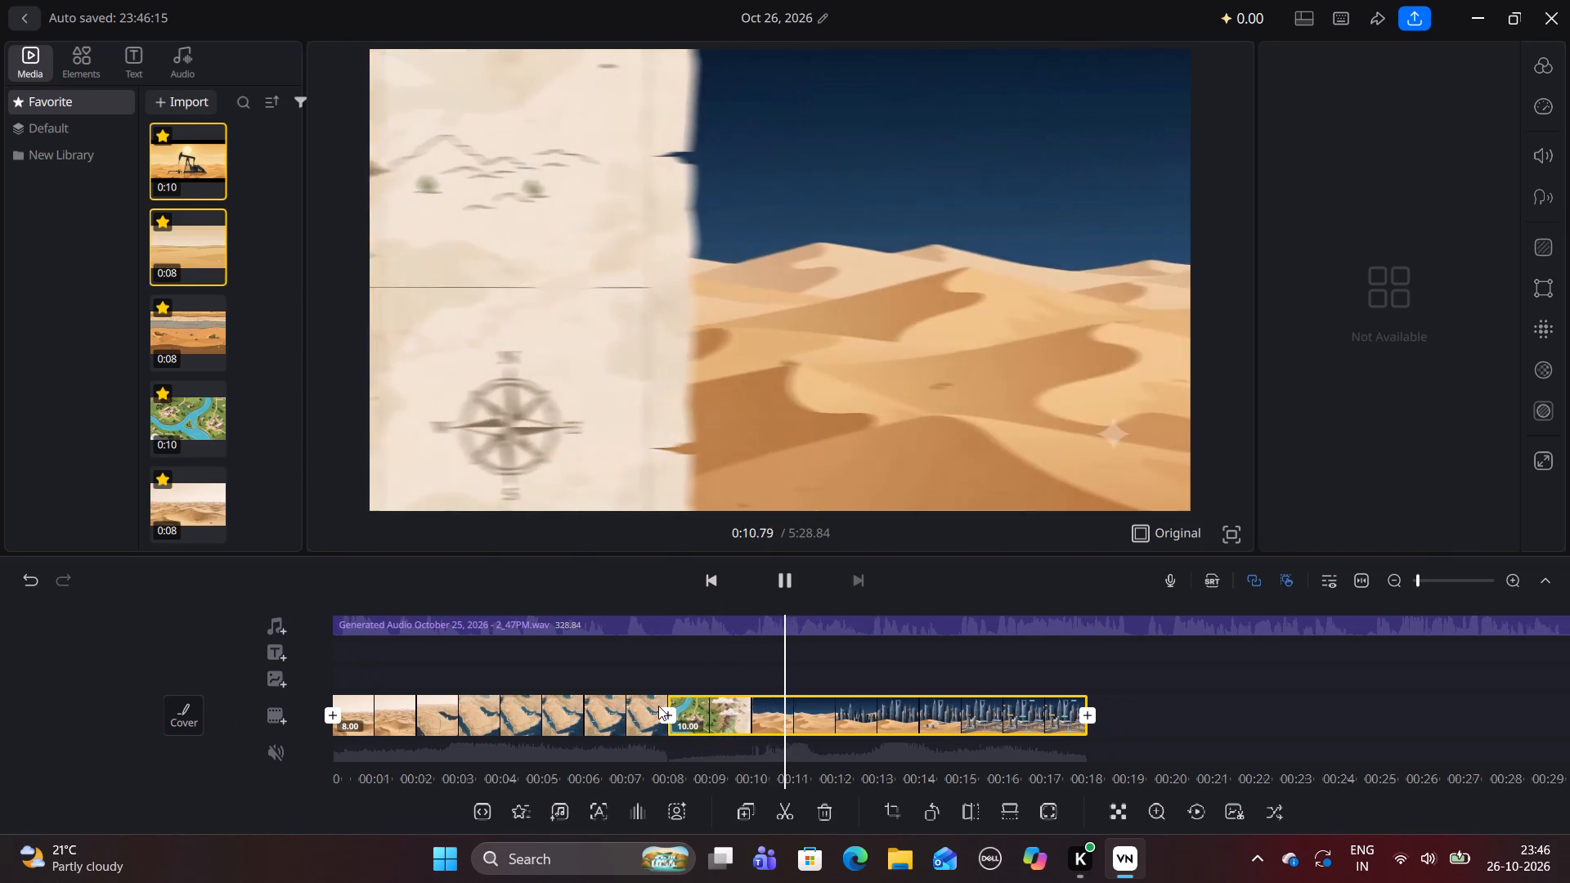
scroll(596, 709, right, 5)
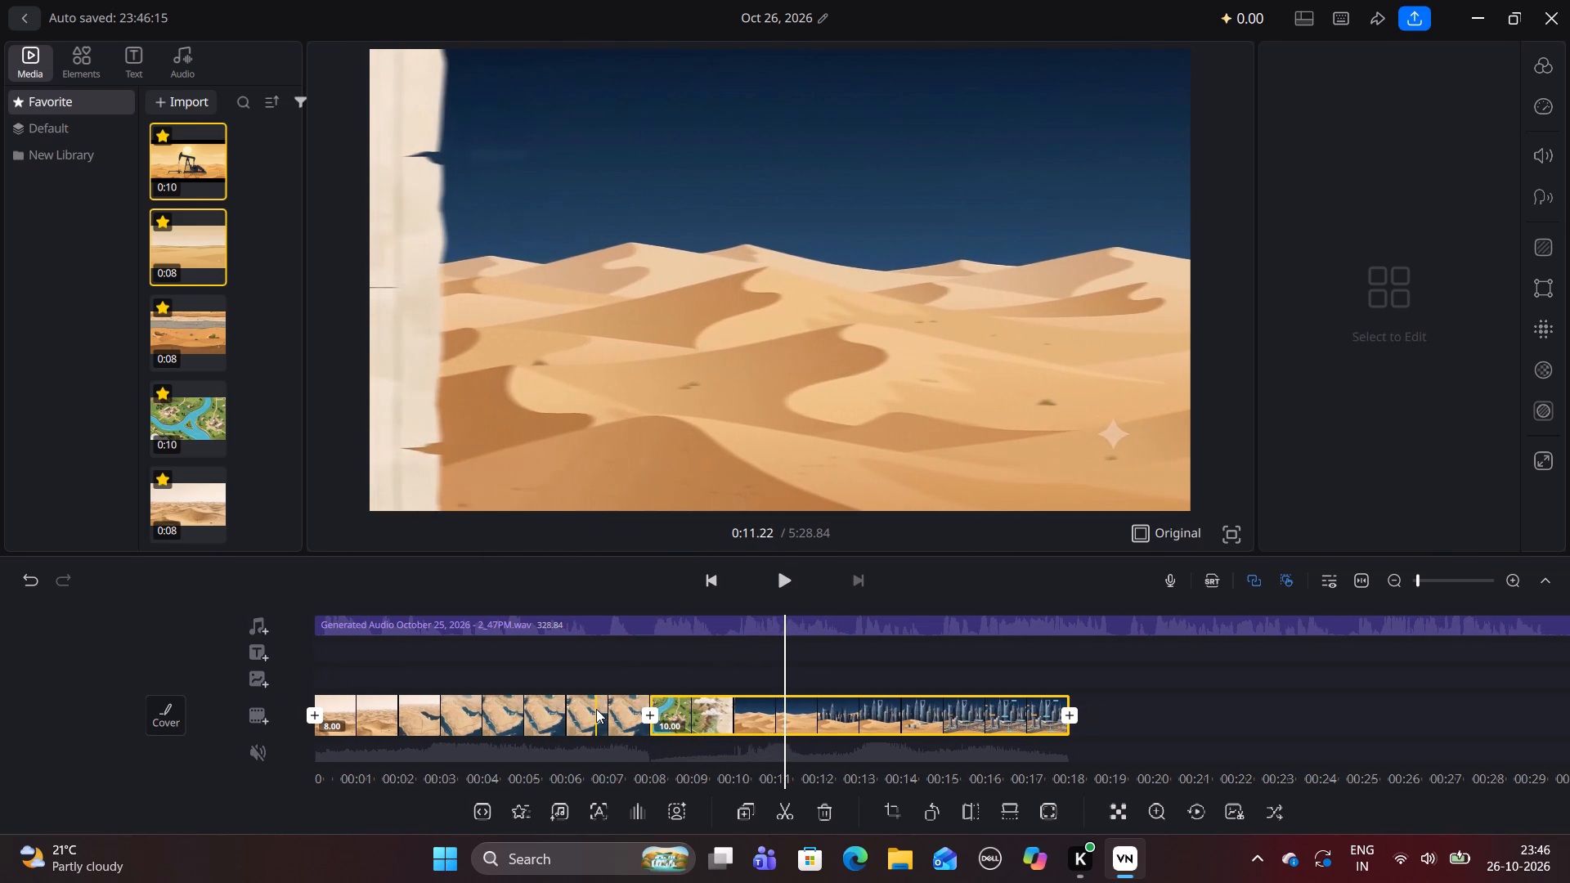
scroll(596, 709, right, 15)
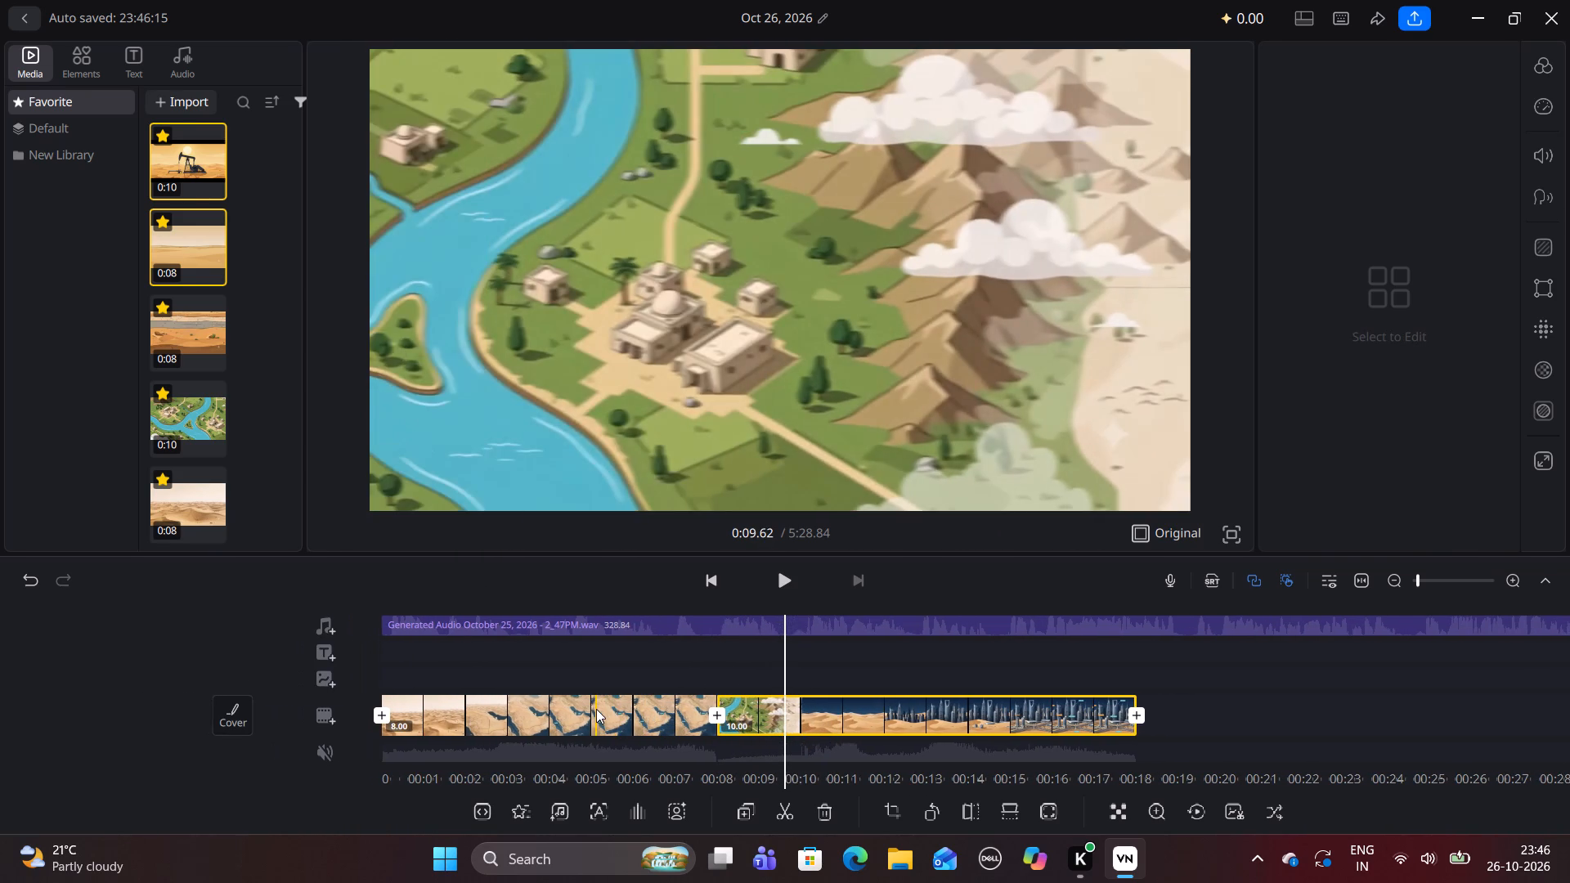
scroll(596, 709, right, 11)
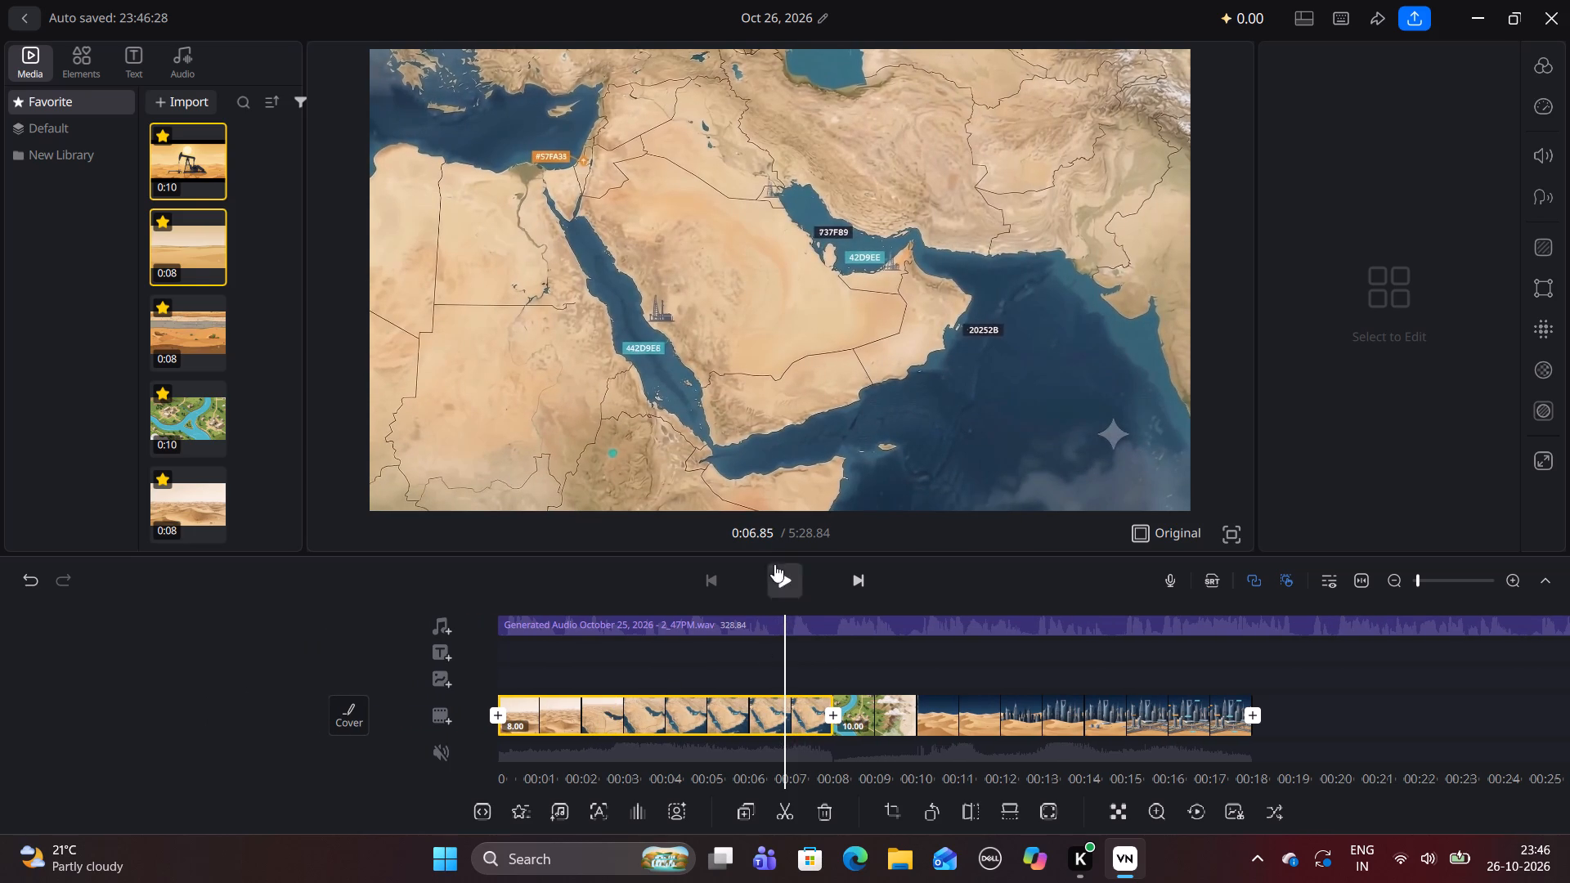
click(785, 577)
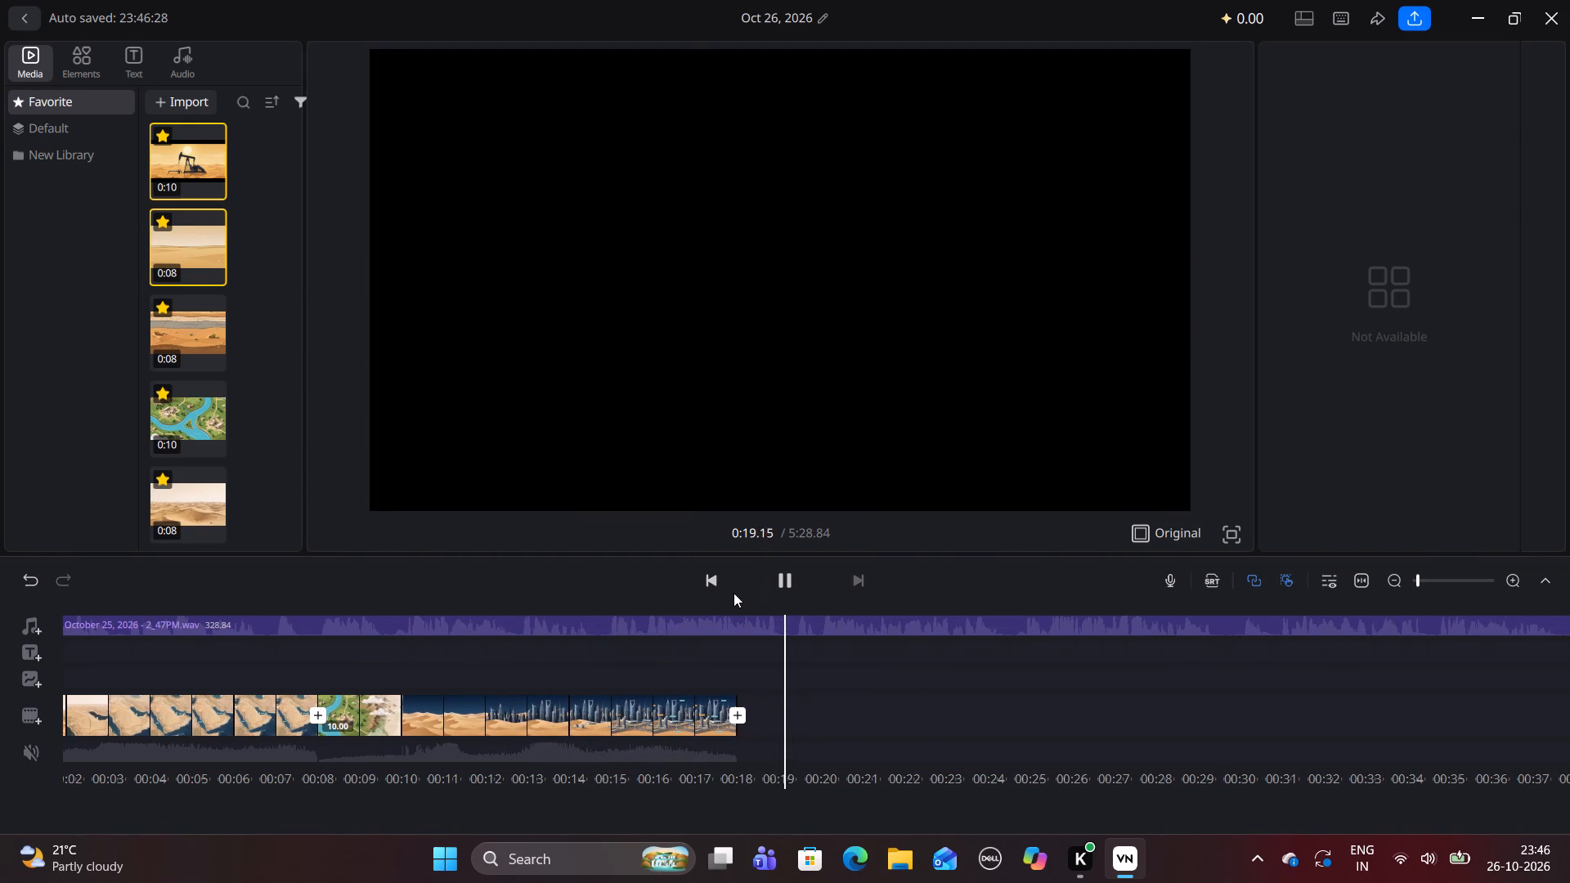
click(788, 592)
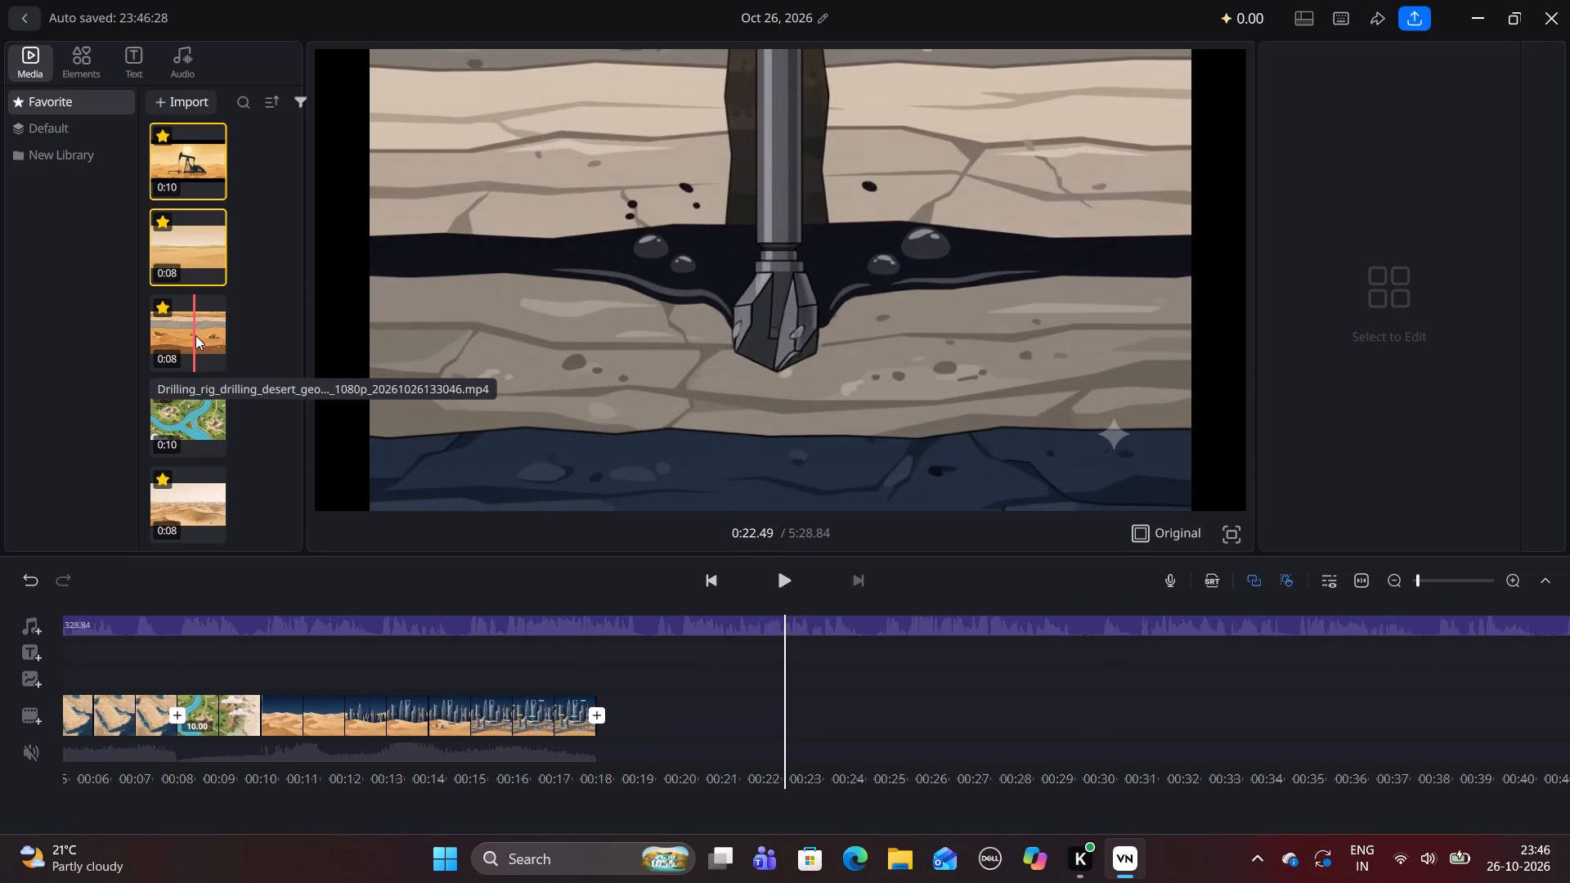
Add the Drilling_rig_drilling_desert clip to the main track directly after the desert city clip.
drag(193, 342, 692, 678)
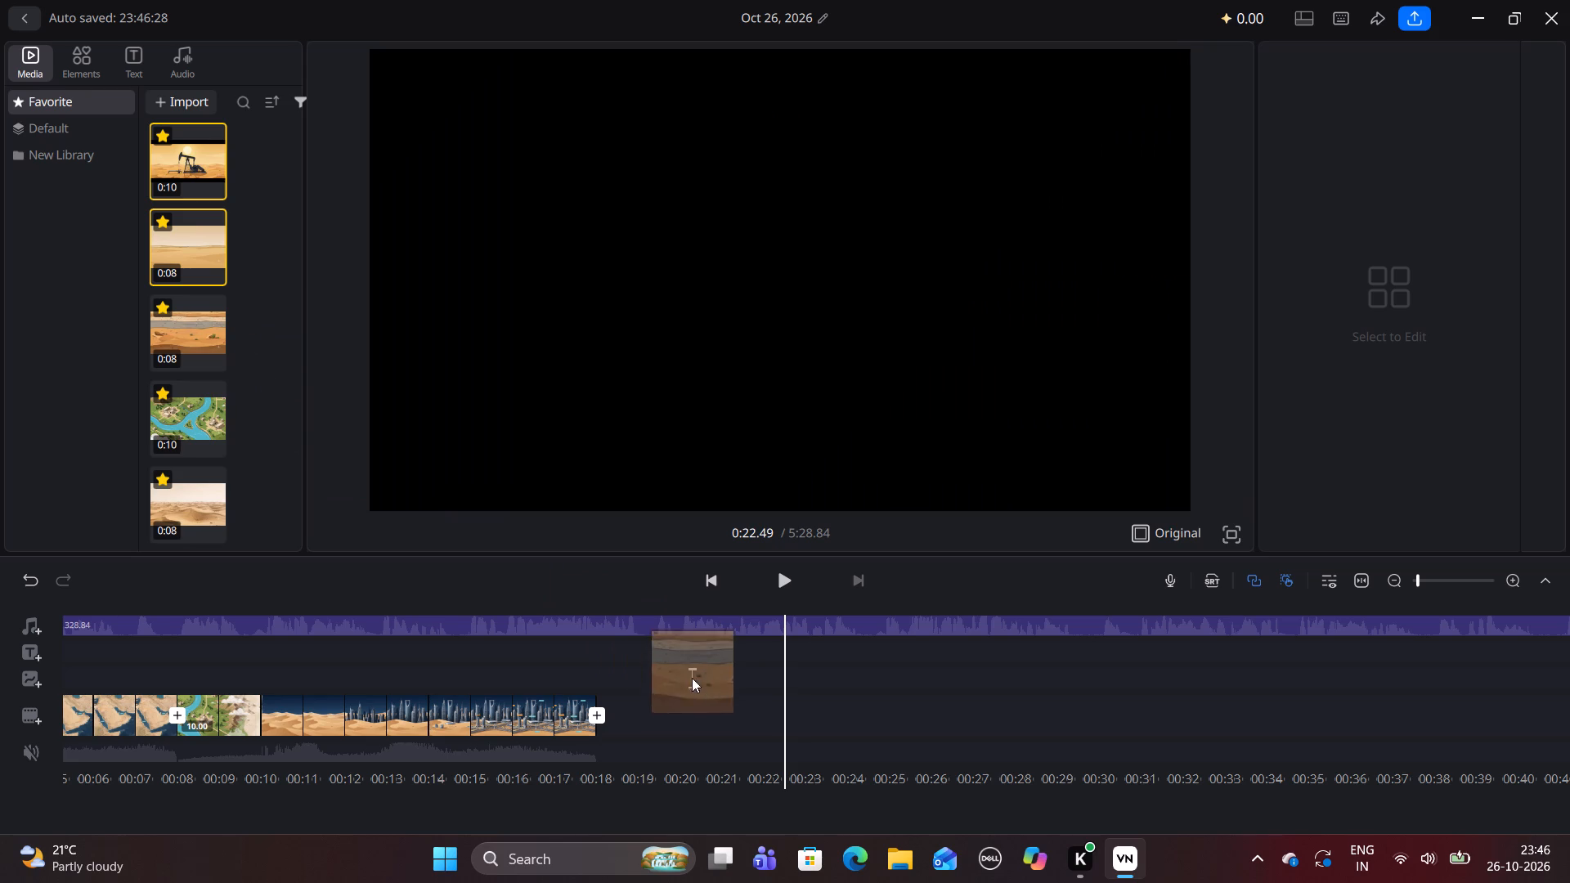
drag(692, 678, 637, 724)
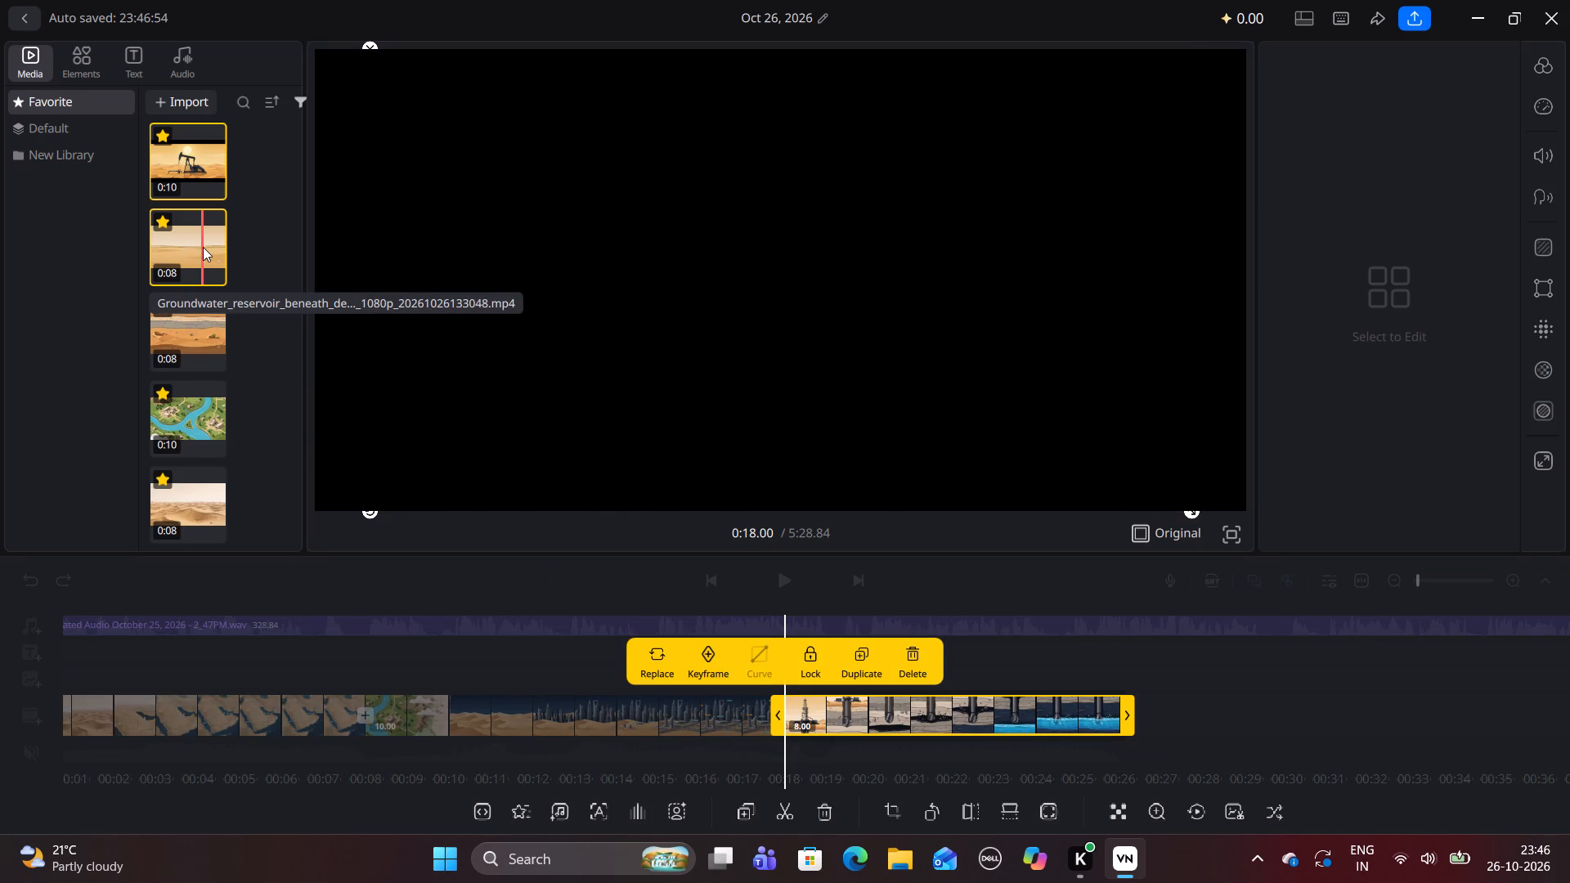
Add the selected batch of favourite clips, including the groundwater reservoir and oil pump clips, after the drilling rig clip.
drag(203, 247, 1175, 714)
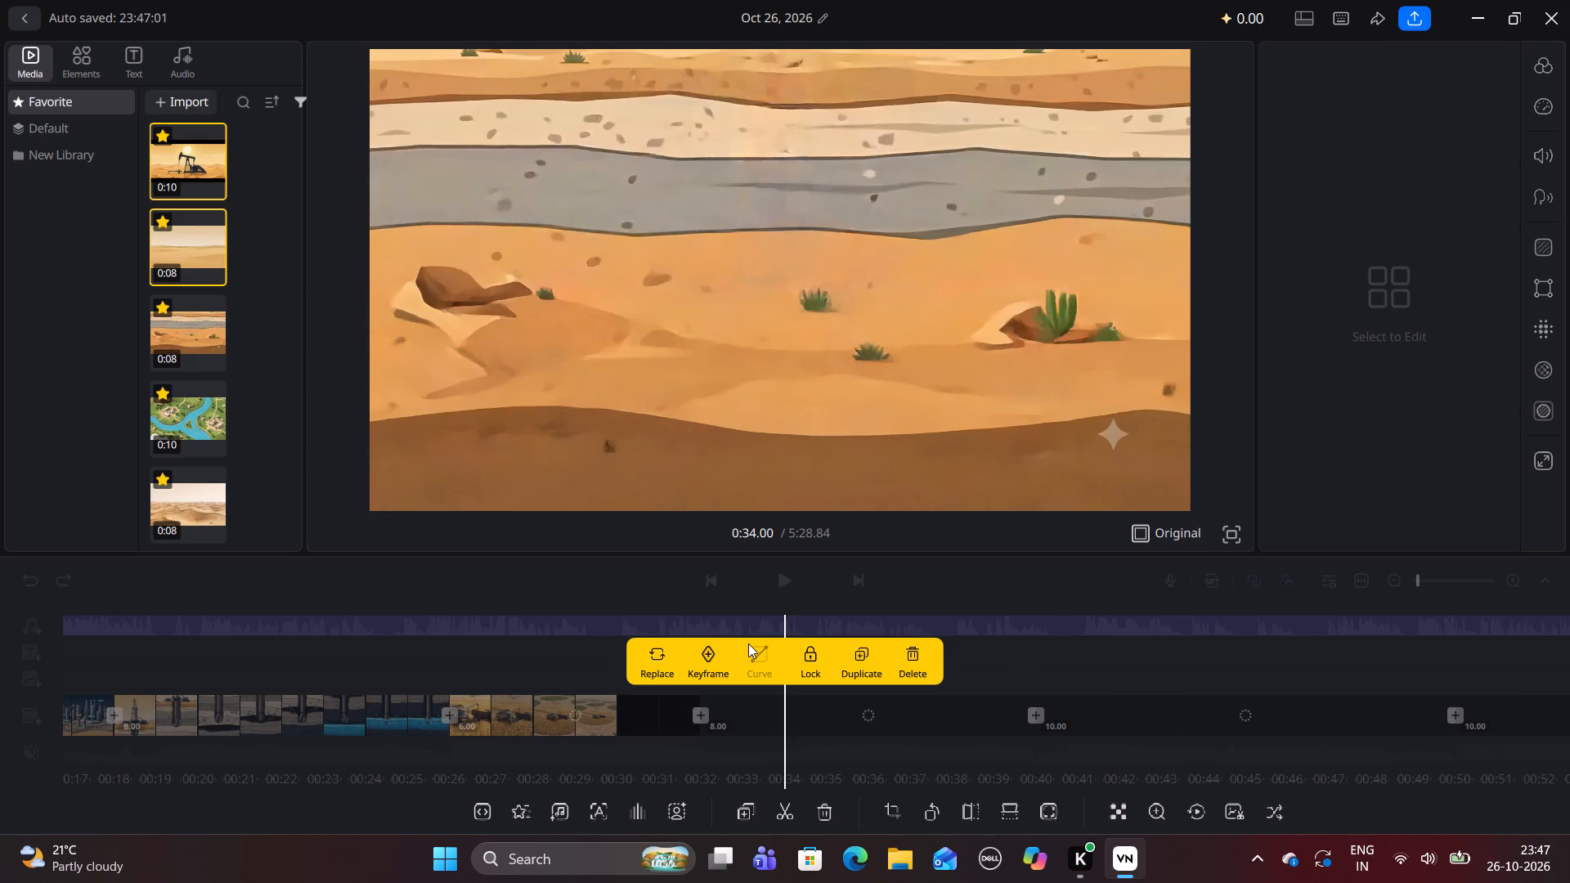
click(657, 585)
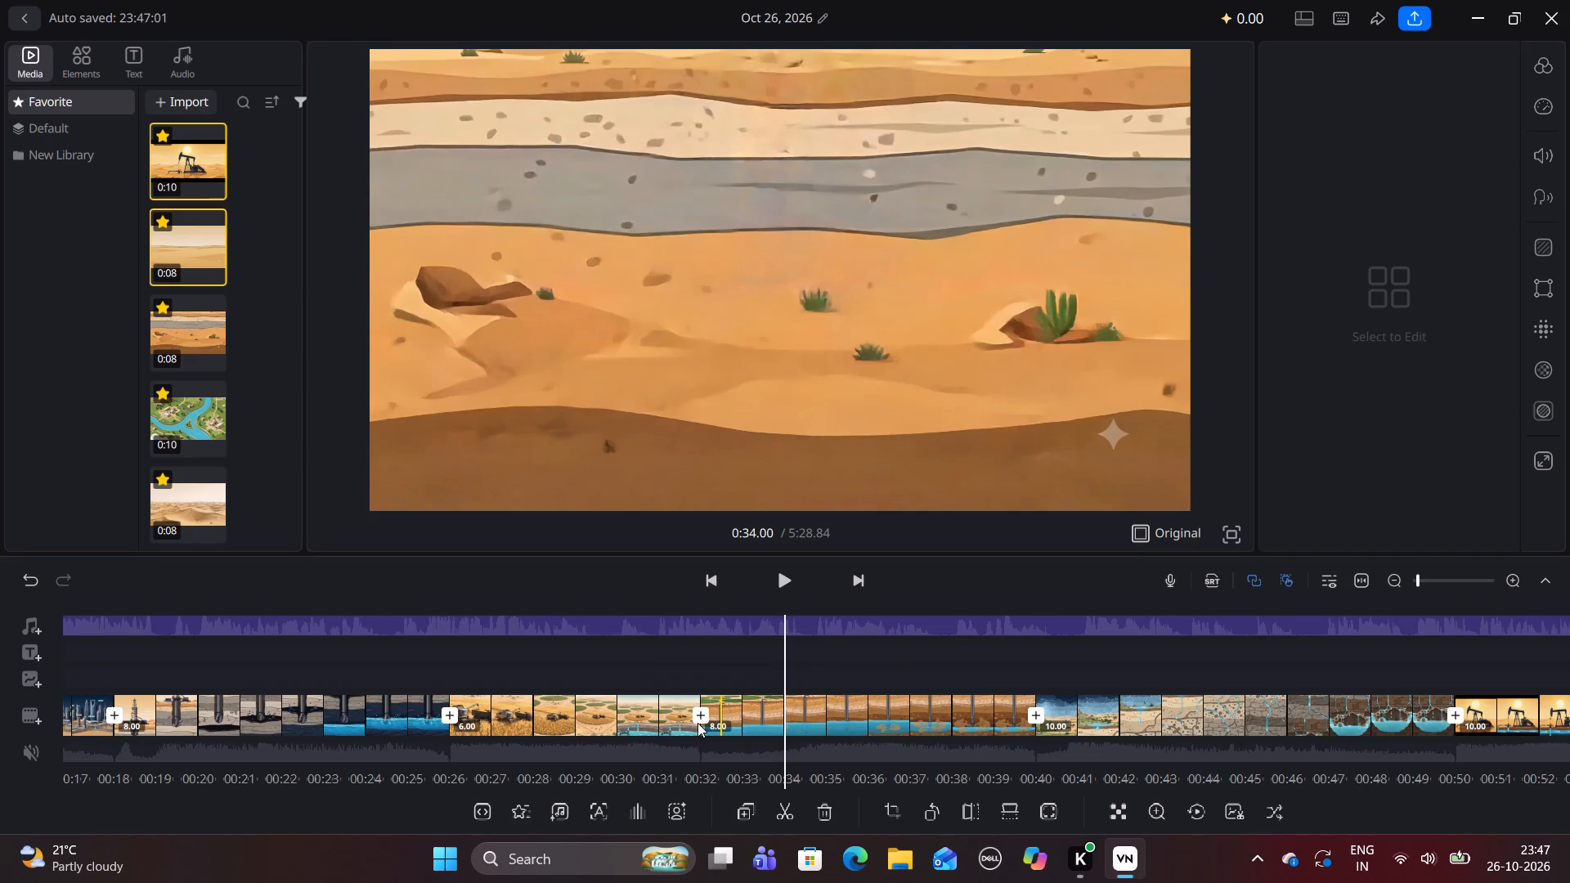
Go back through the added clips to the night desert skyline and play from there against the audio.
scroll(694, 722, right, 5)
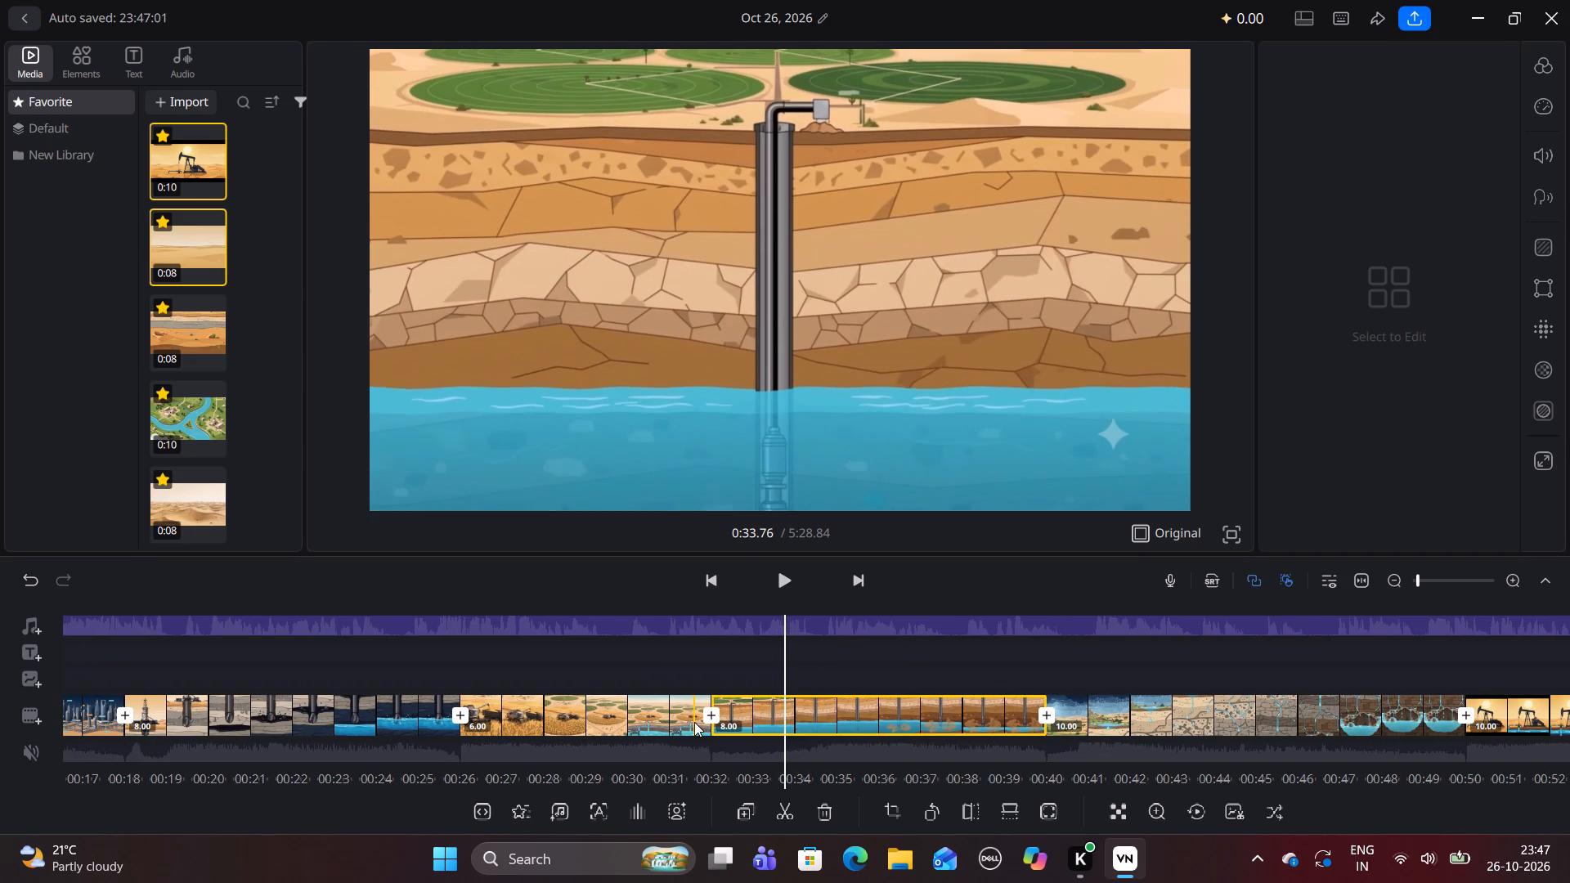
scroll(694, 722, right, 6)
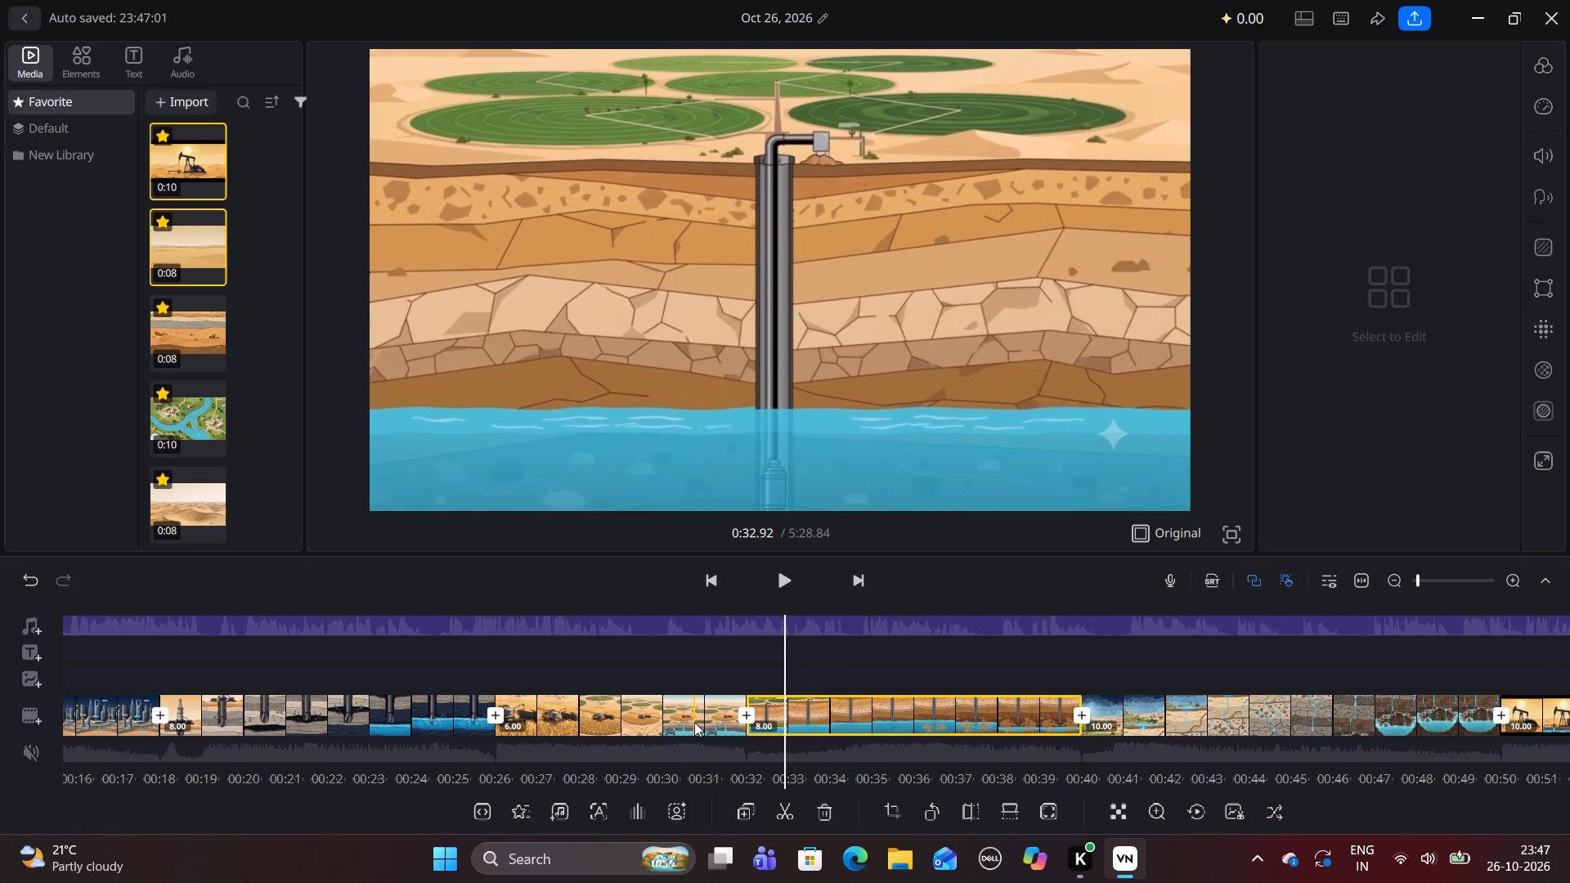
scroll(694, 722, right, 2)
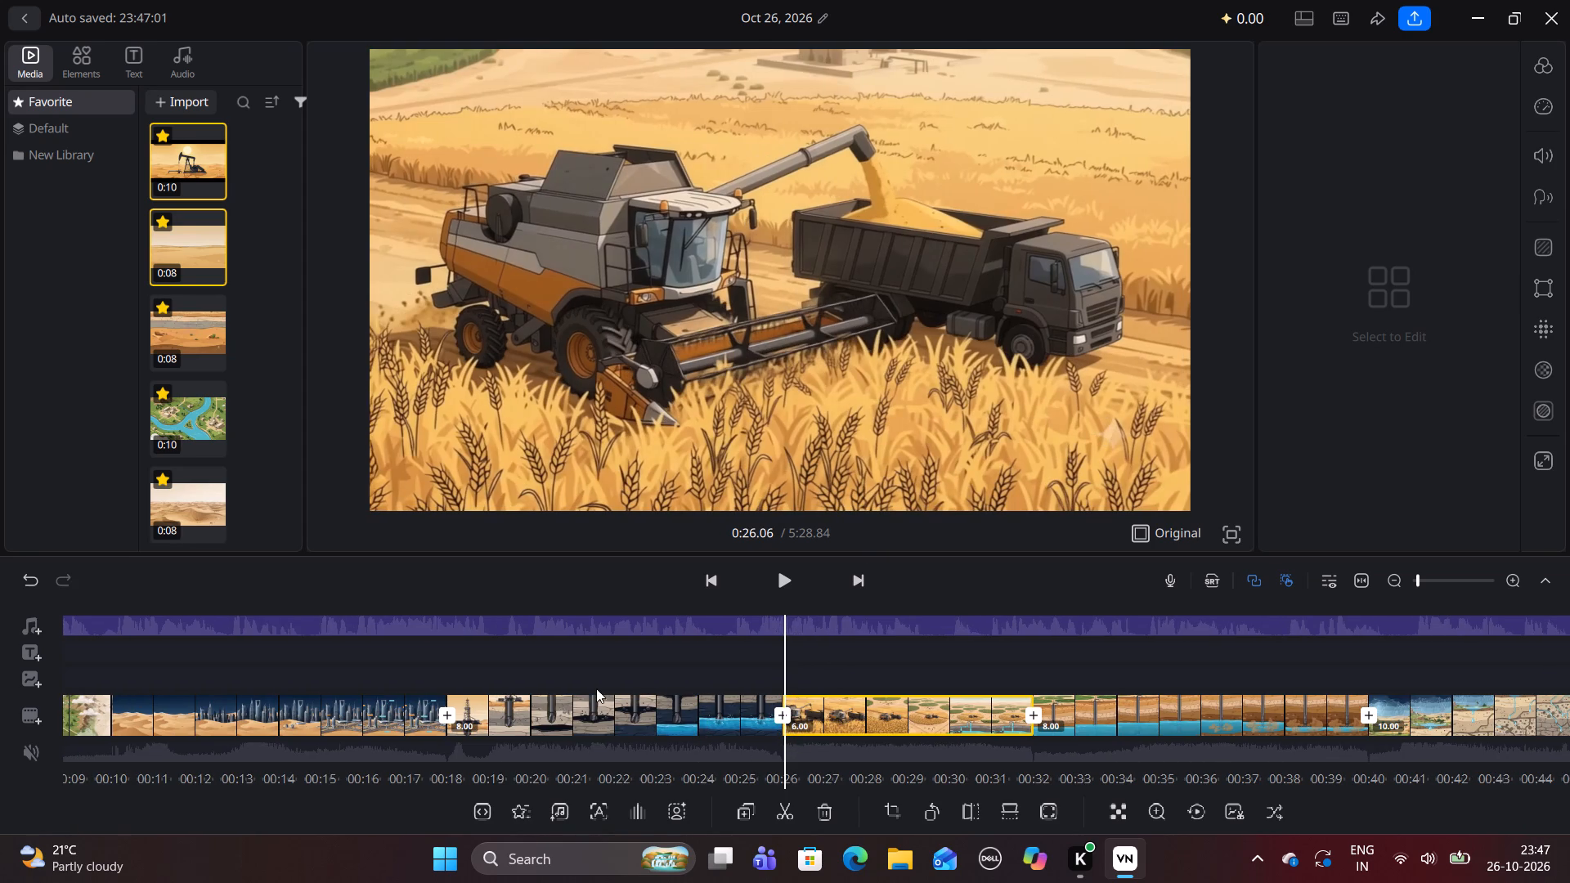
scroll(565, 704, right, 9)
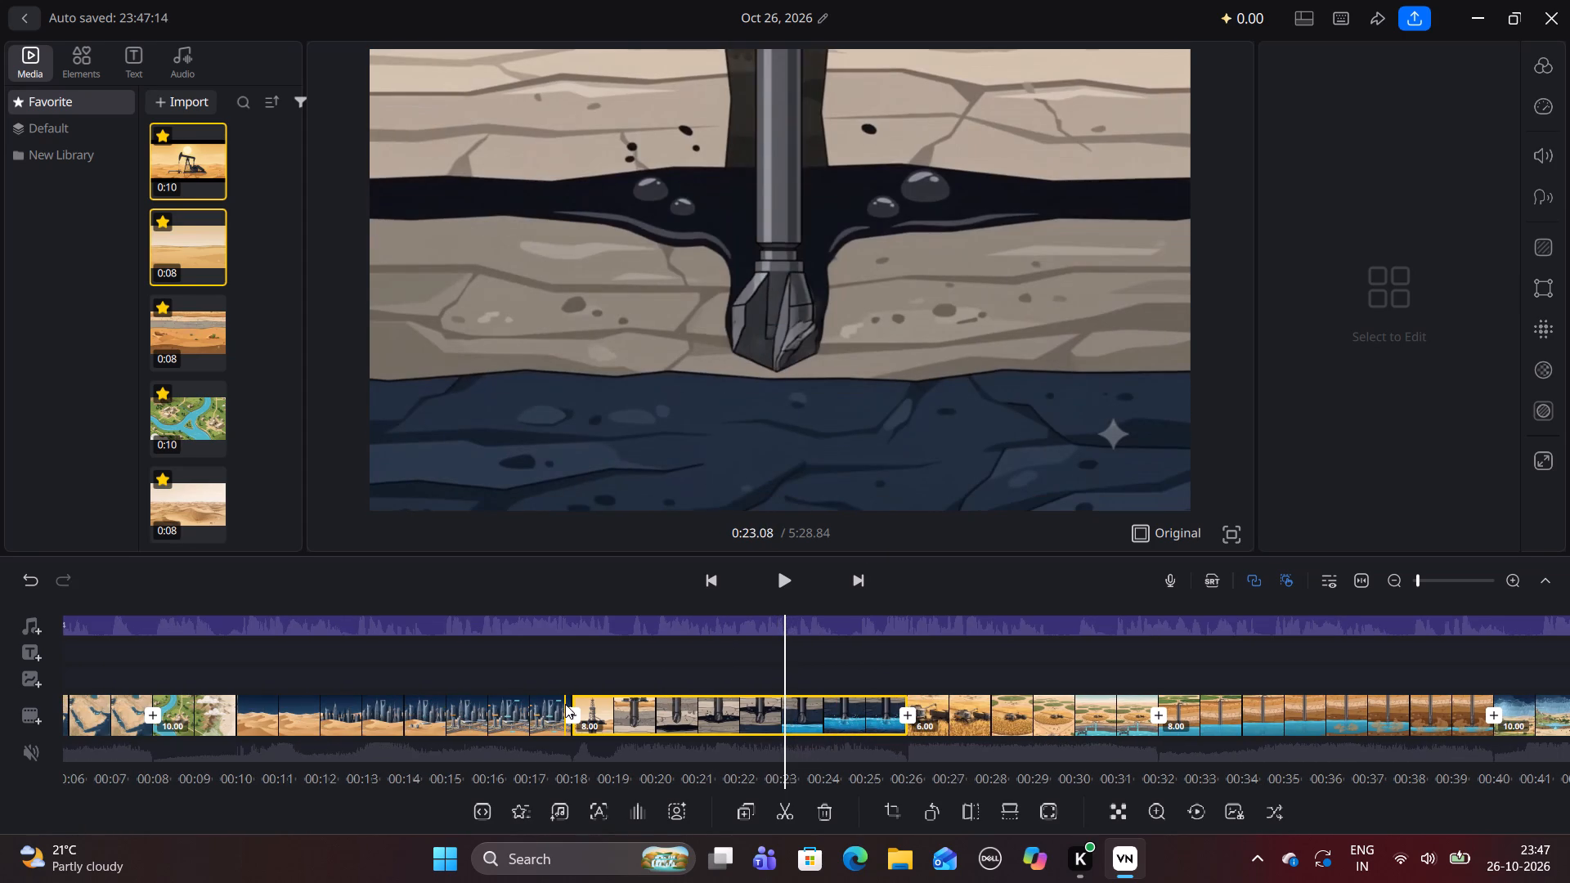
scroll(565, 704, right, 9)
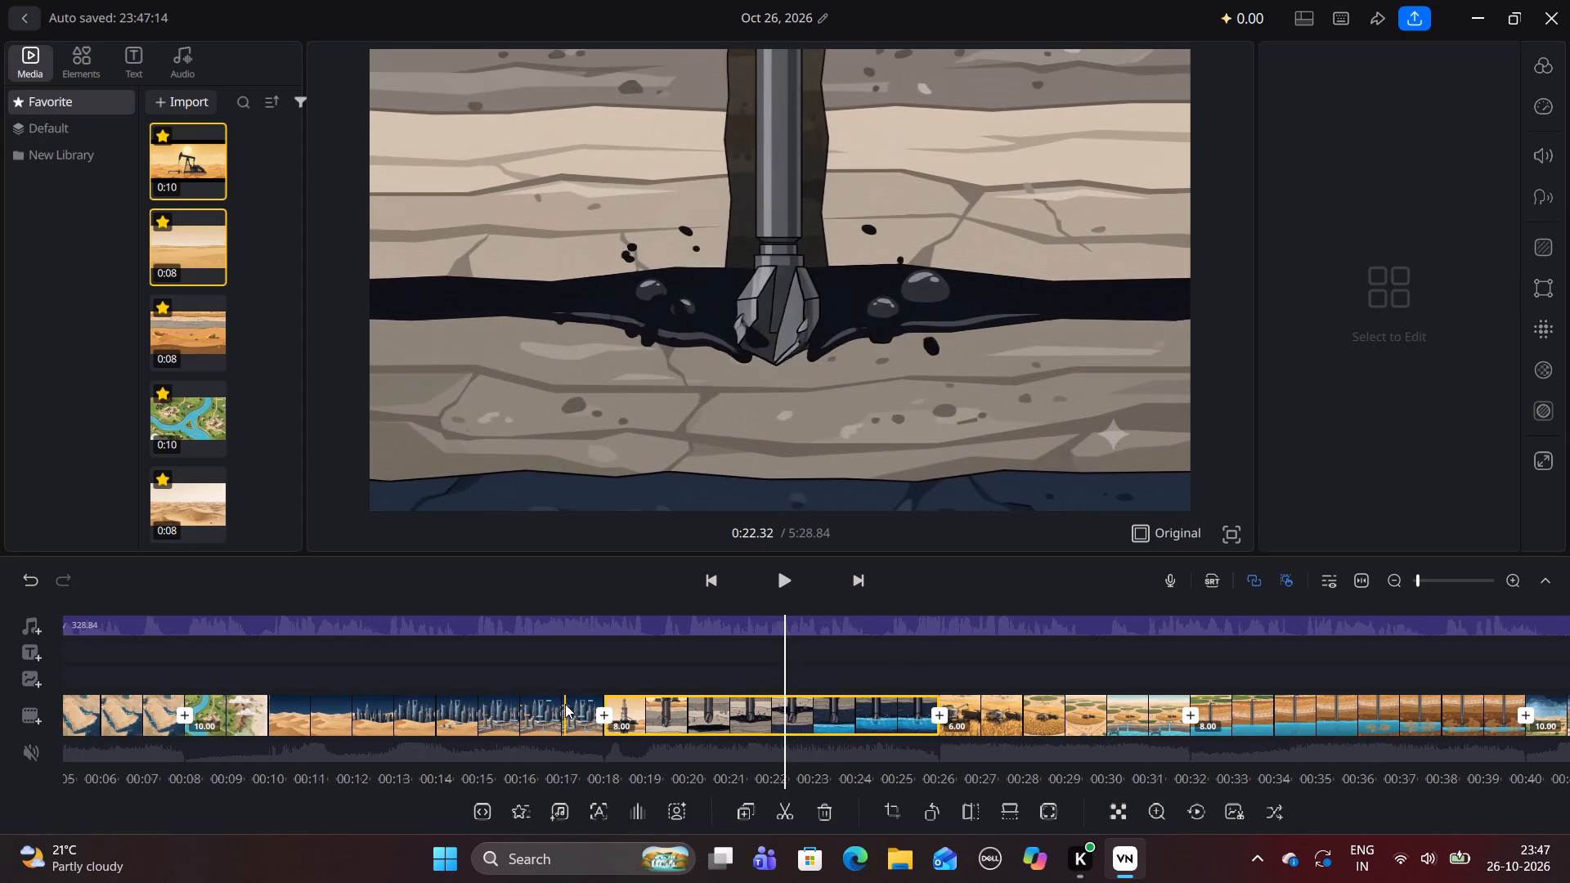
scroll(565, 704, right, 14)
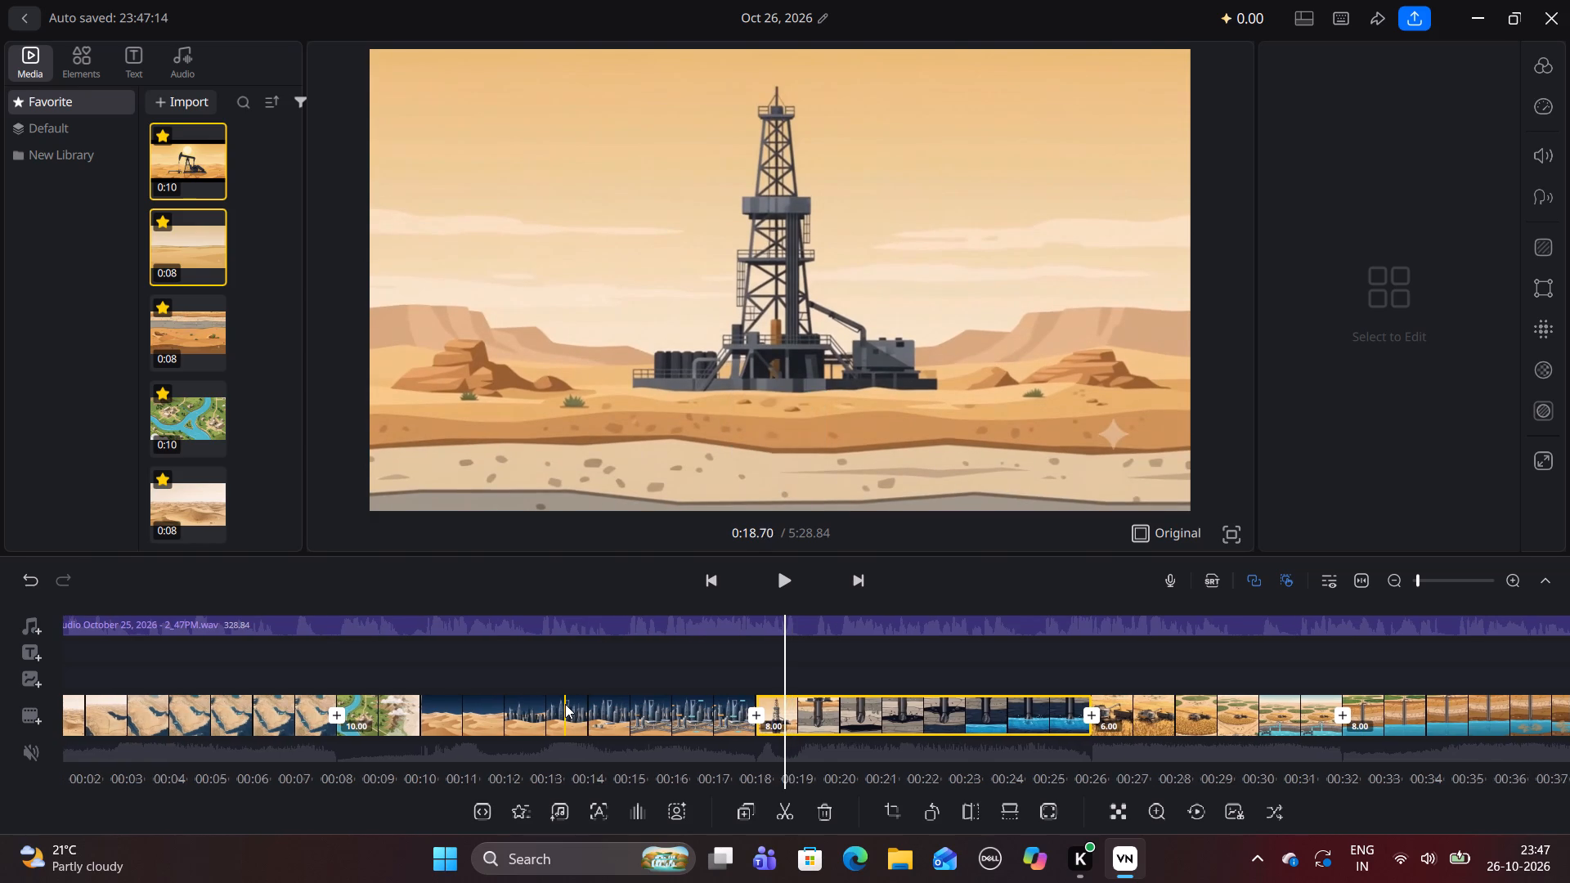
scroll(565, 704, right, 5)
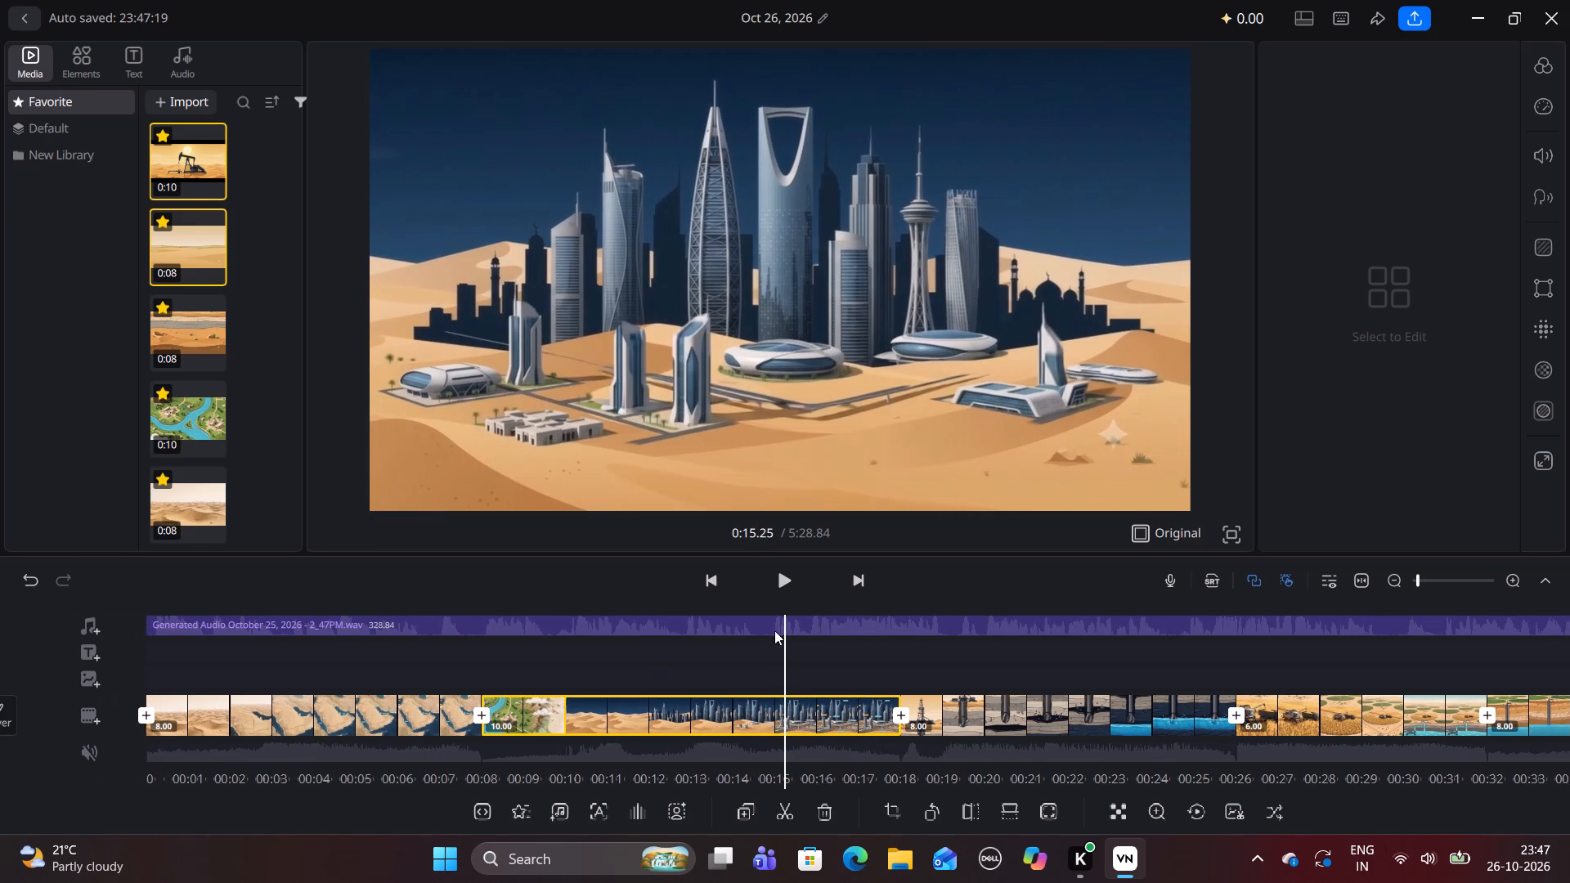
click(784, 571)
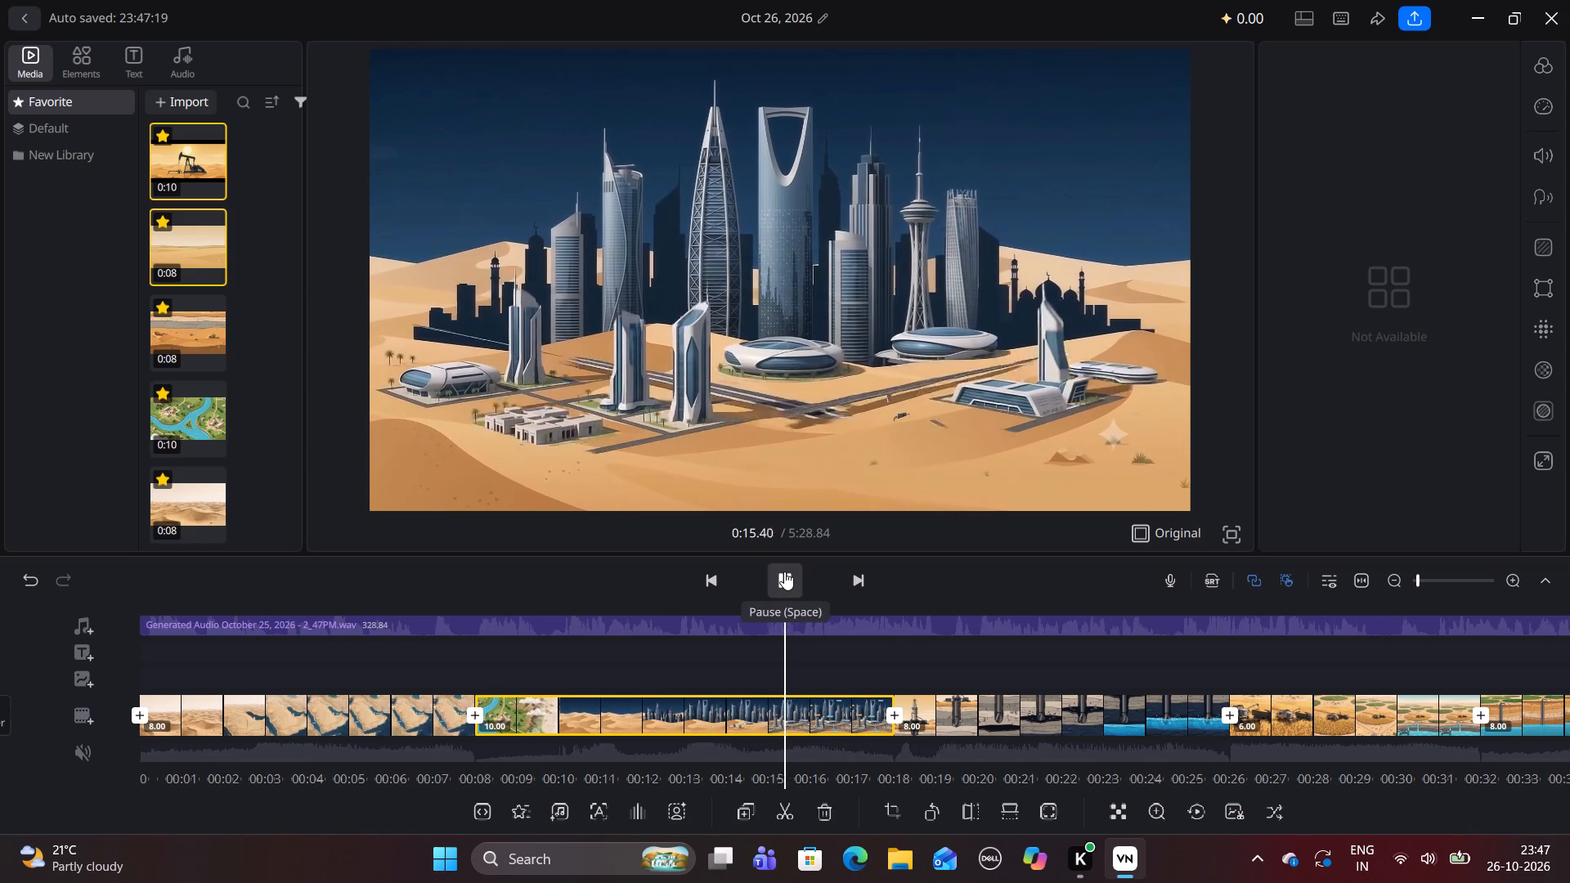
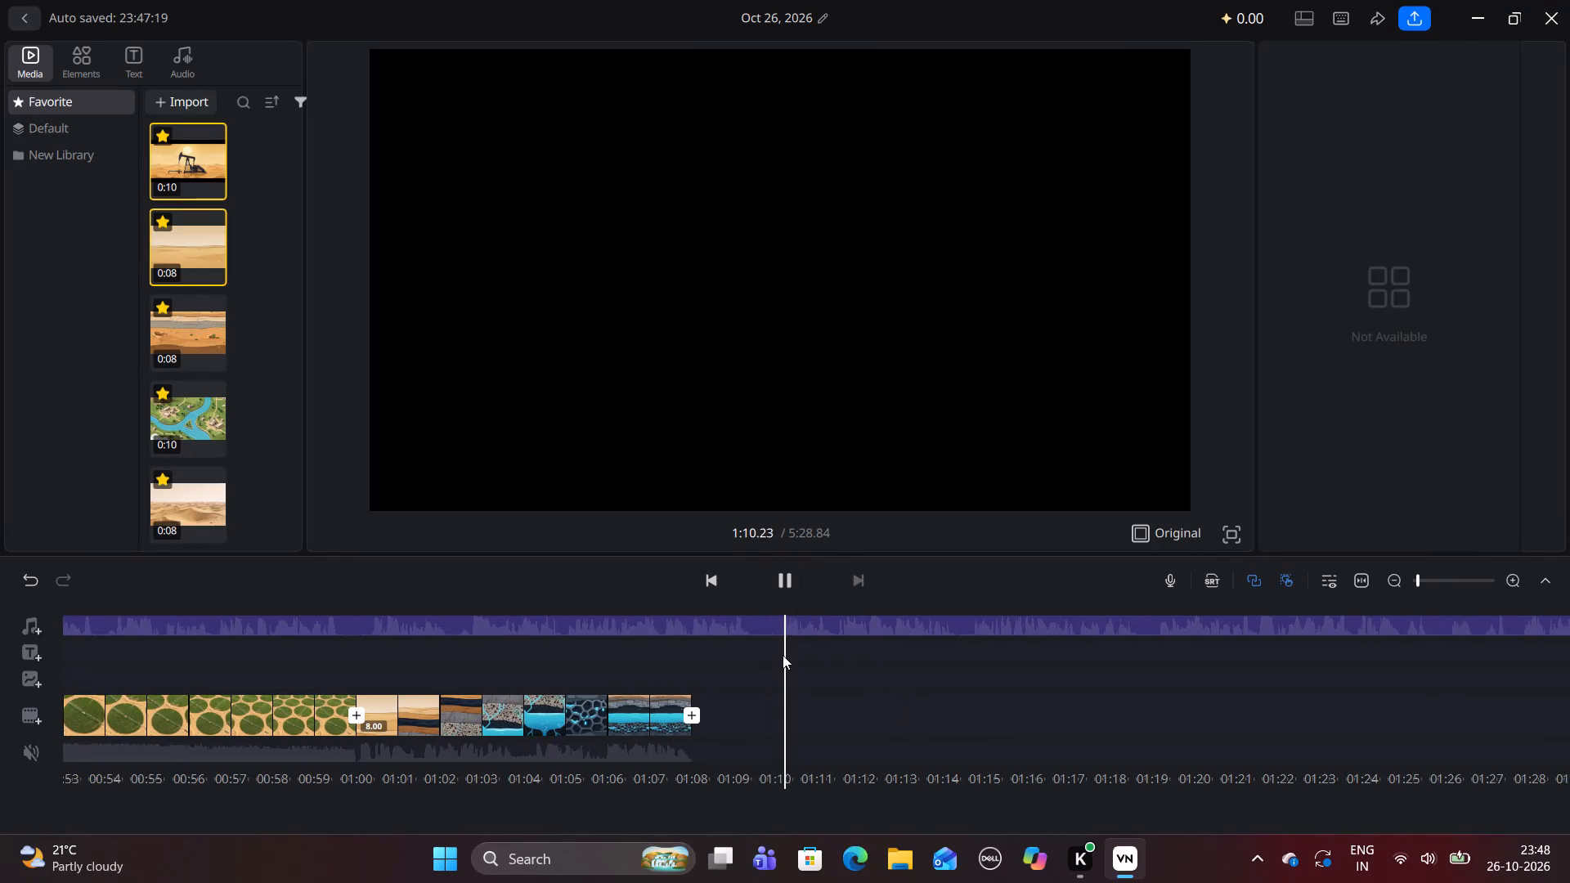
Stop playback and delete every clip after the desert city clip, from the last groundwater clip back through the drilling rig clip.
click(798, 588)
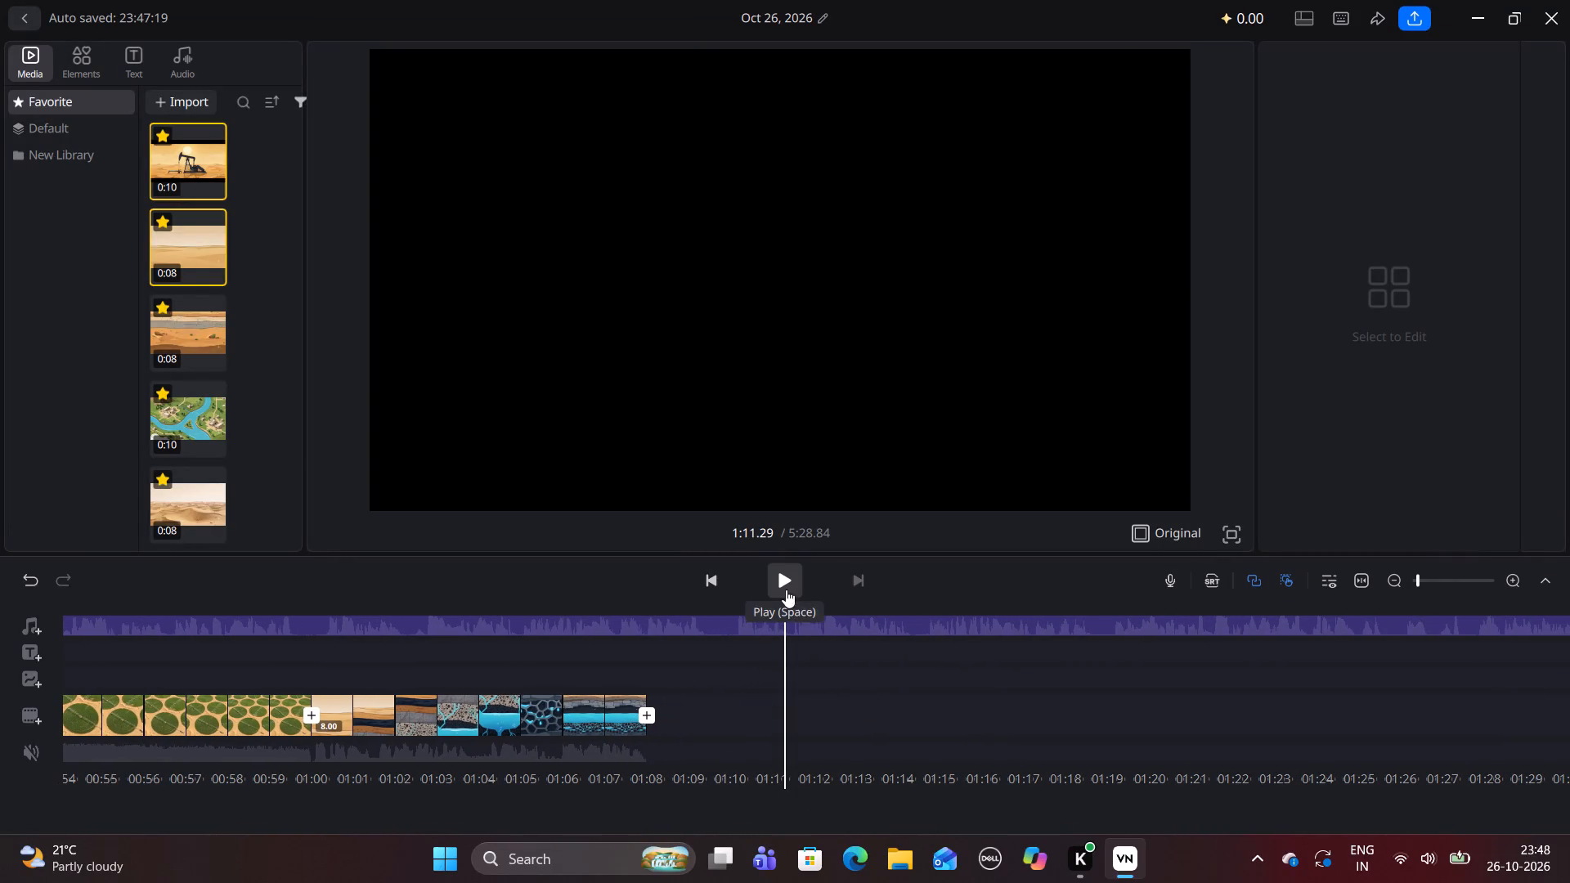
scroll(738, 595, right, 3)
scroll(697, 727, right, 4)
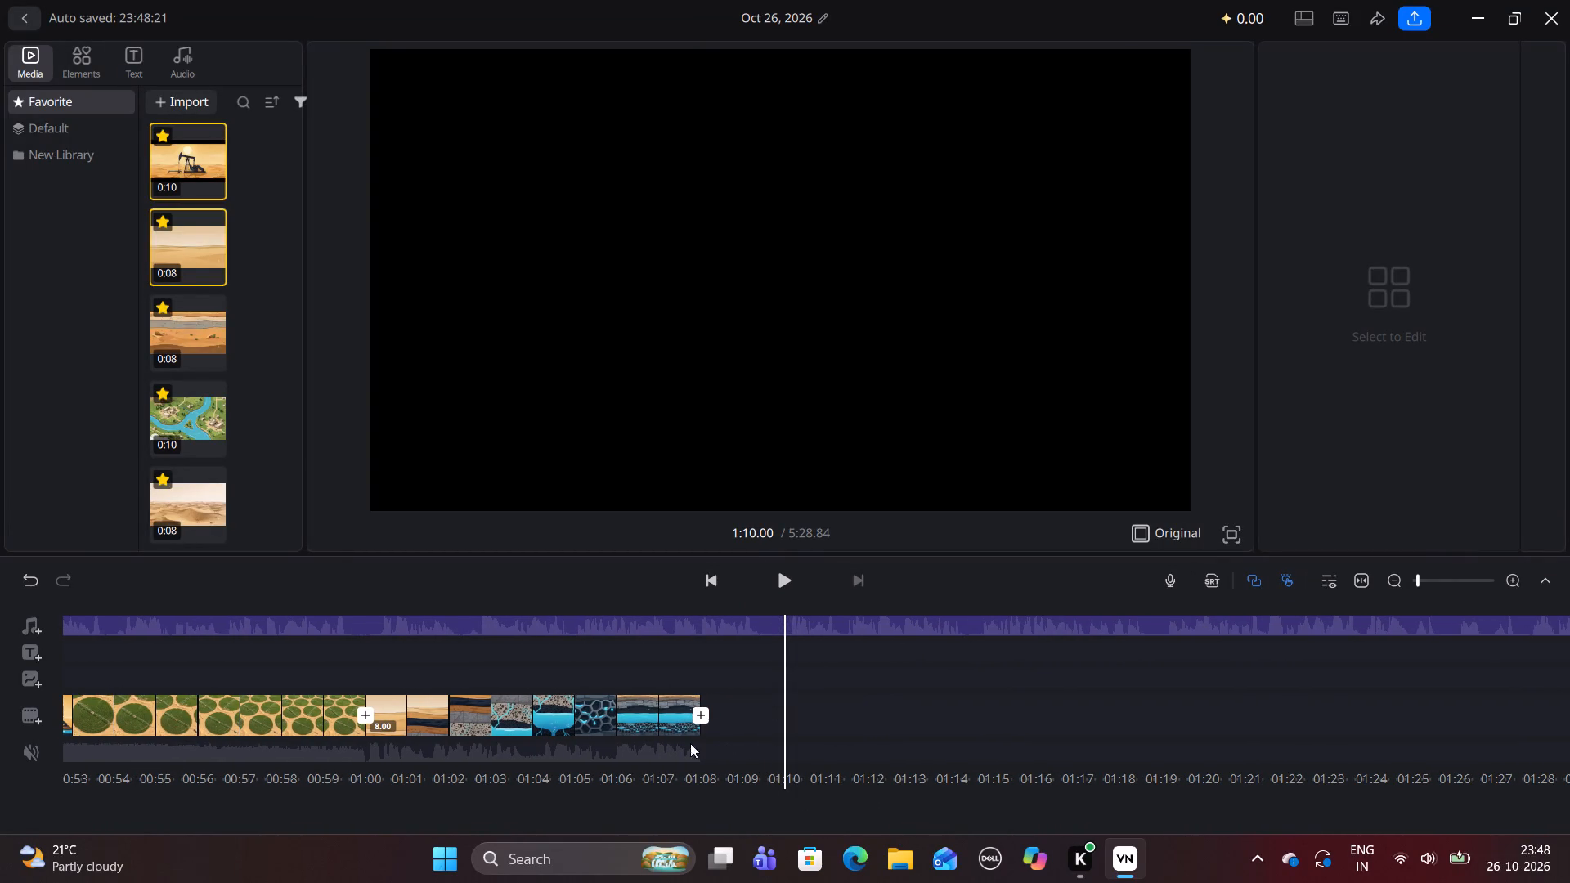
click(641, 731)
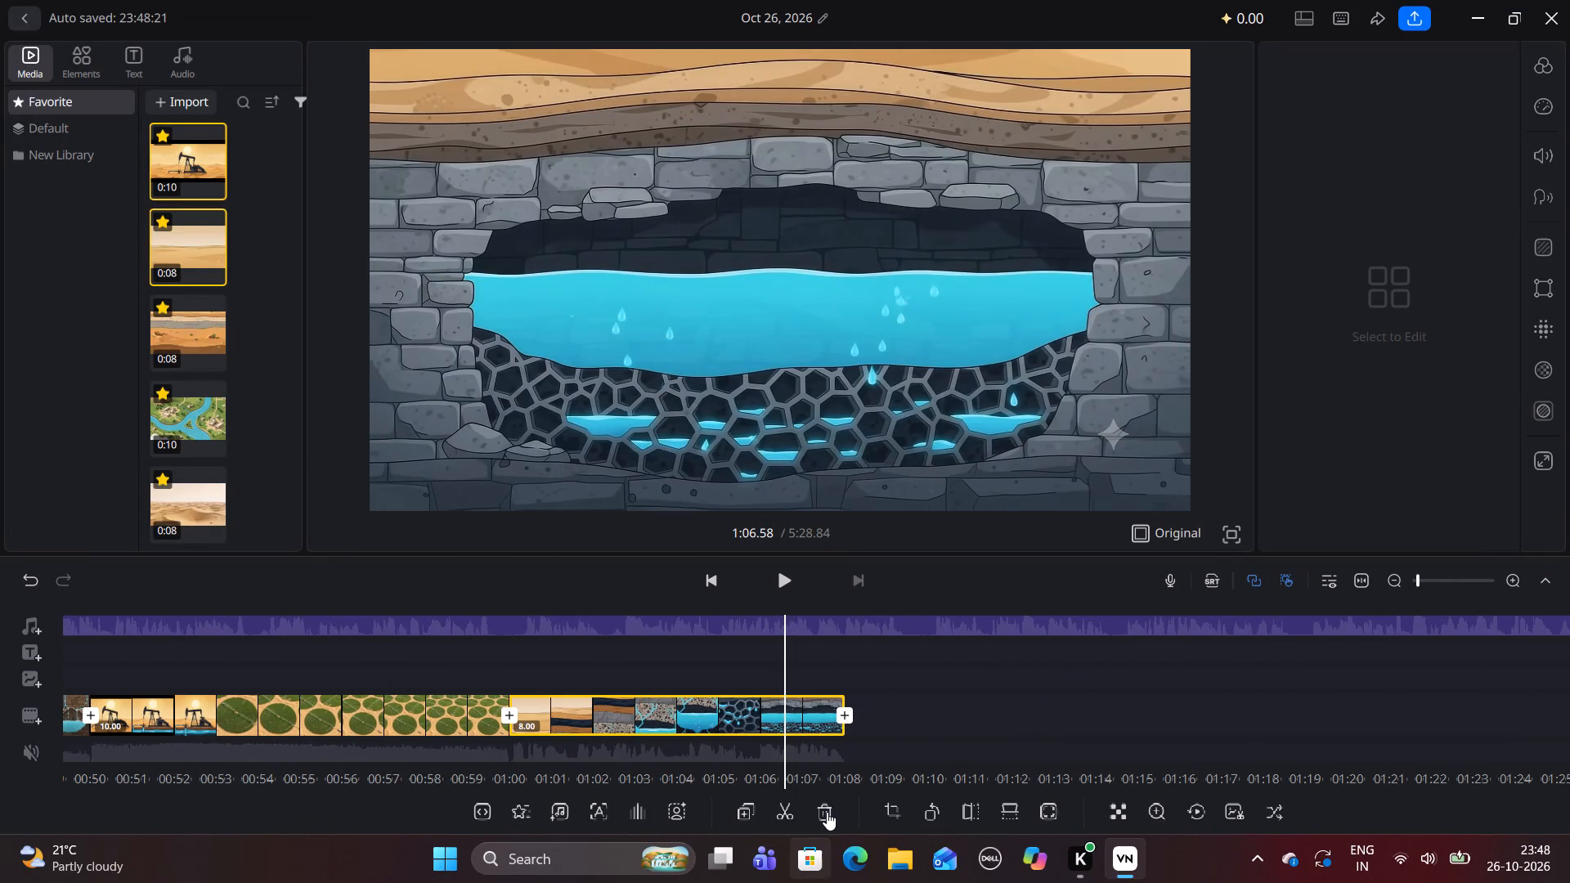
click(827, 808)
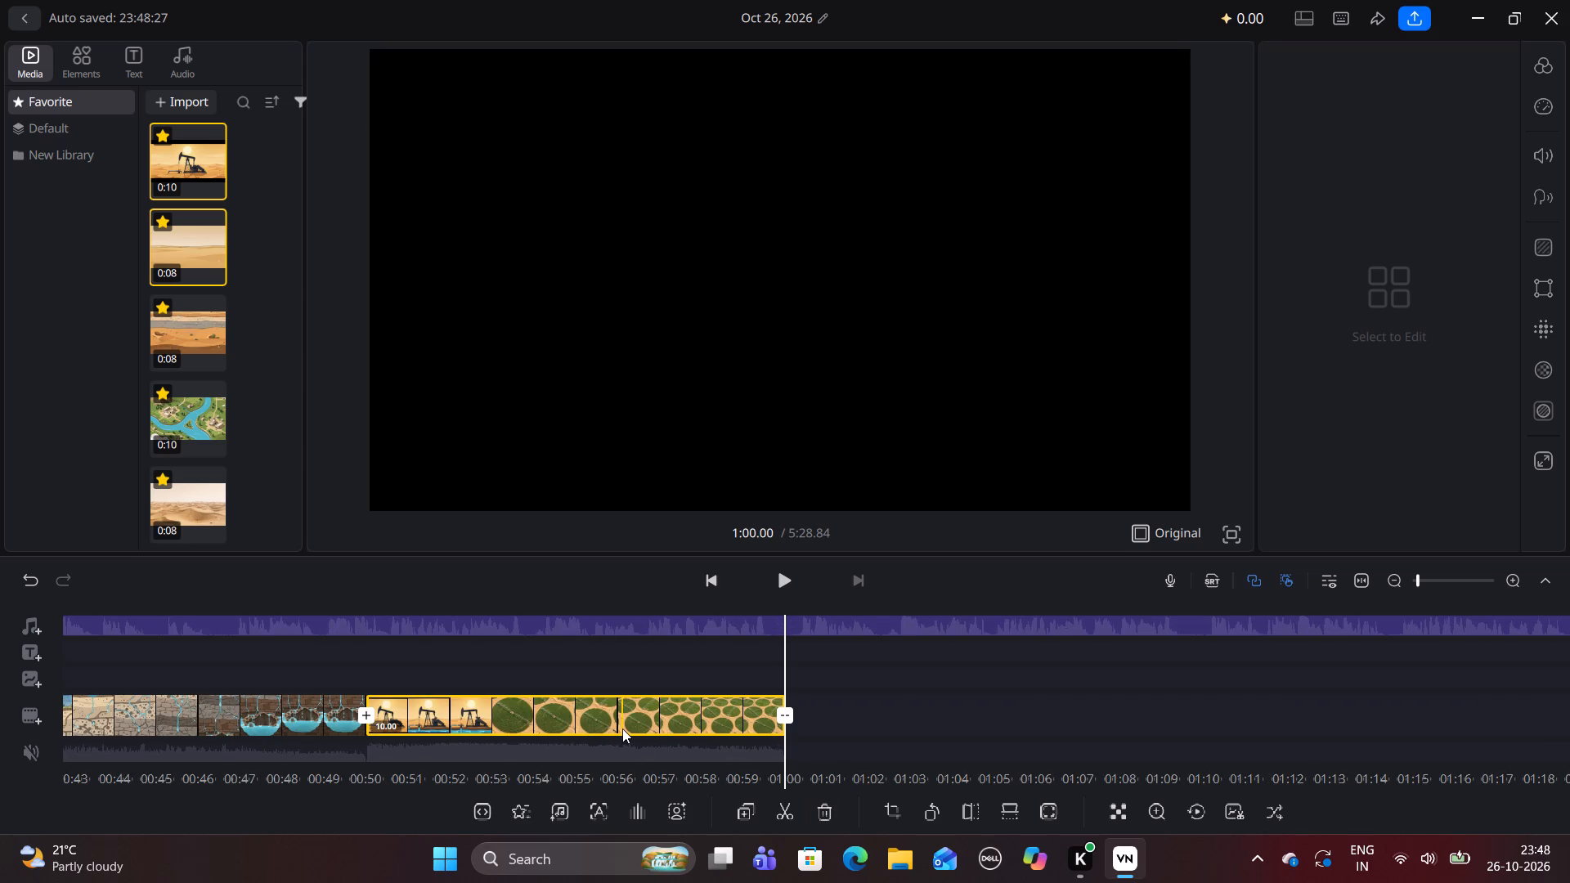
click(622, 728)
click(819, 809)
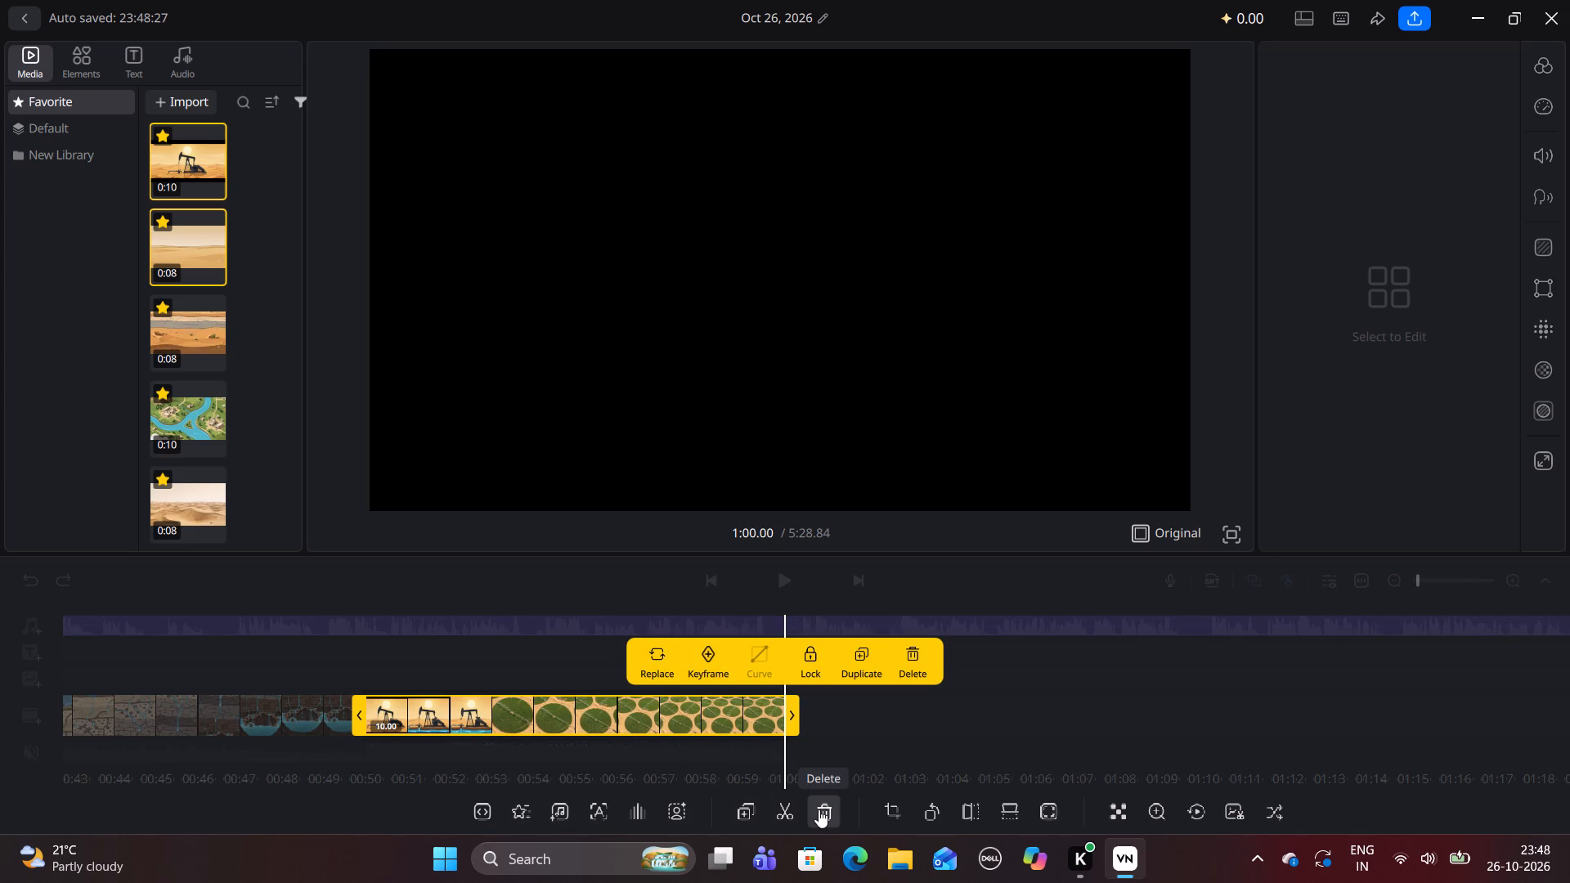
click(621, 714)
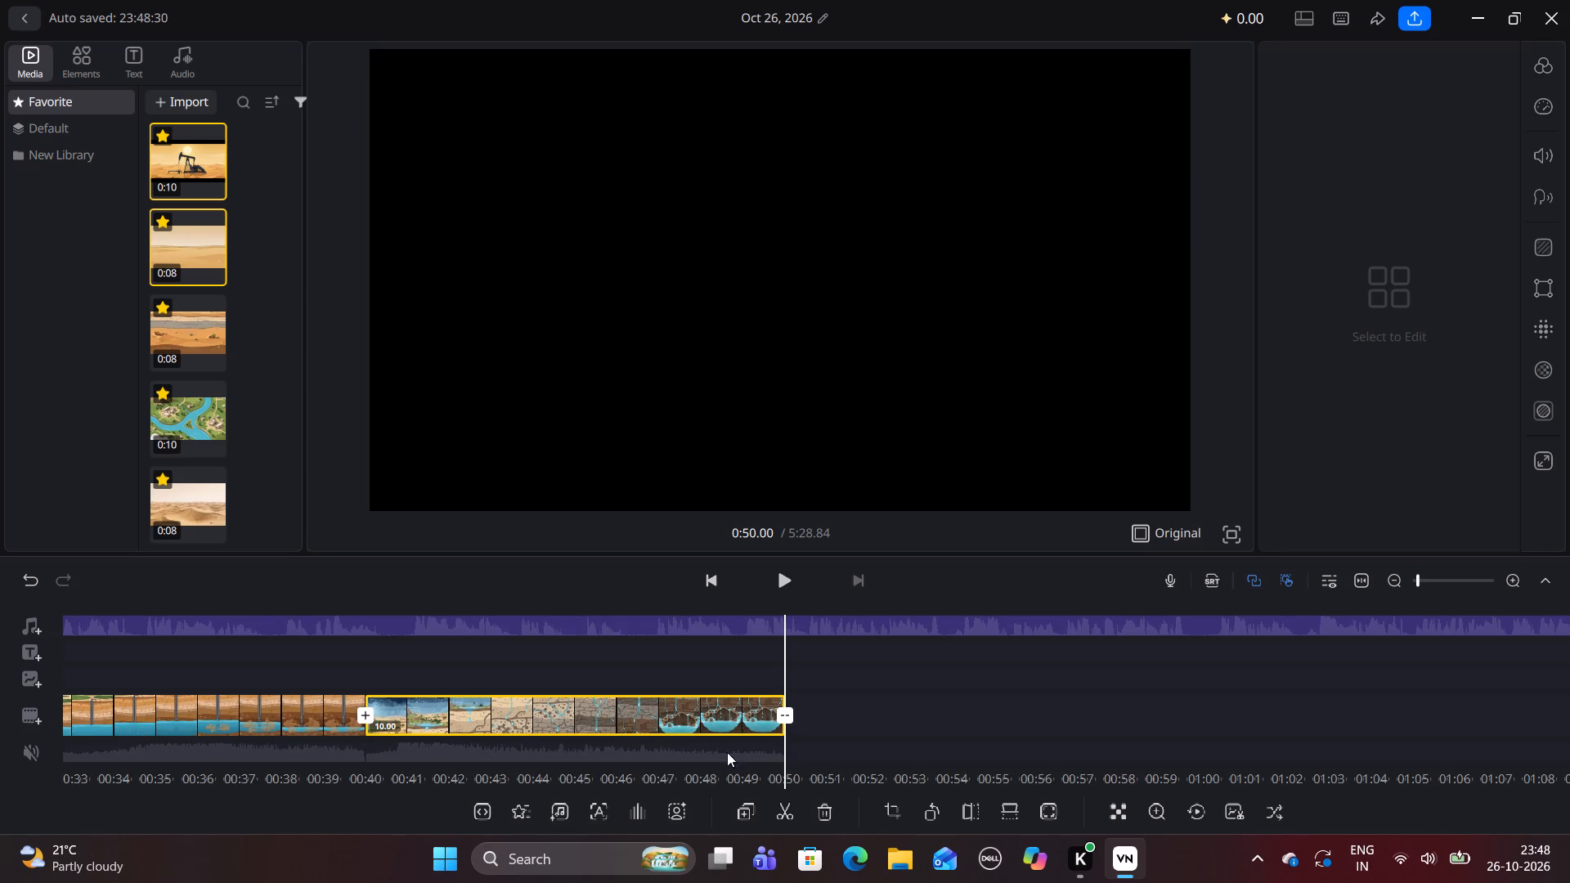
click(823, 809)
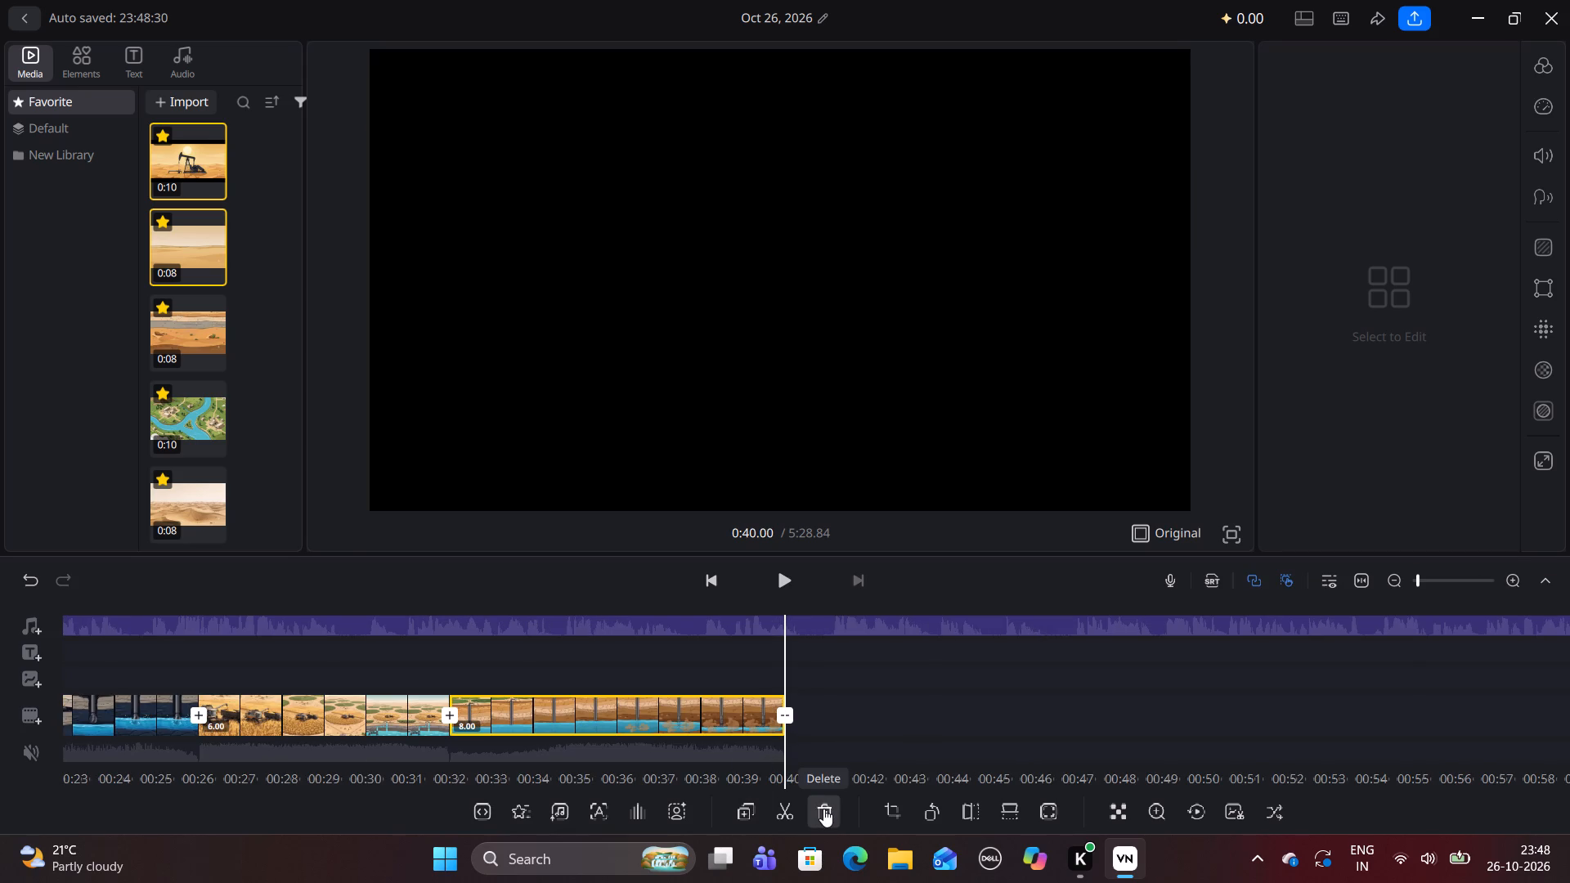
click(823, 809)
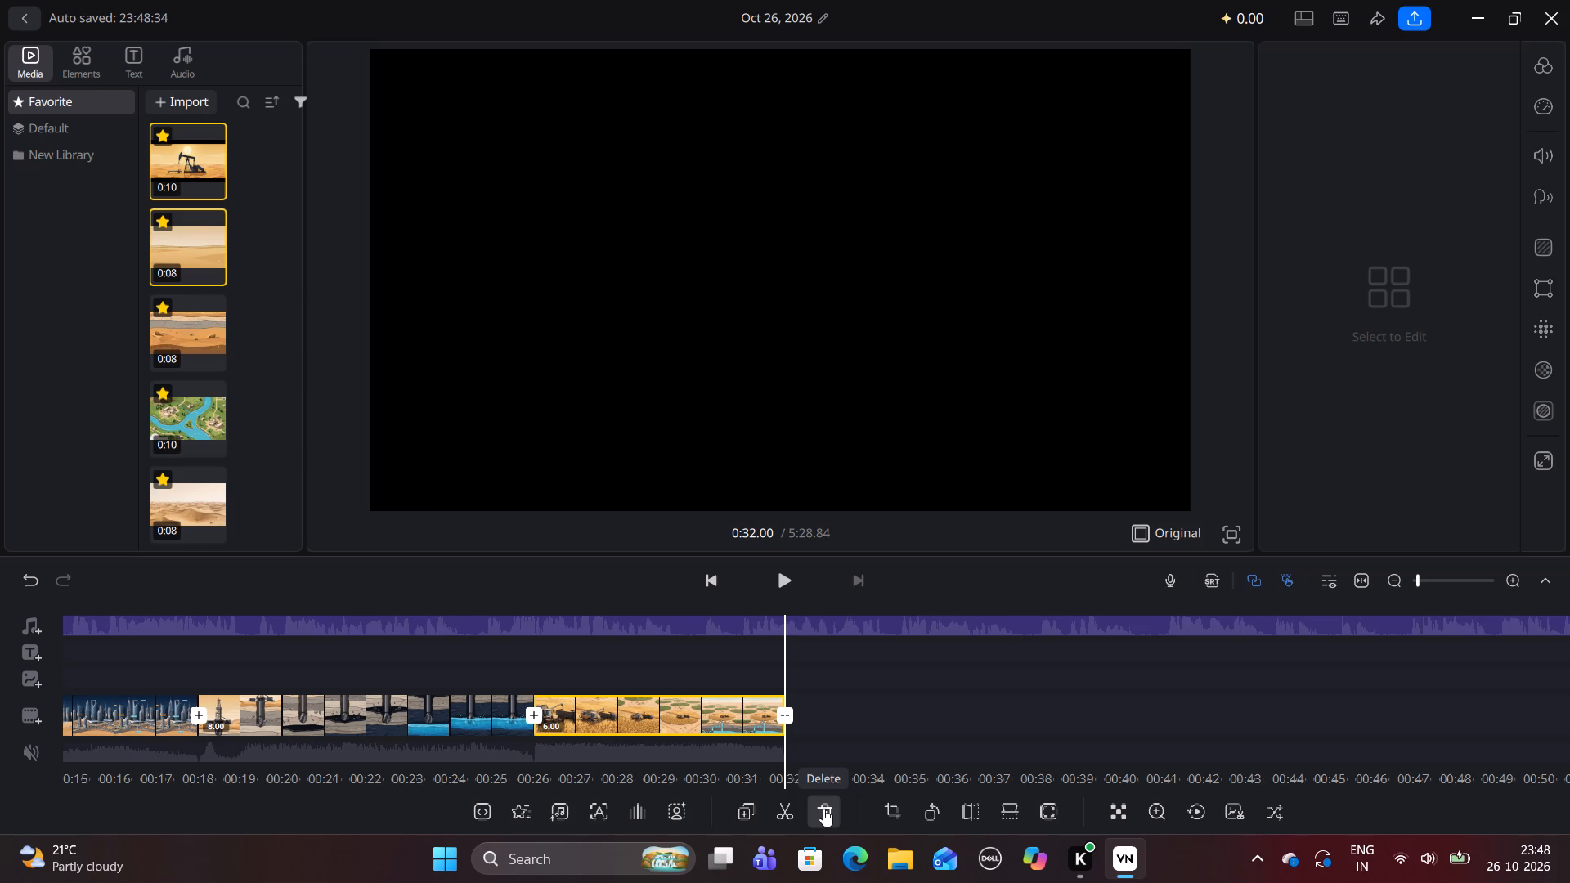
click(823, 809)
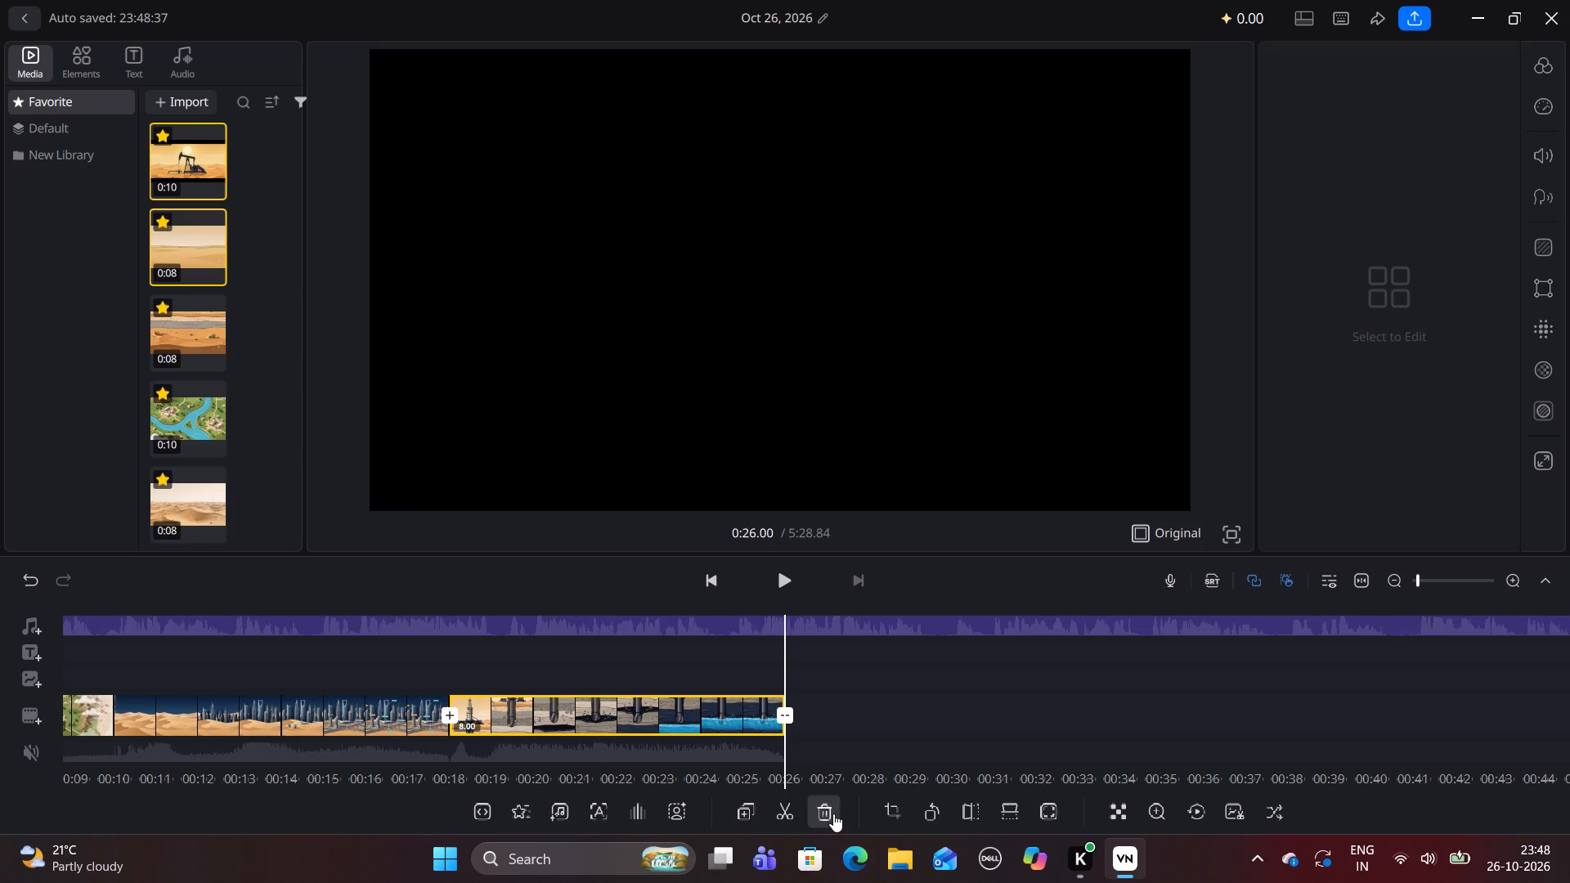
click(833, 814)
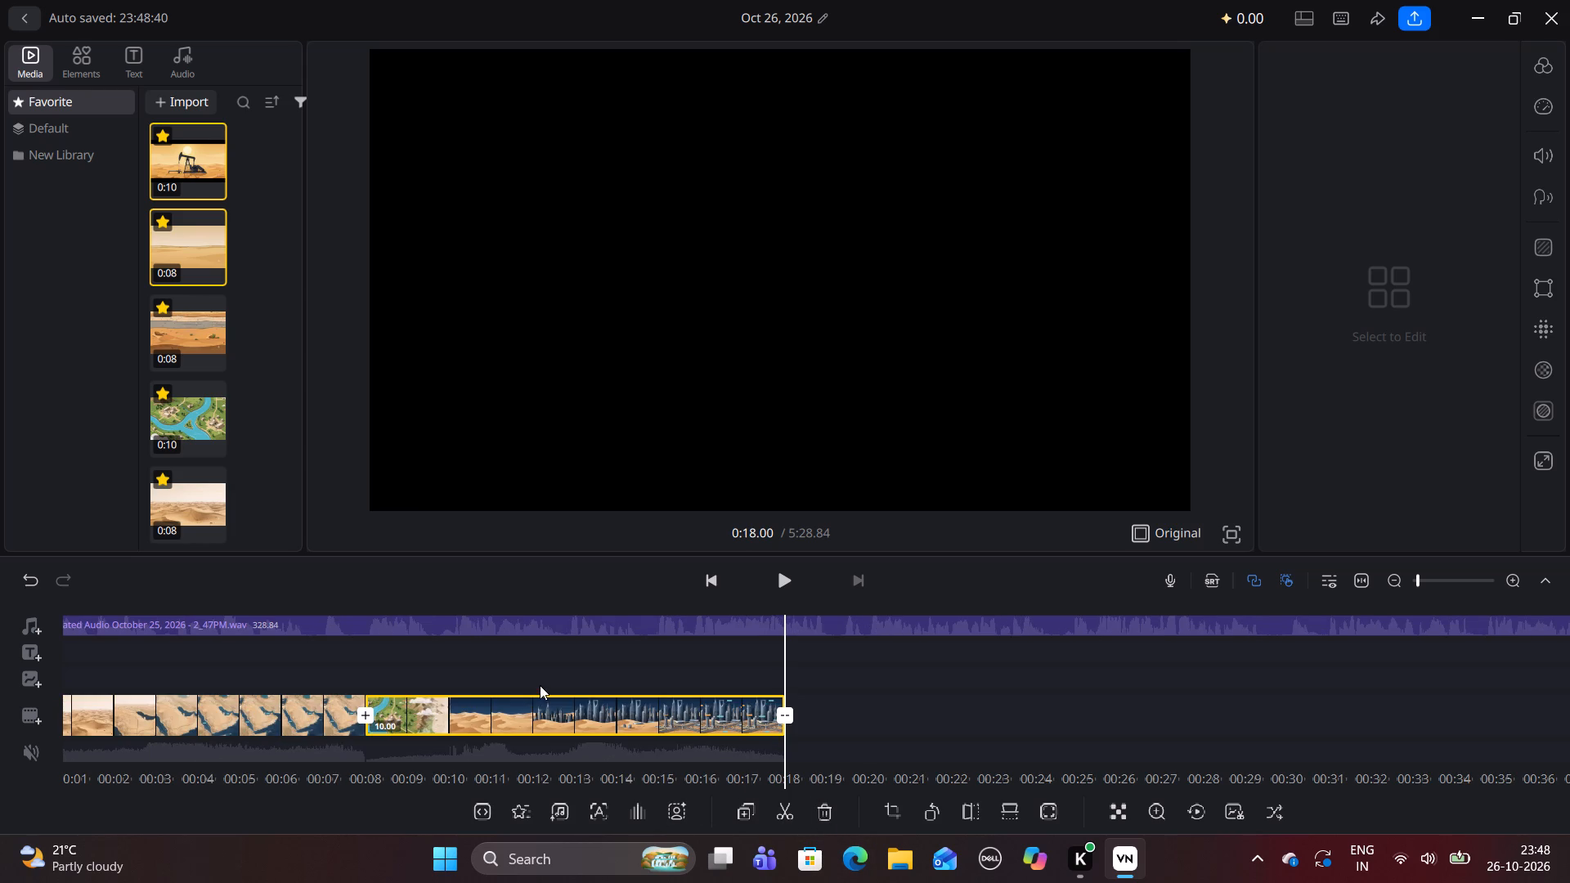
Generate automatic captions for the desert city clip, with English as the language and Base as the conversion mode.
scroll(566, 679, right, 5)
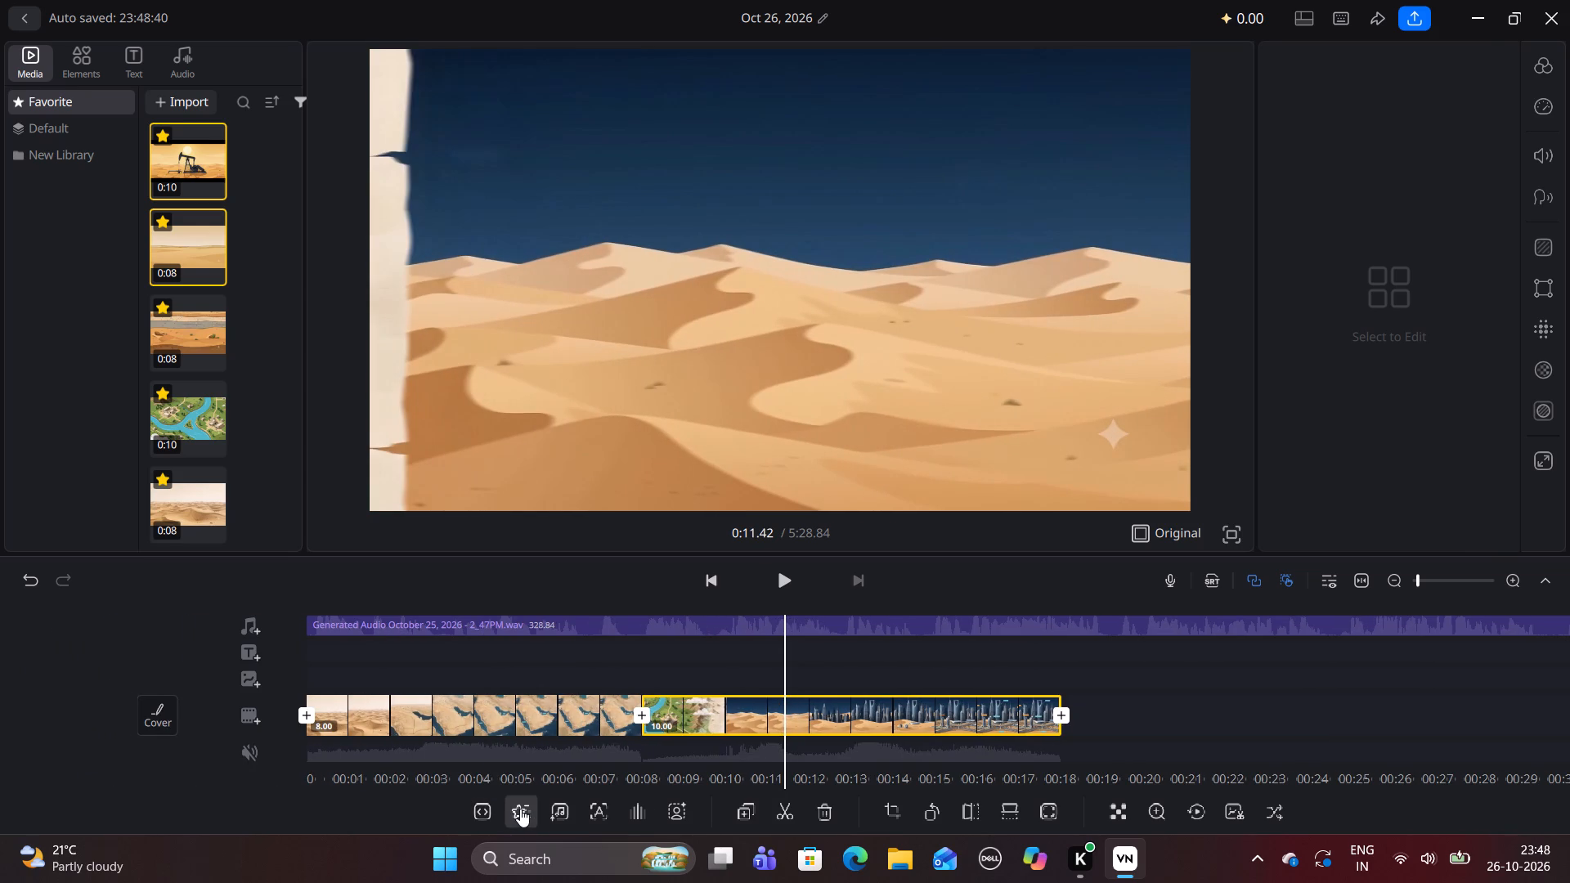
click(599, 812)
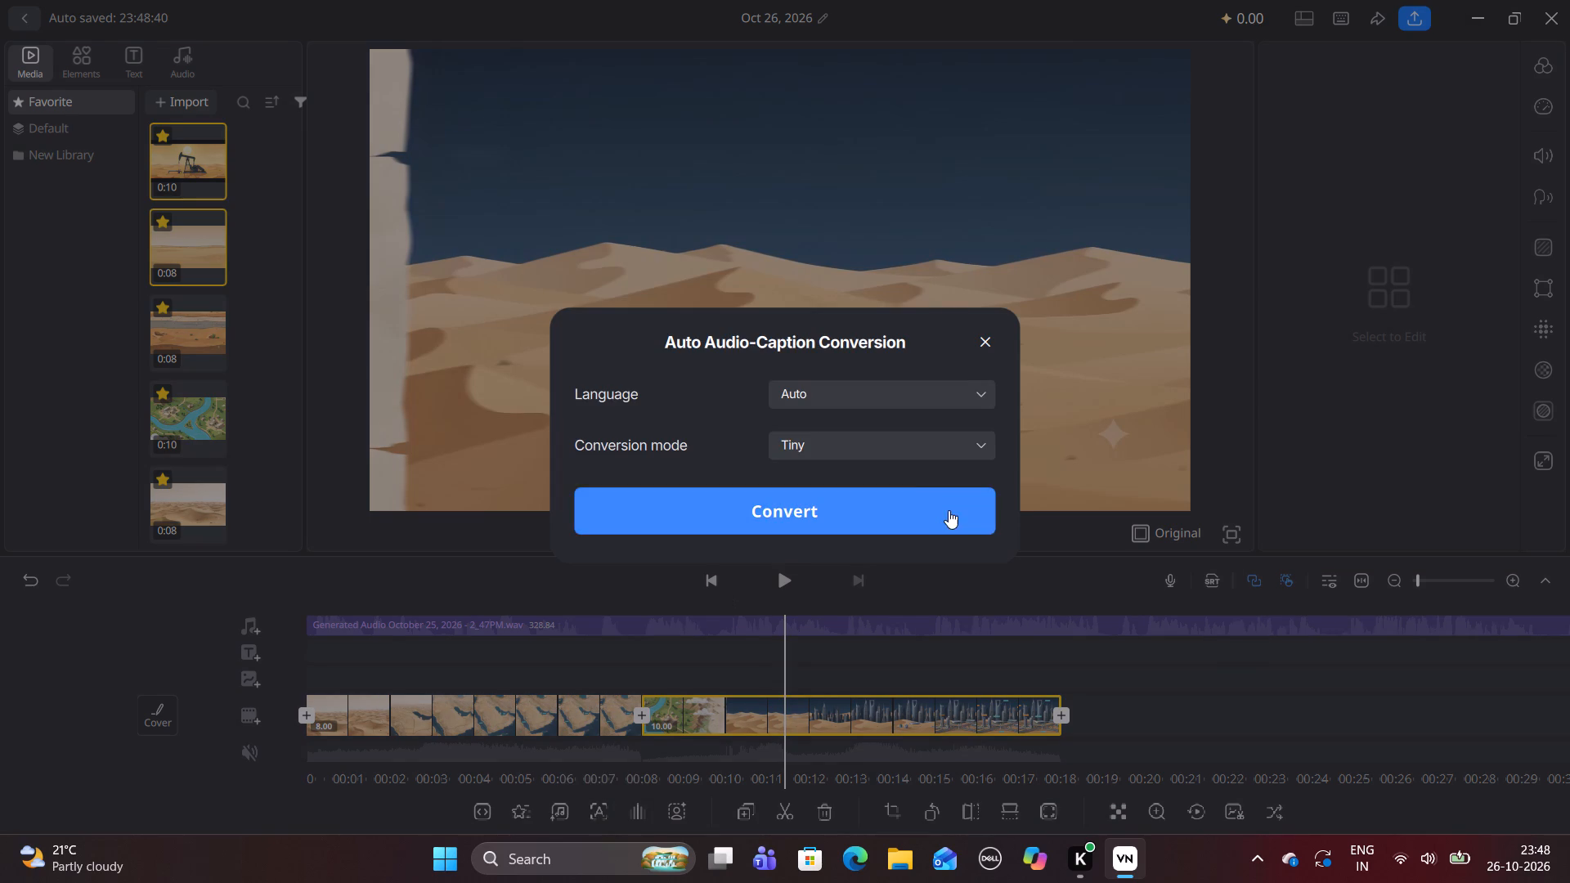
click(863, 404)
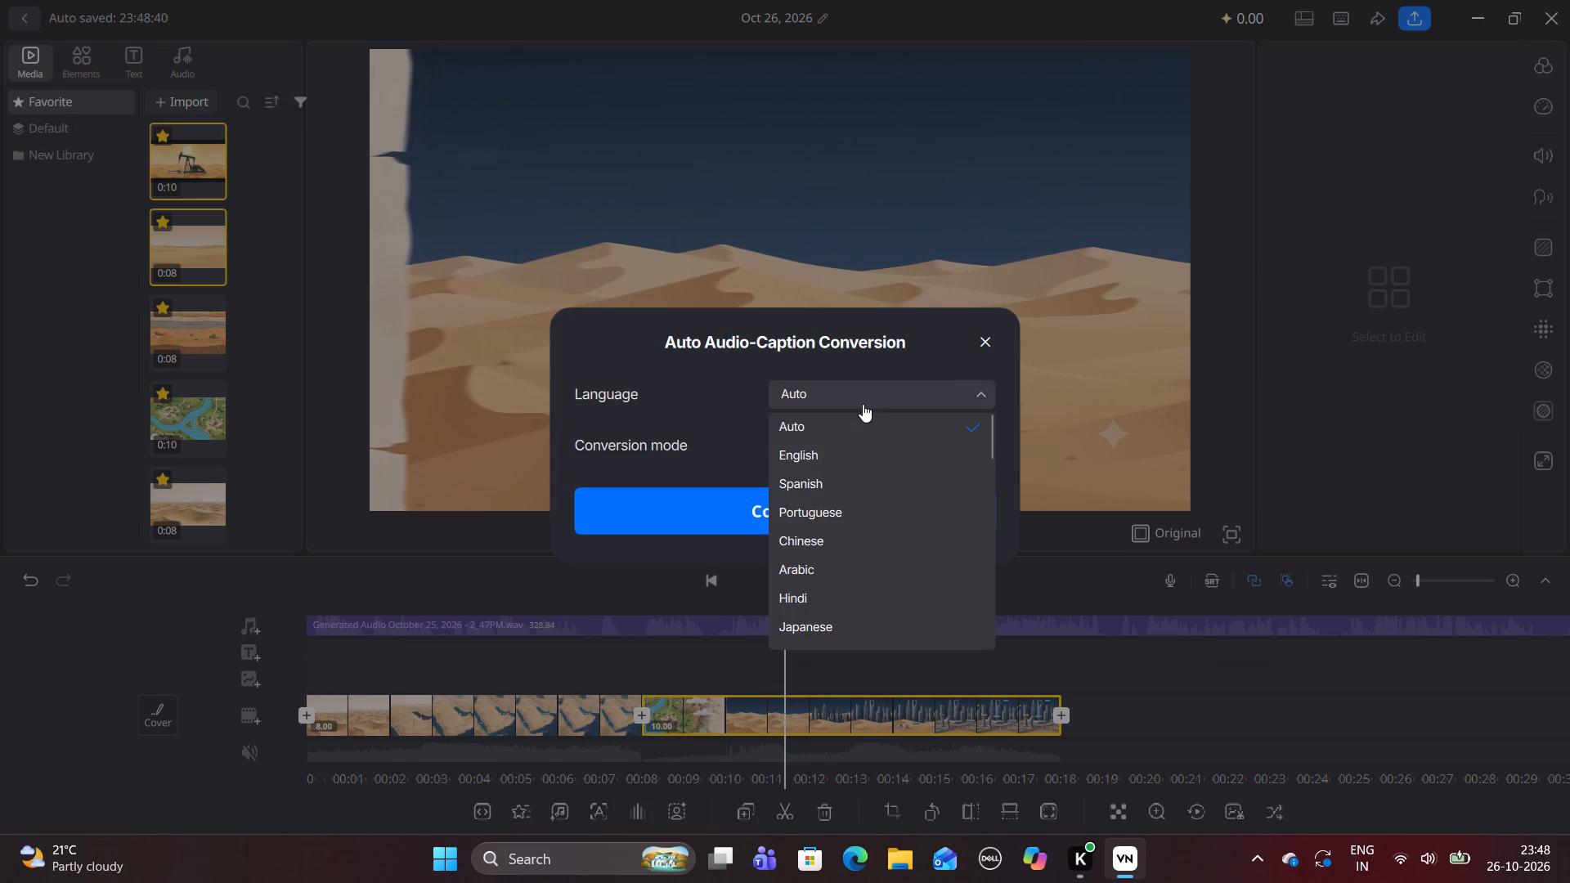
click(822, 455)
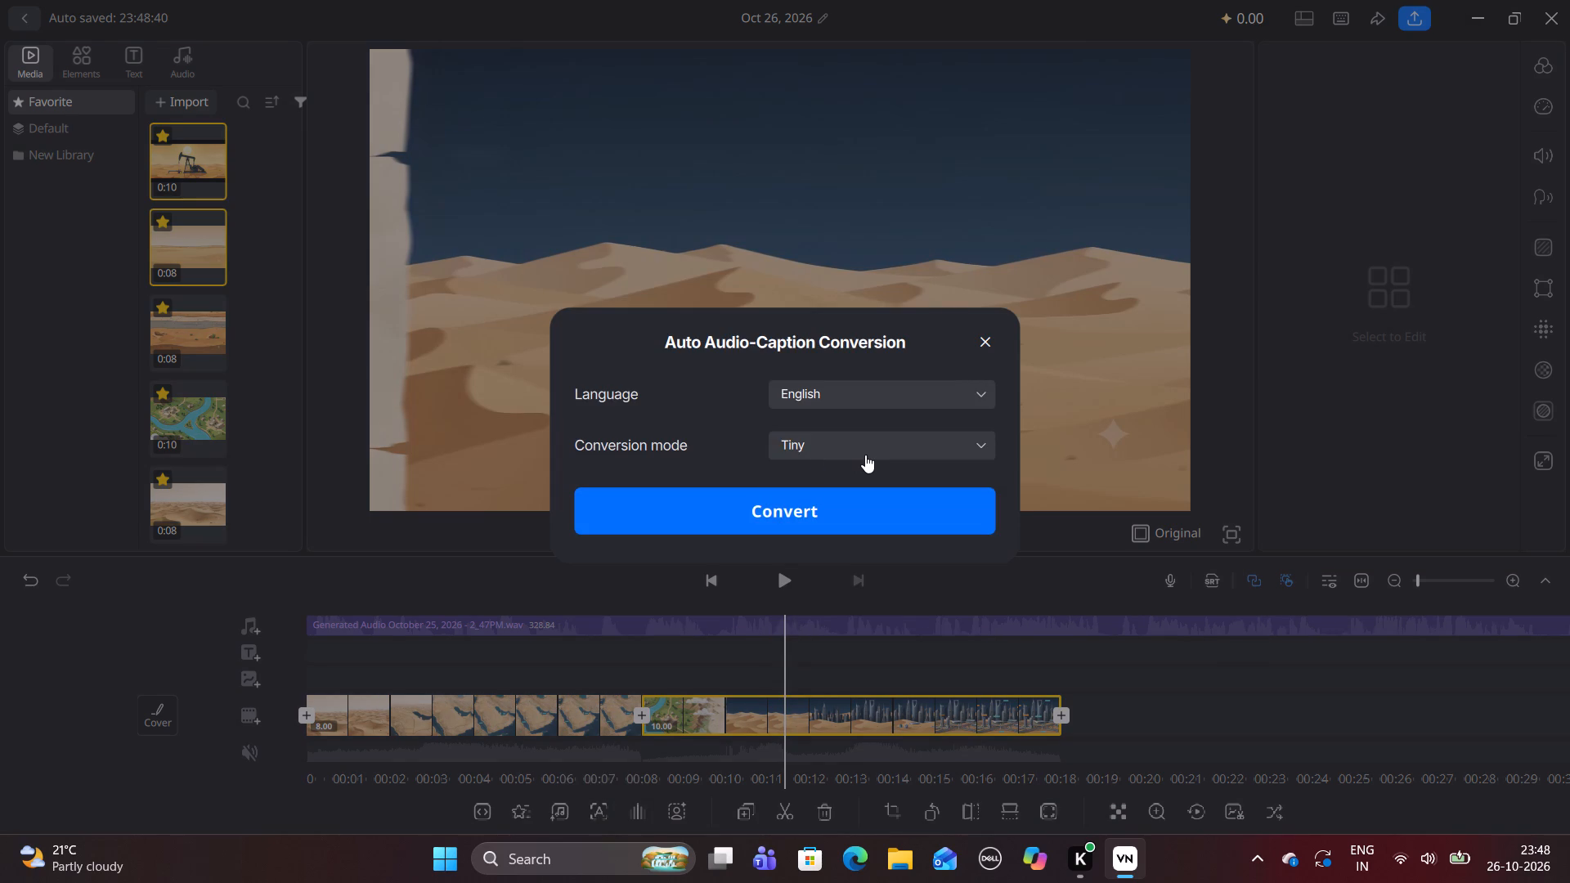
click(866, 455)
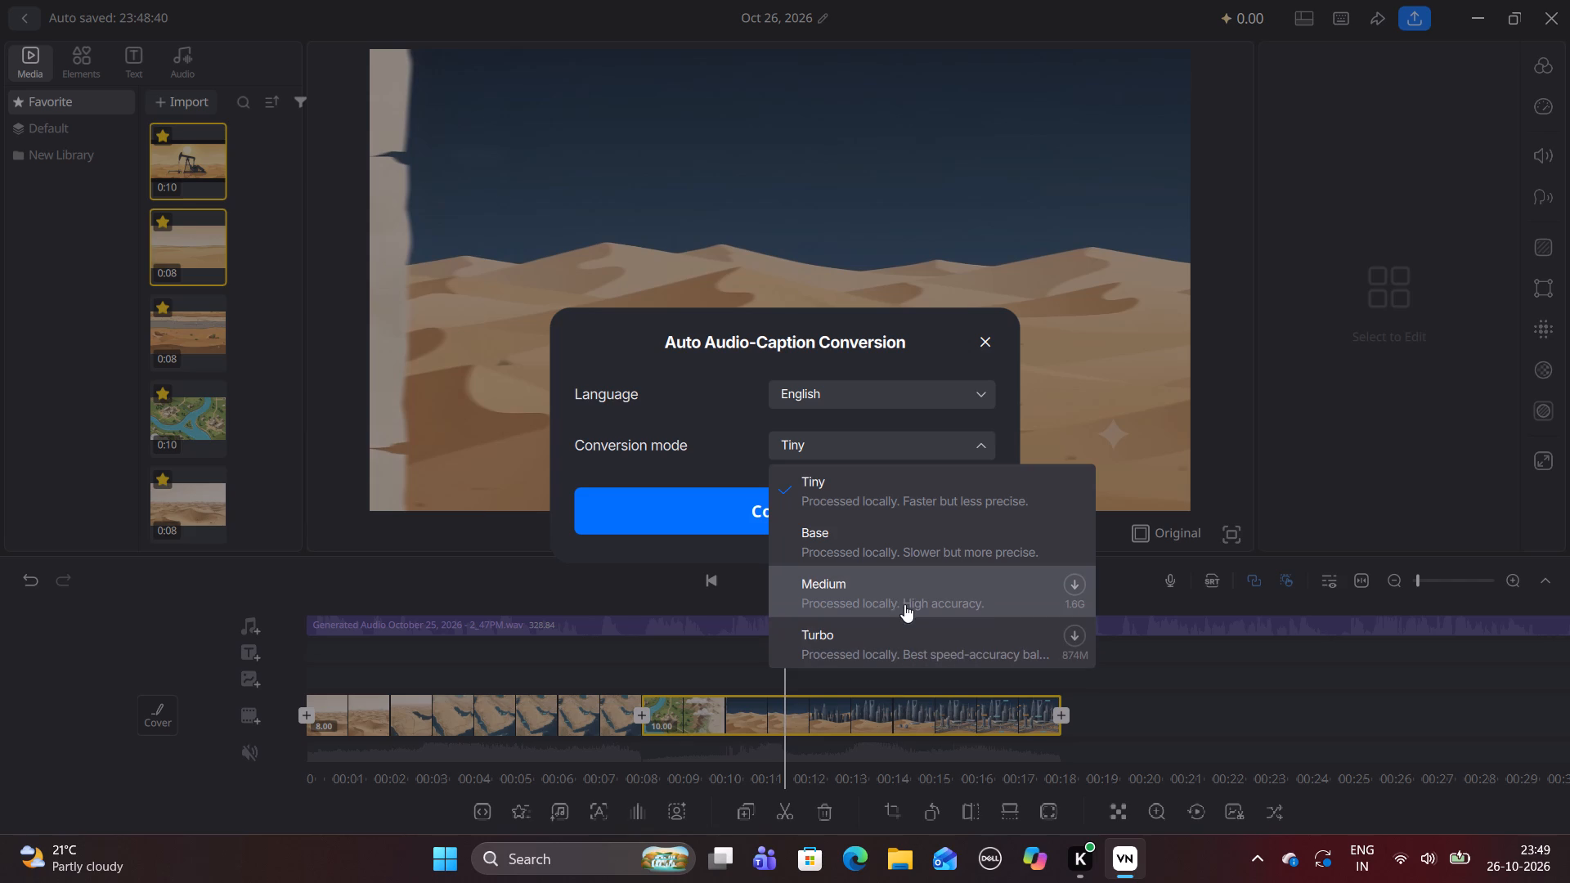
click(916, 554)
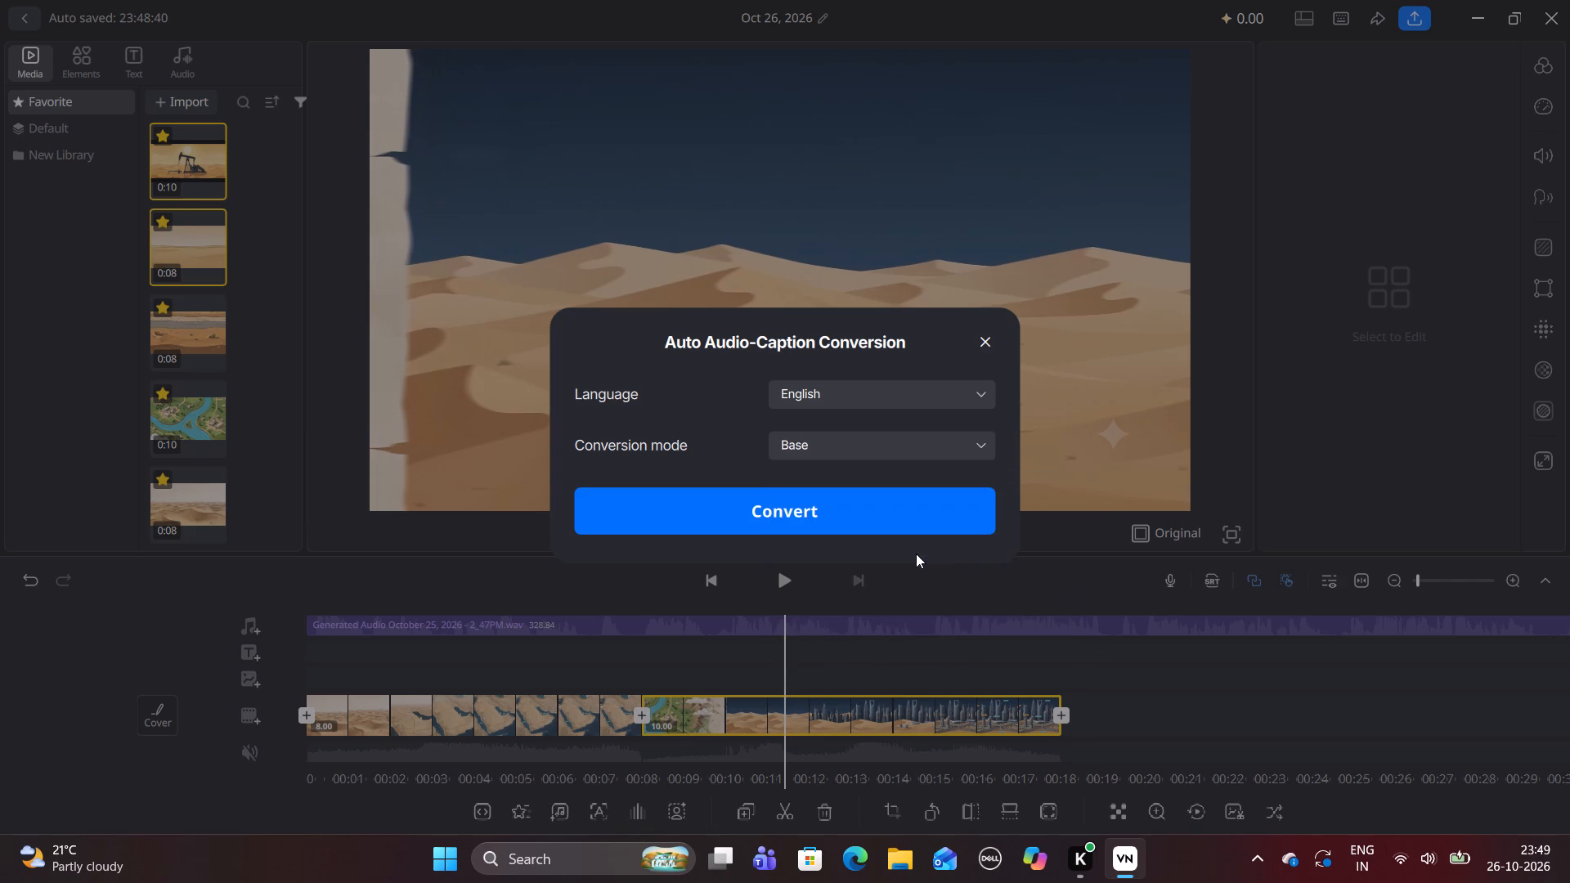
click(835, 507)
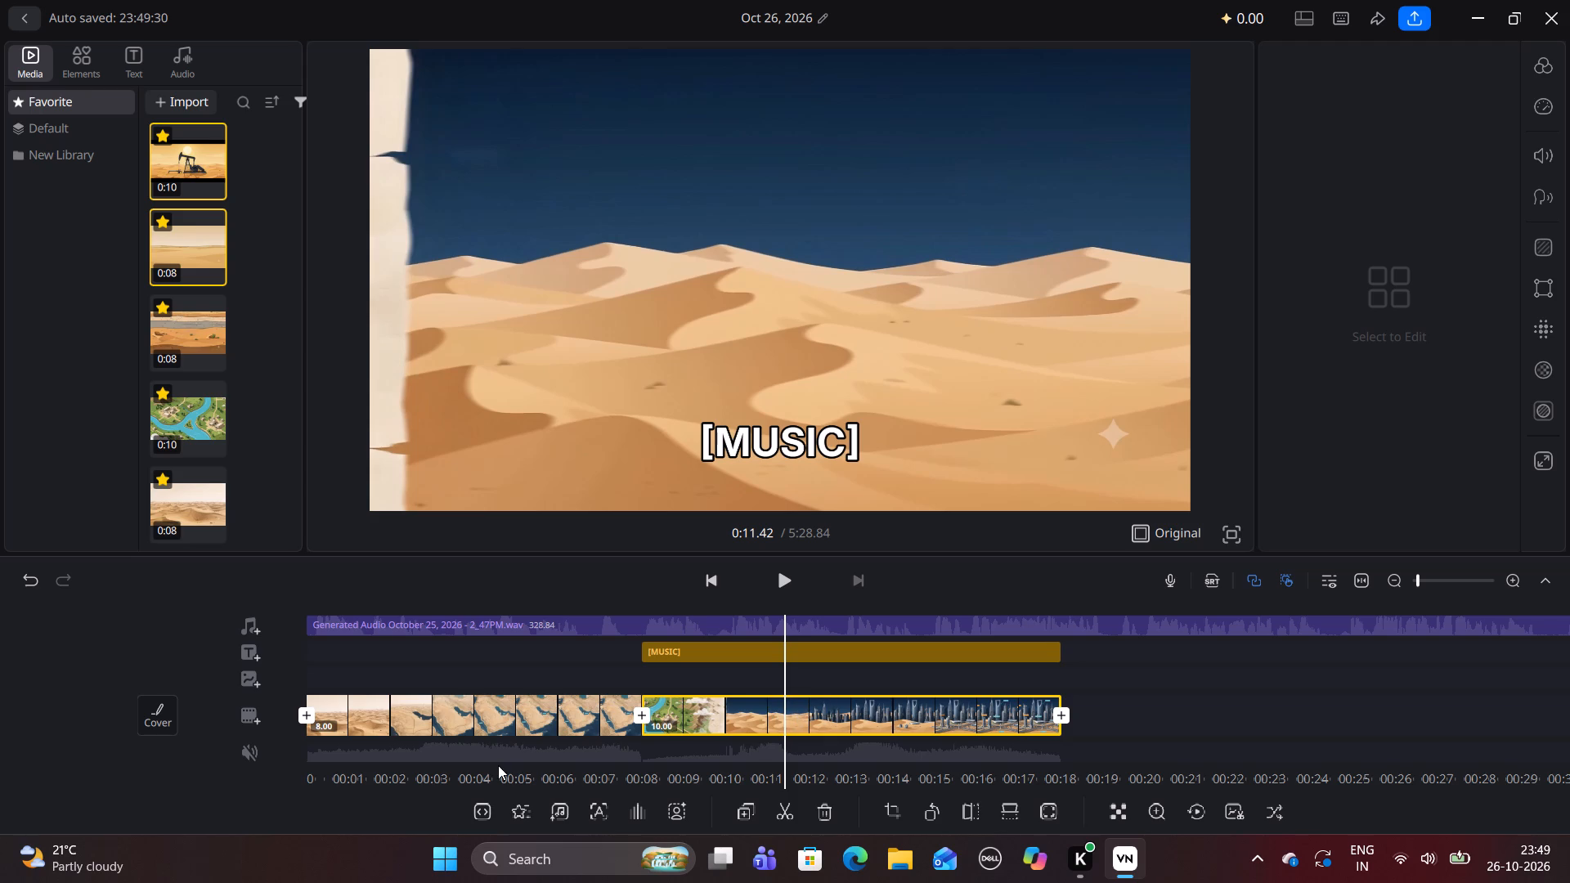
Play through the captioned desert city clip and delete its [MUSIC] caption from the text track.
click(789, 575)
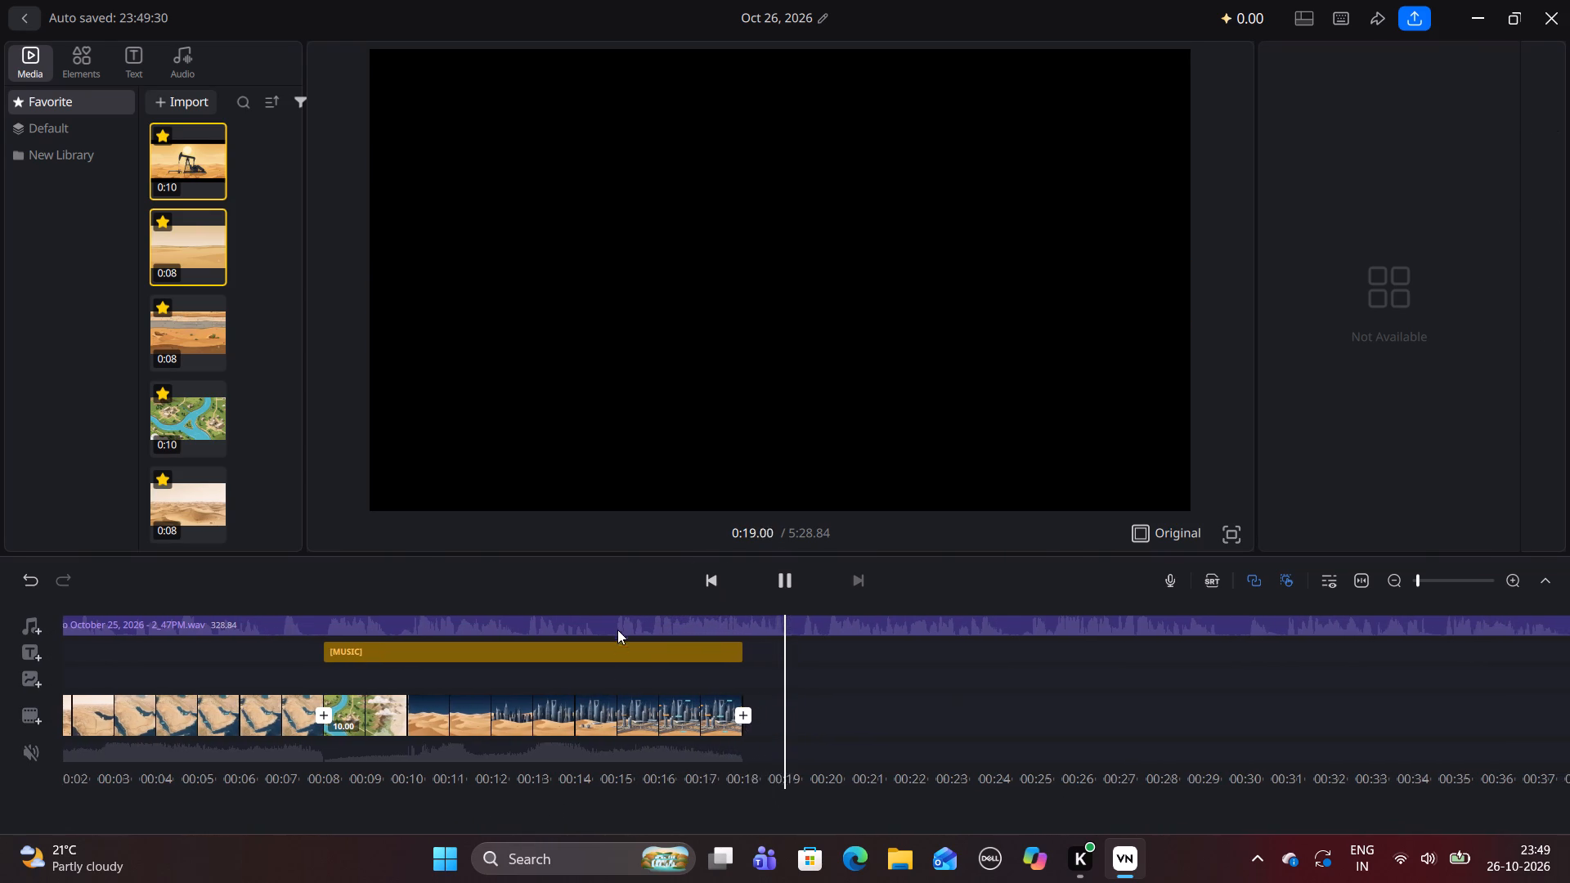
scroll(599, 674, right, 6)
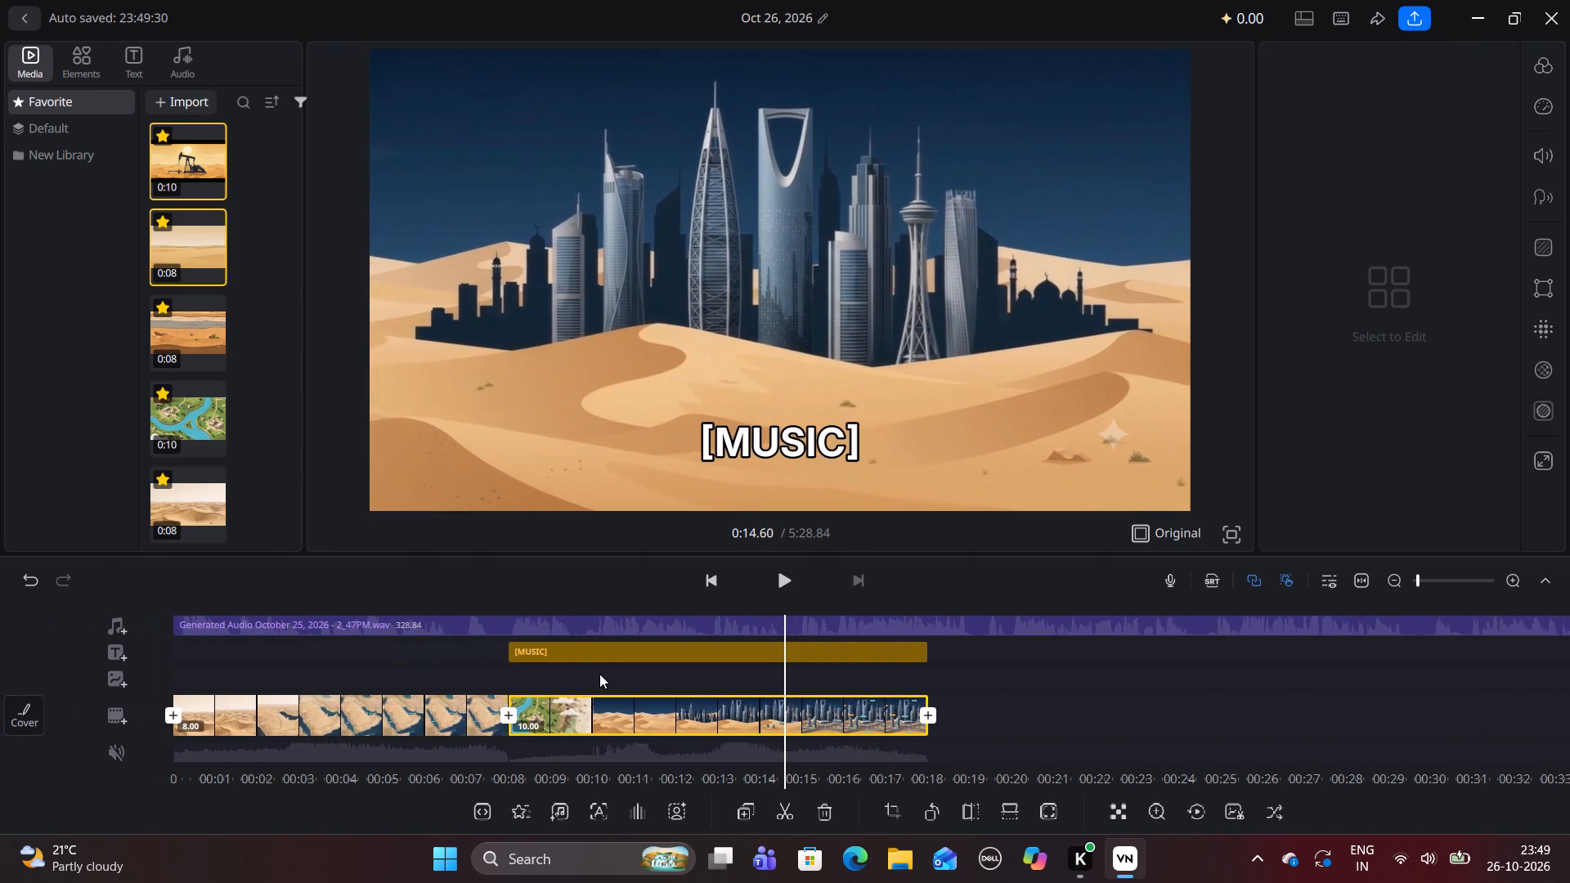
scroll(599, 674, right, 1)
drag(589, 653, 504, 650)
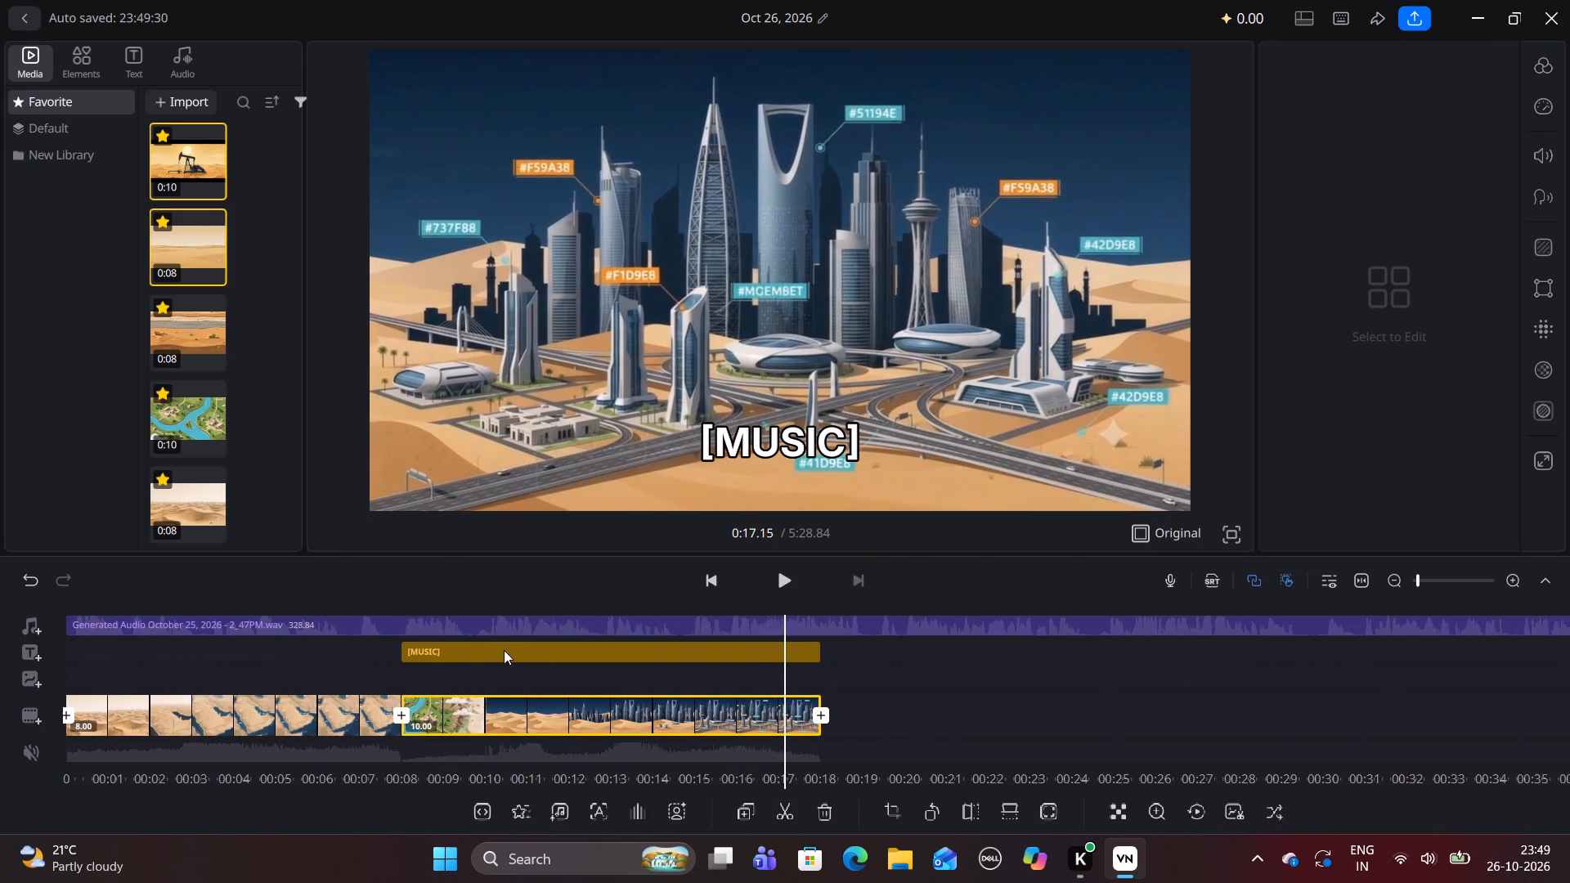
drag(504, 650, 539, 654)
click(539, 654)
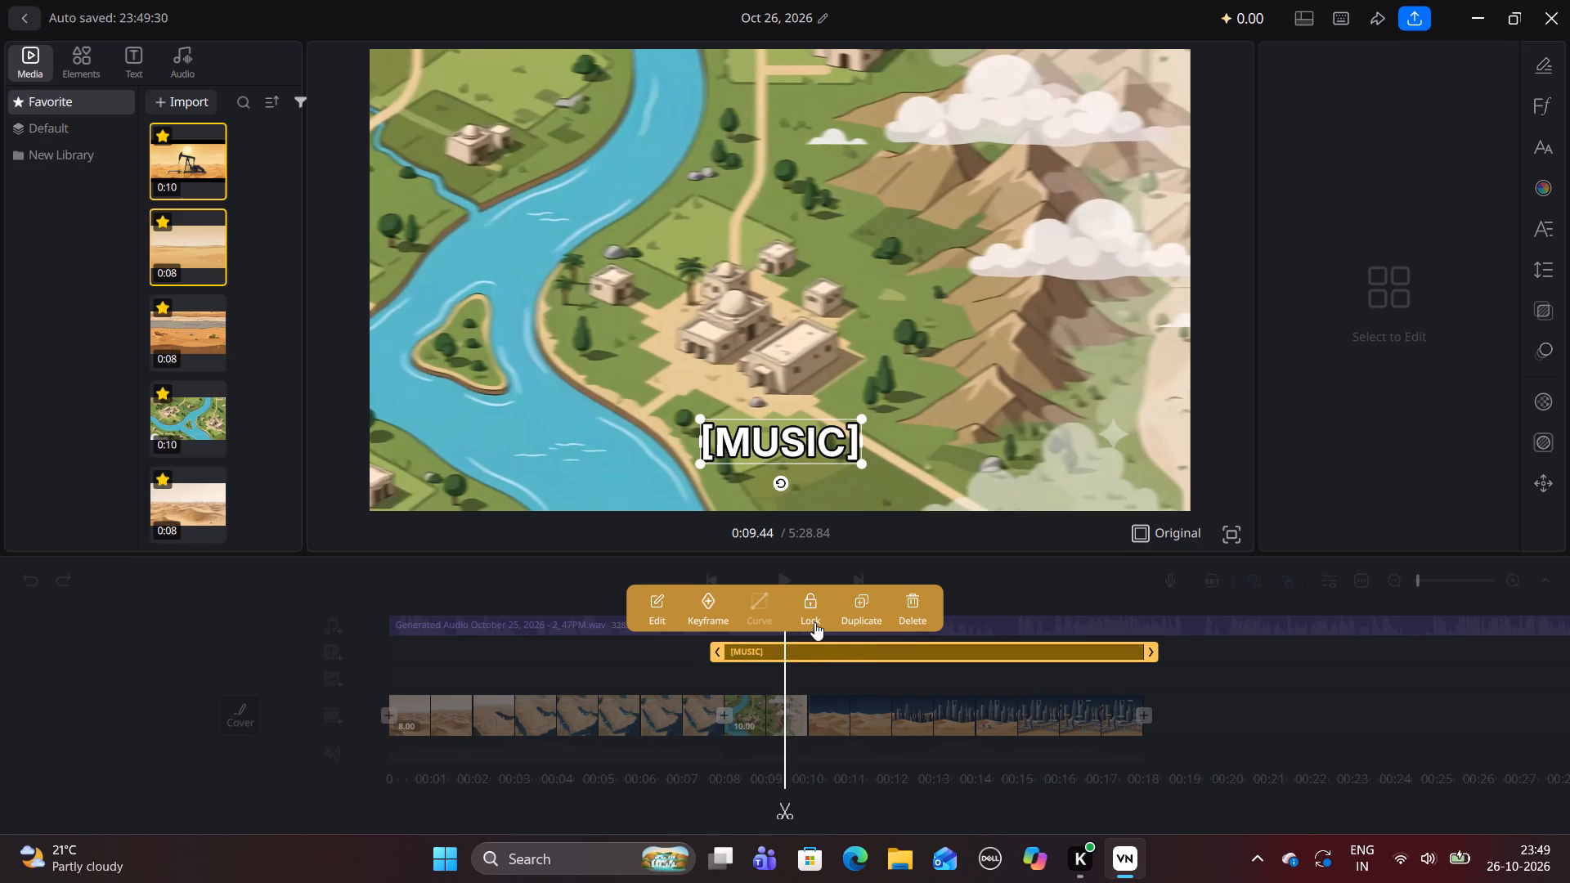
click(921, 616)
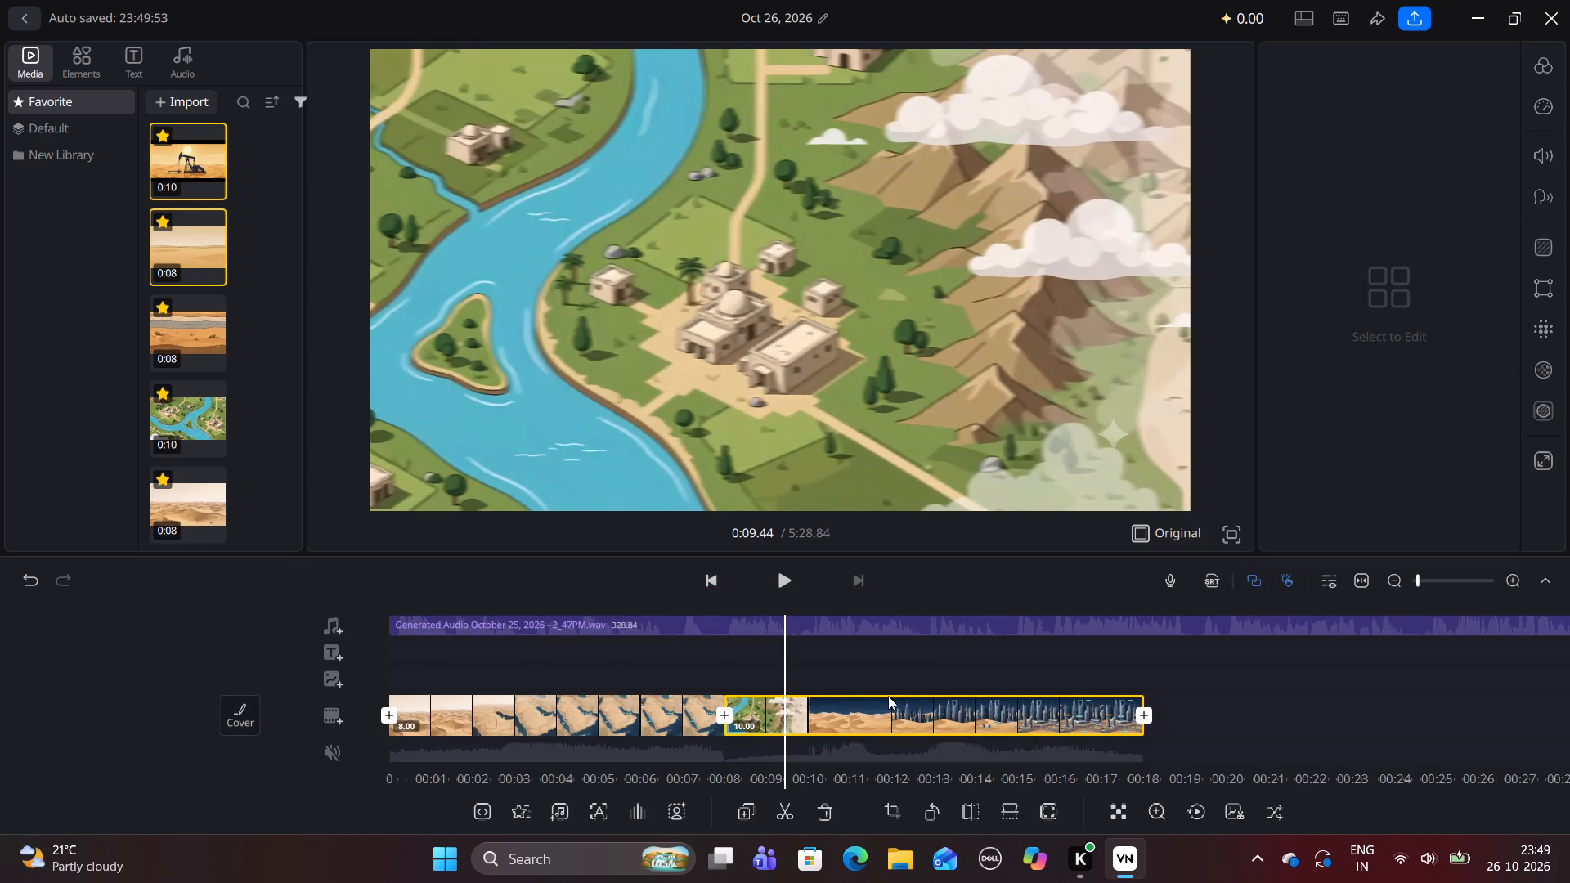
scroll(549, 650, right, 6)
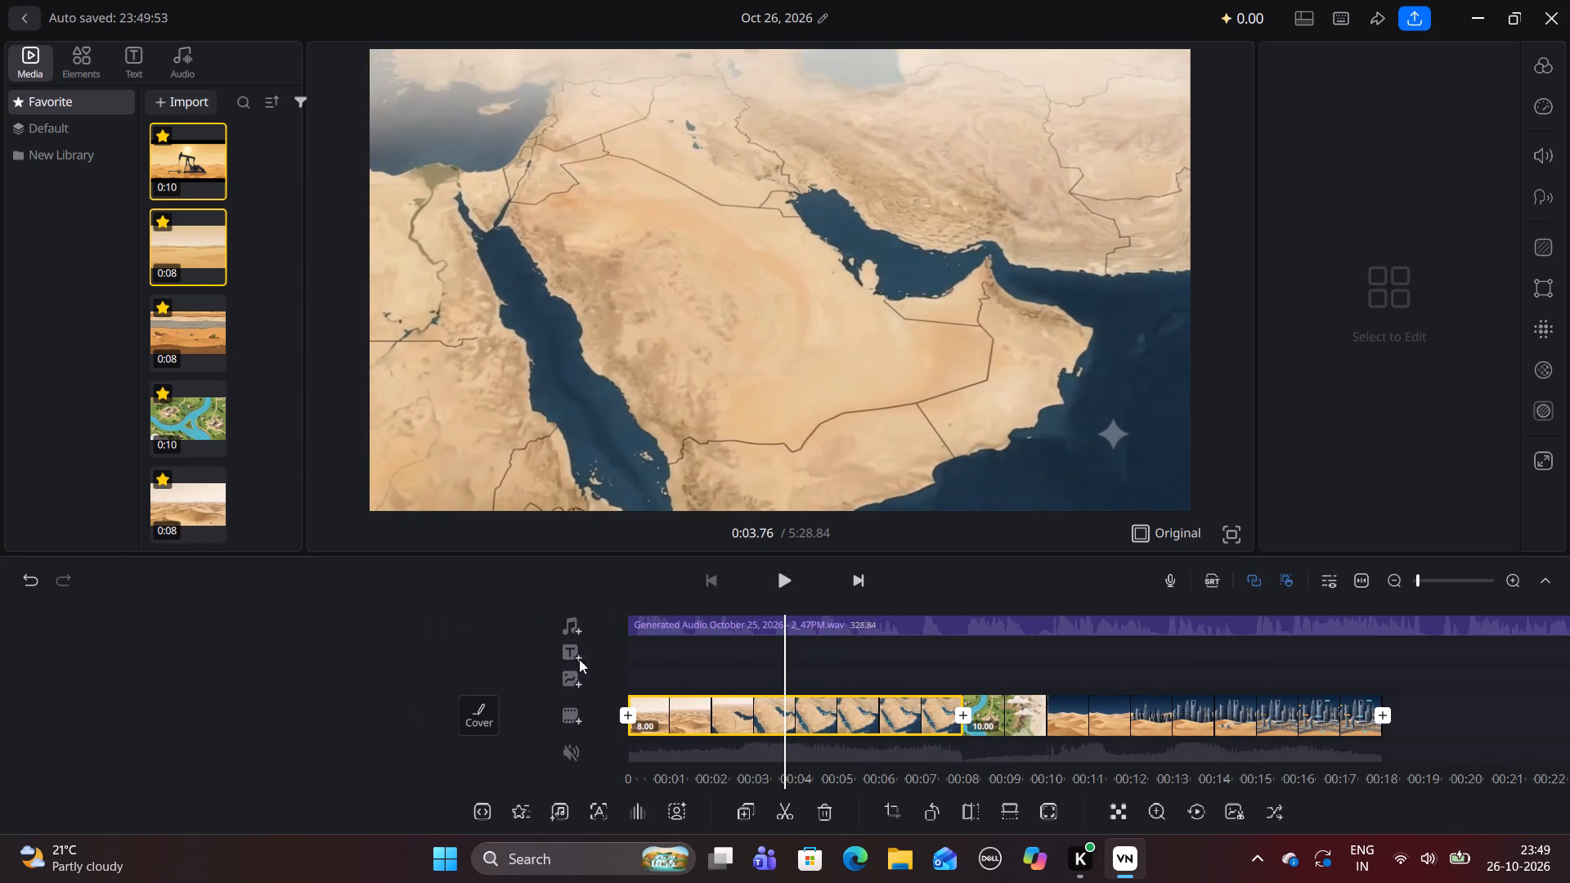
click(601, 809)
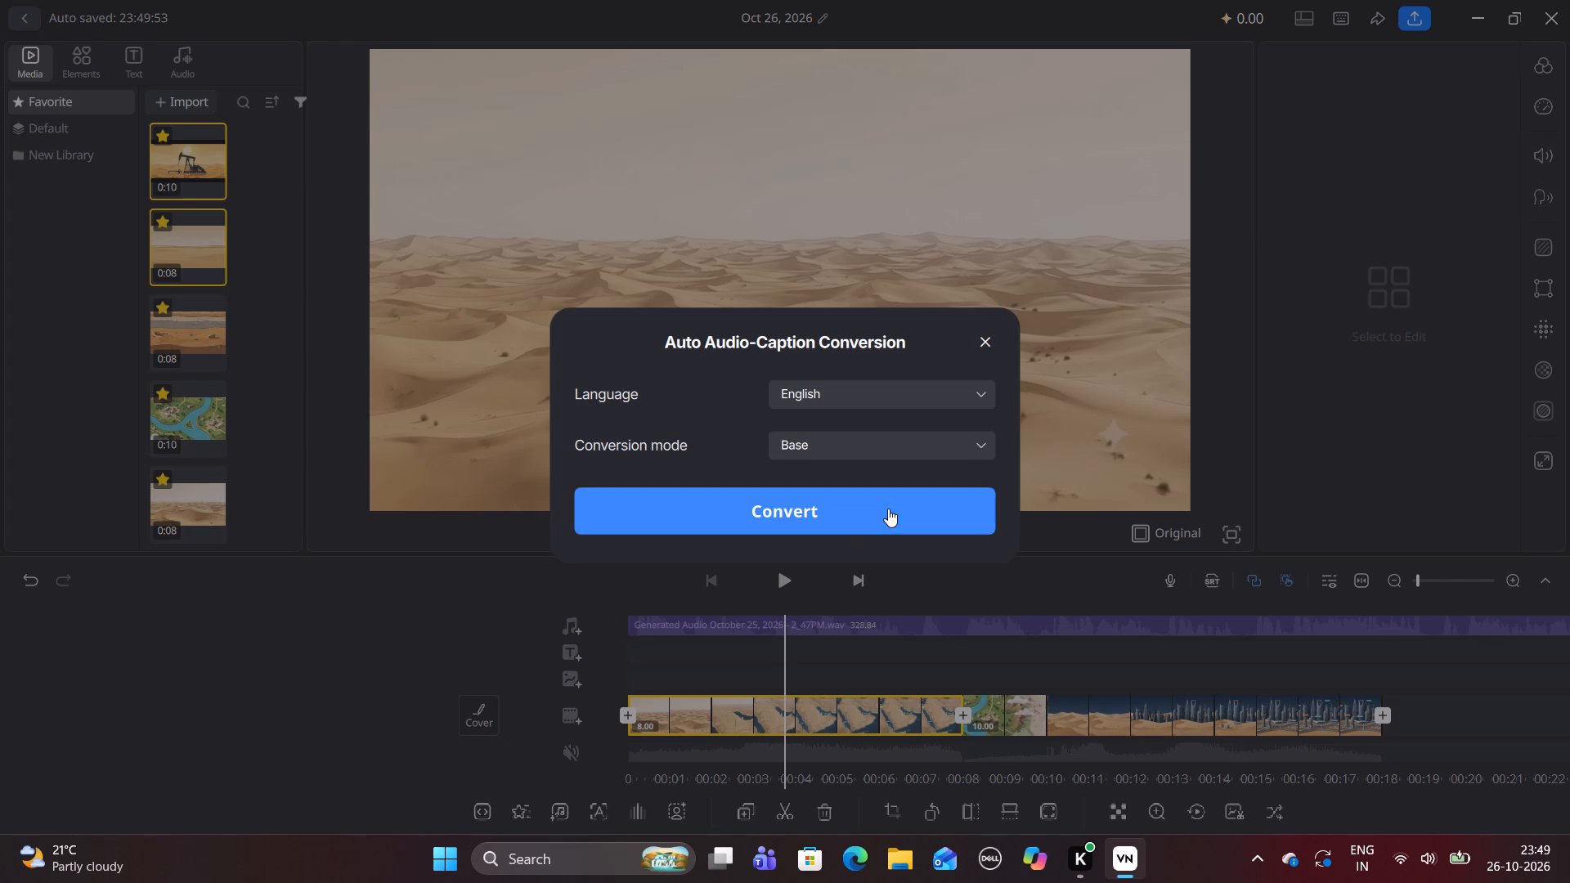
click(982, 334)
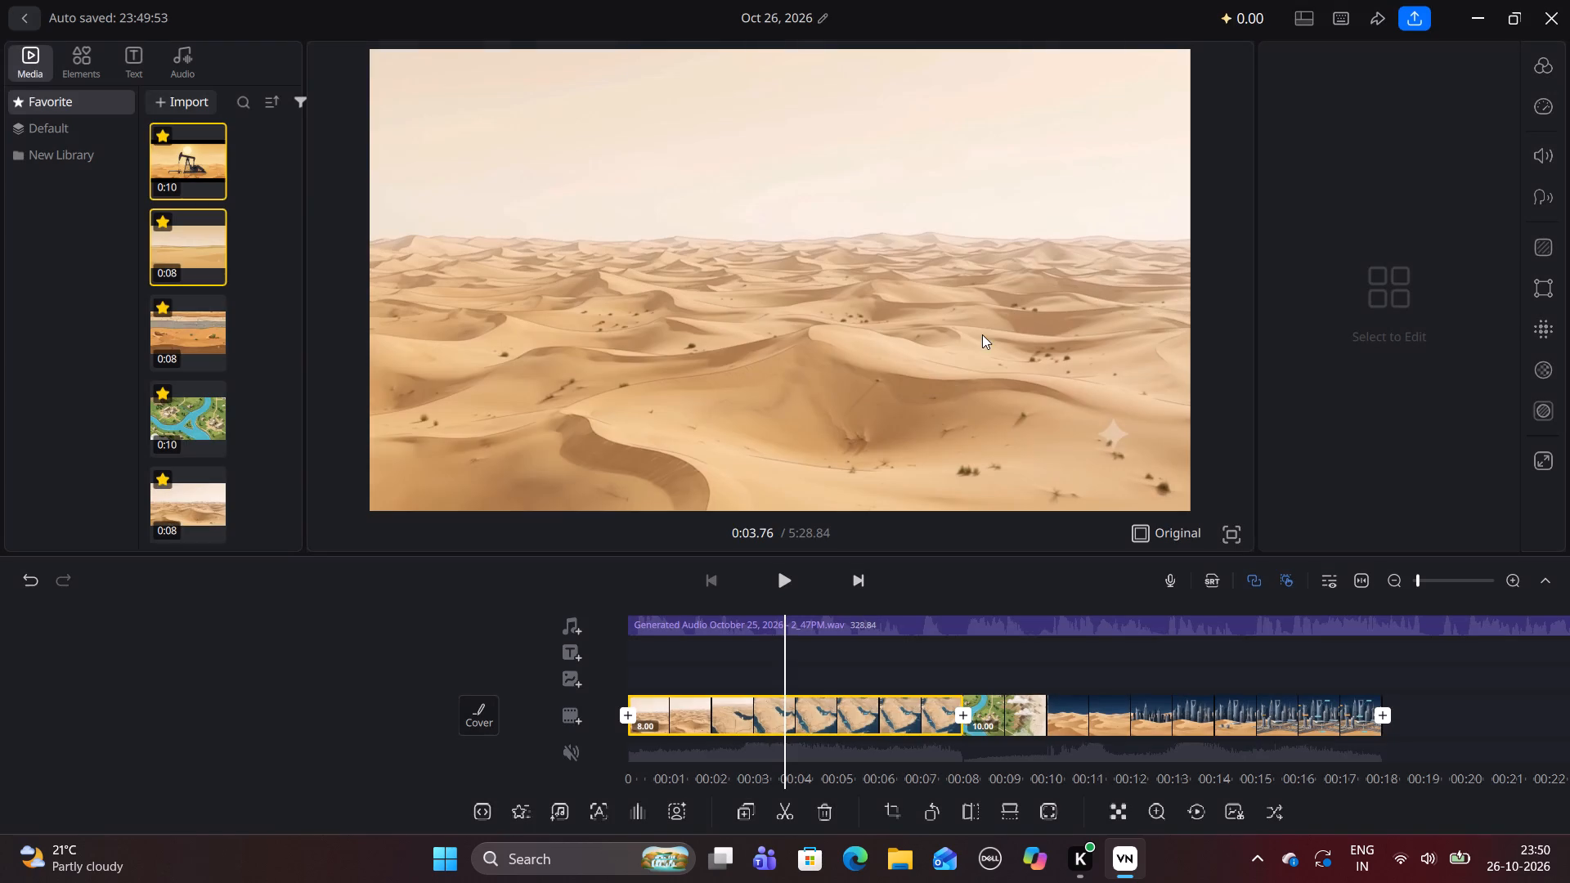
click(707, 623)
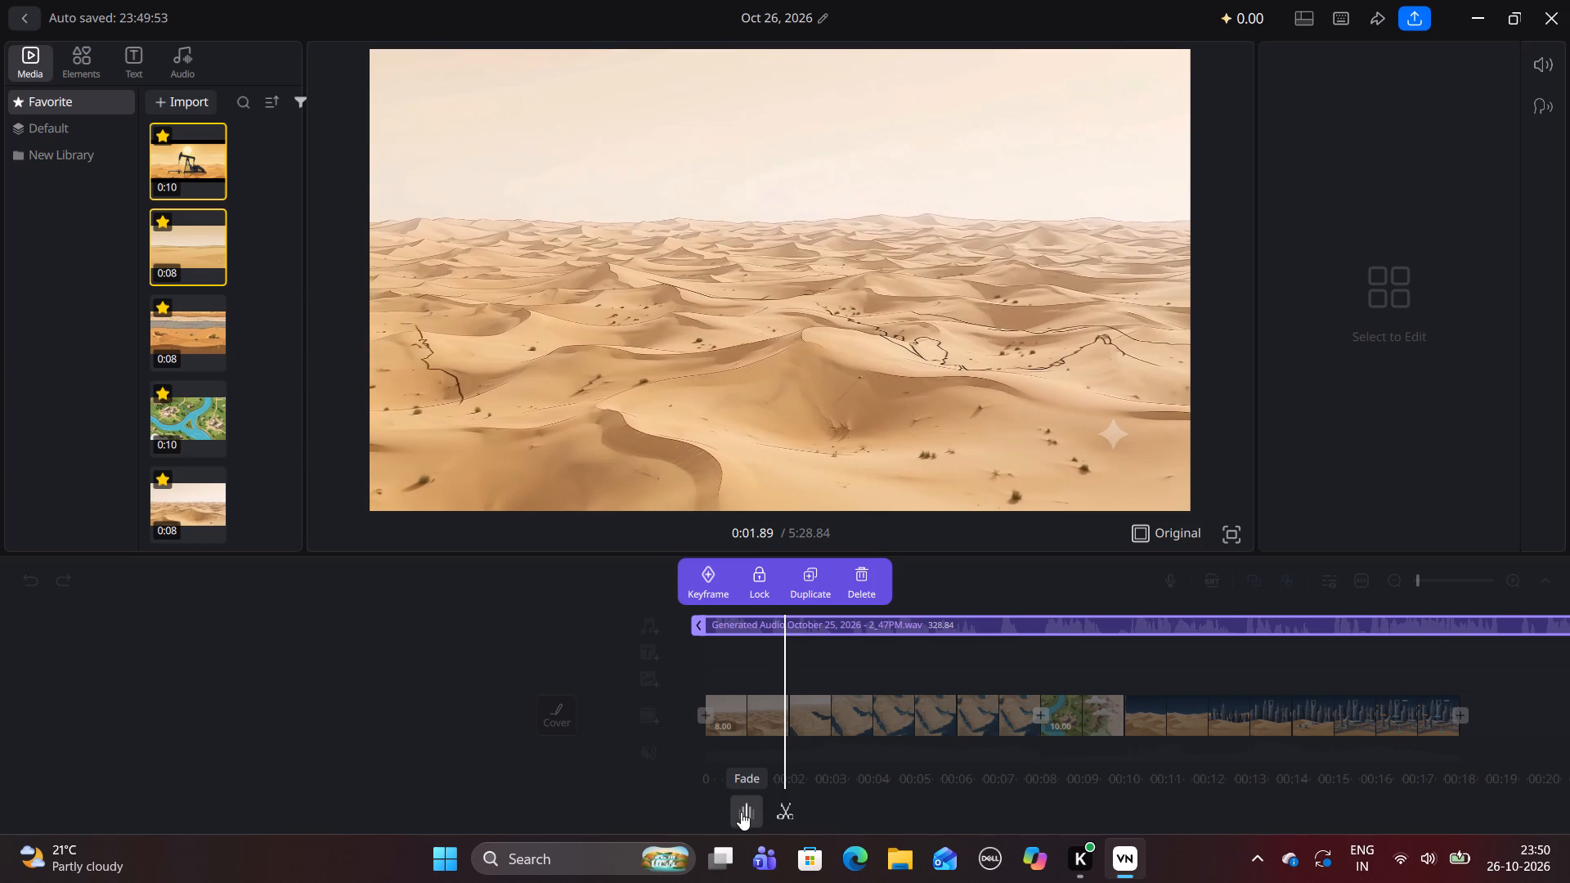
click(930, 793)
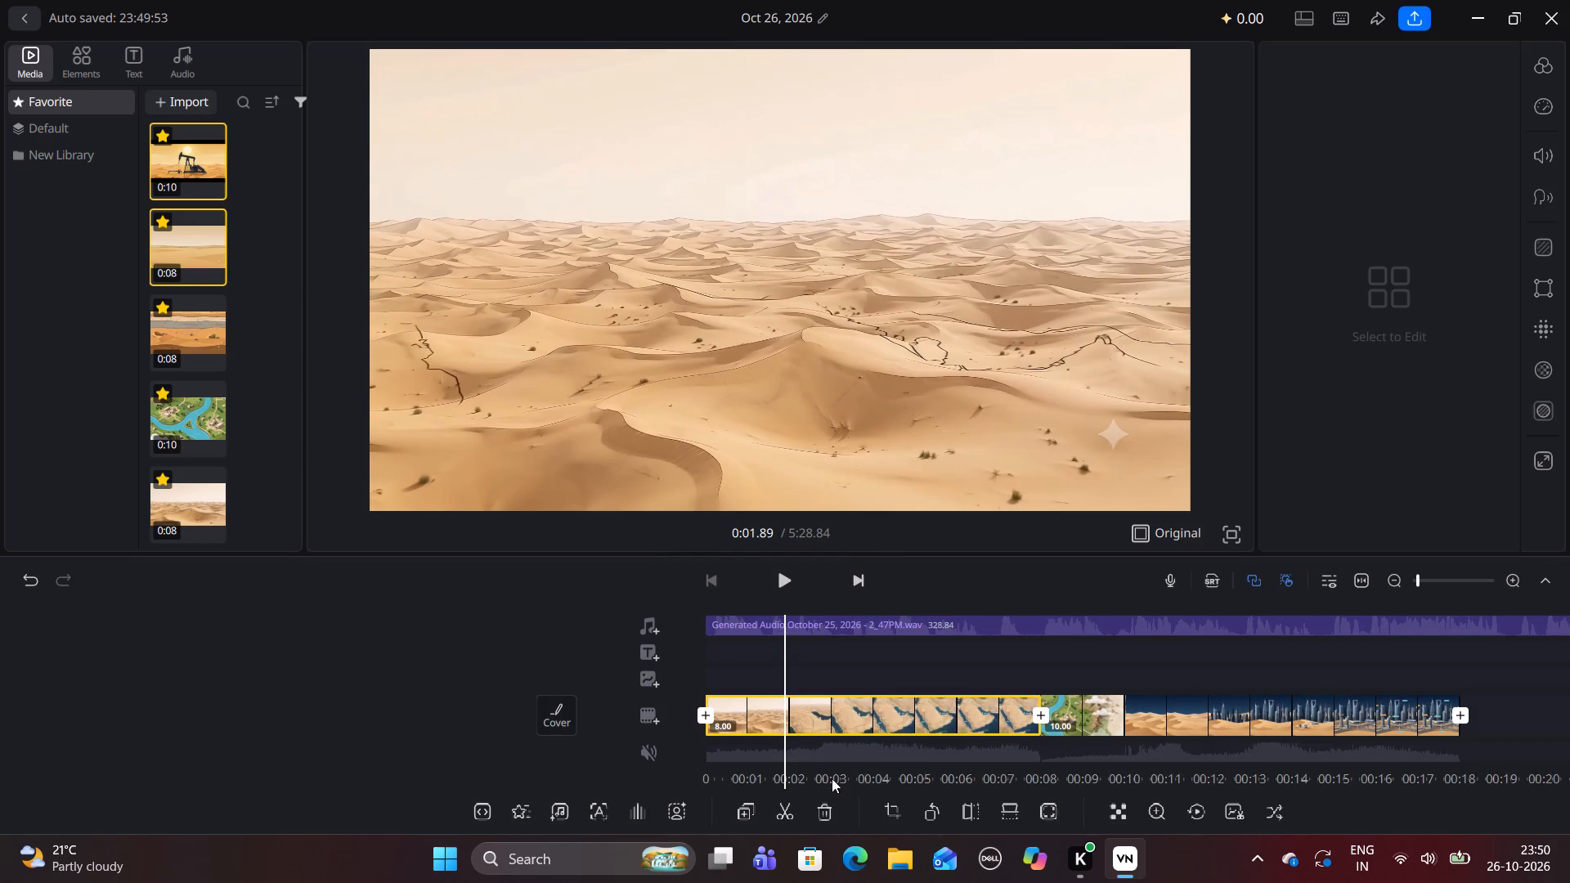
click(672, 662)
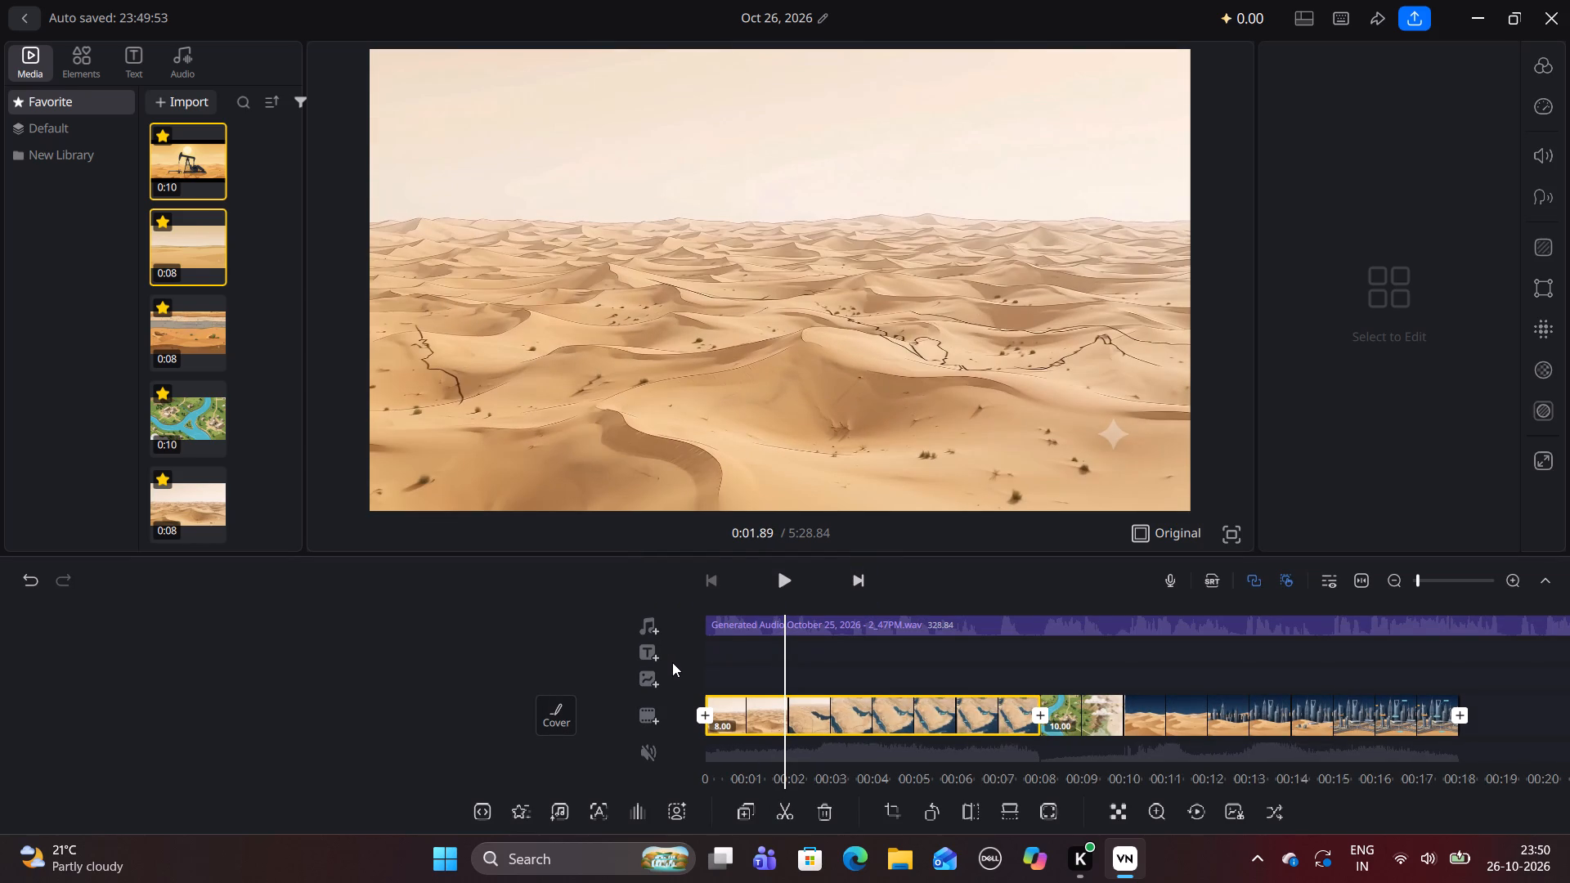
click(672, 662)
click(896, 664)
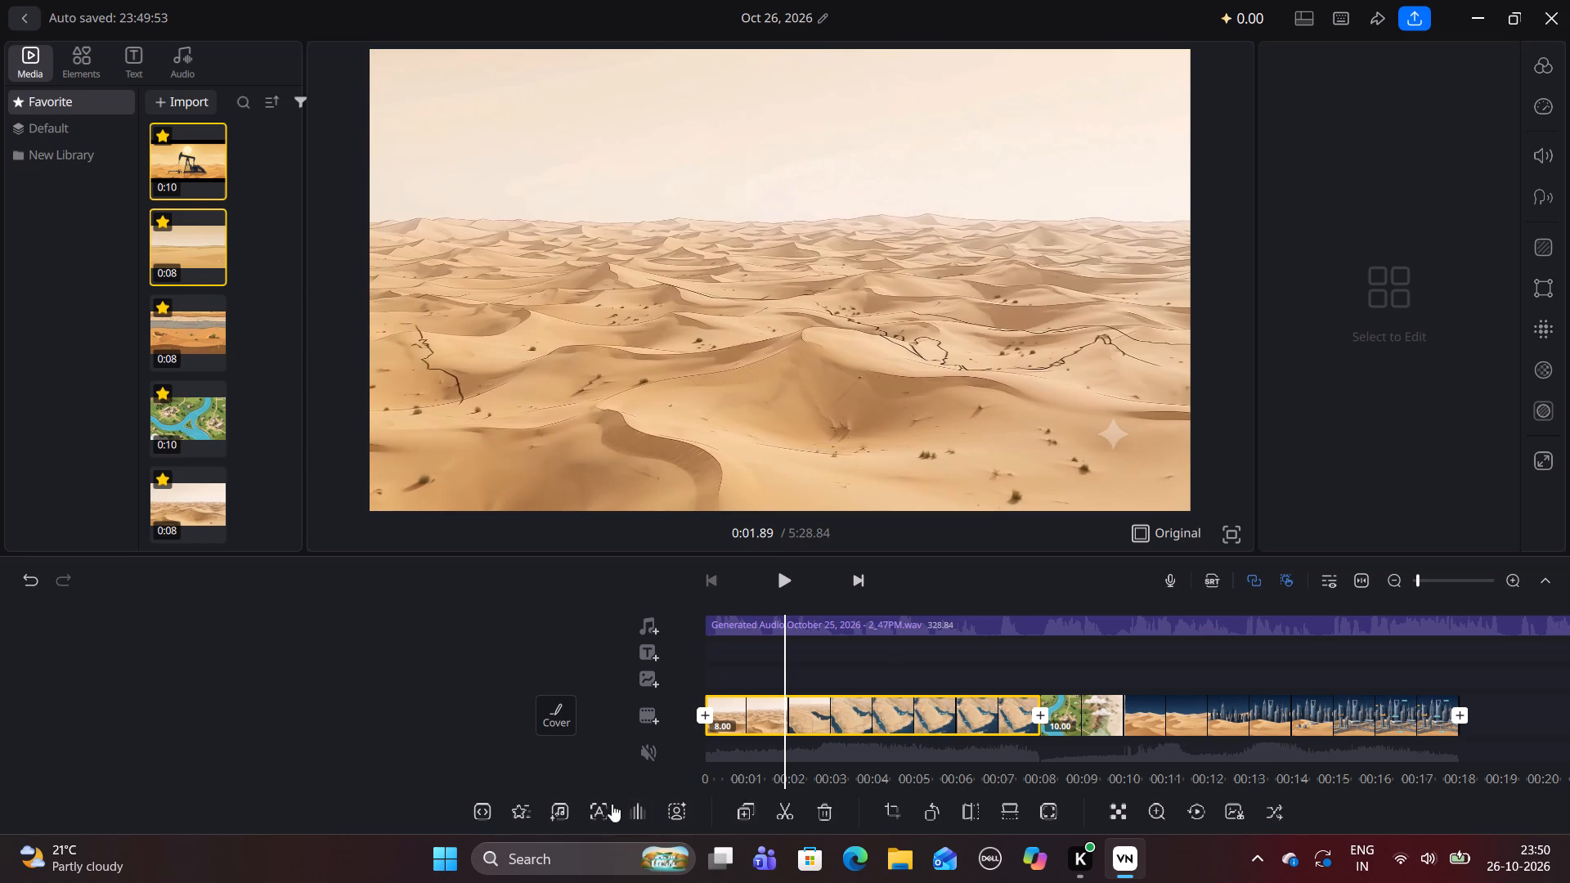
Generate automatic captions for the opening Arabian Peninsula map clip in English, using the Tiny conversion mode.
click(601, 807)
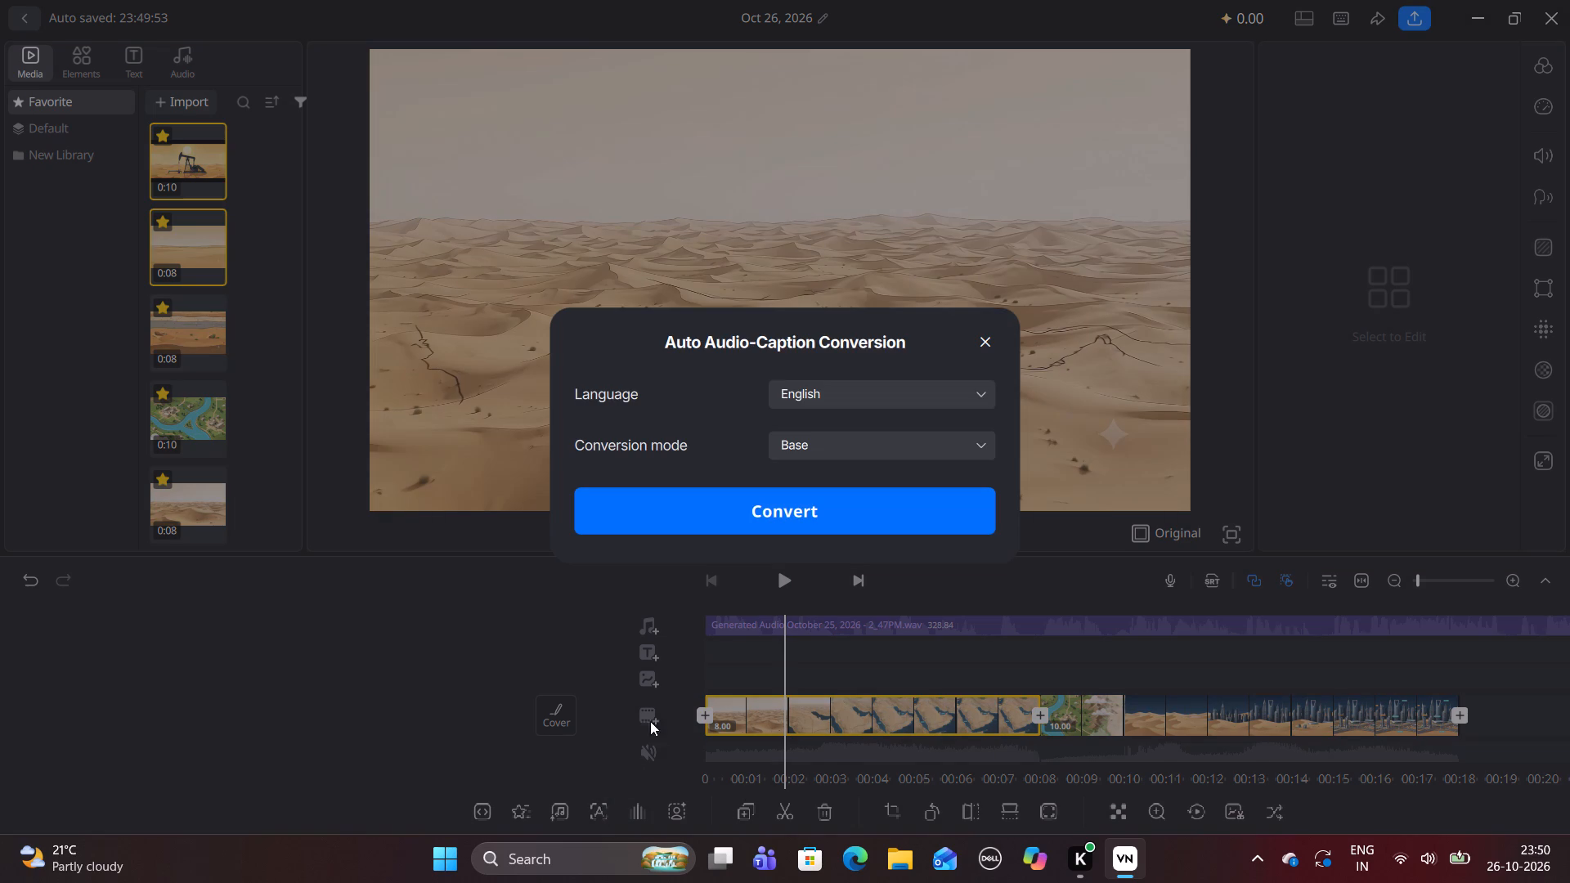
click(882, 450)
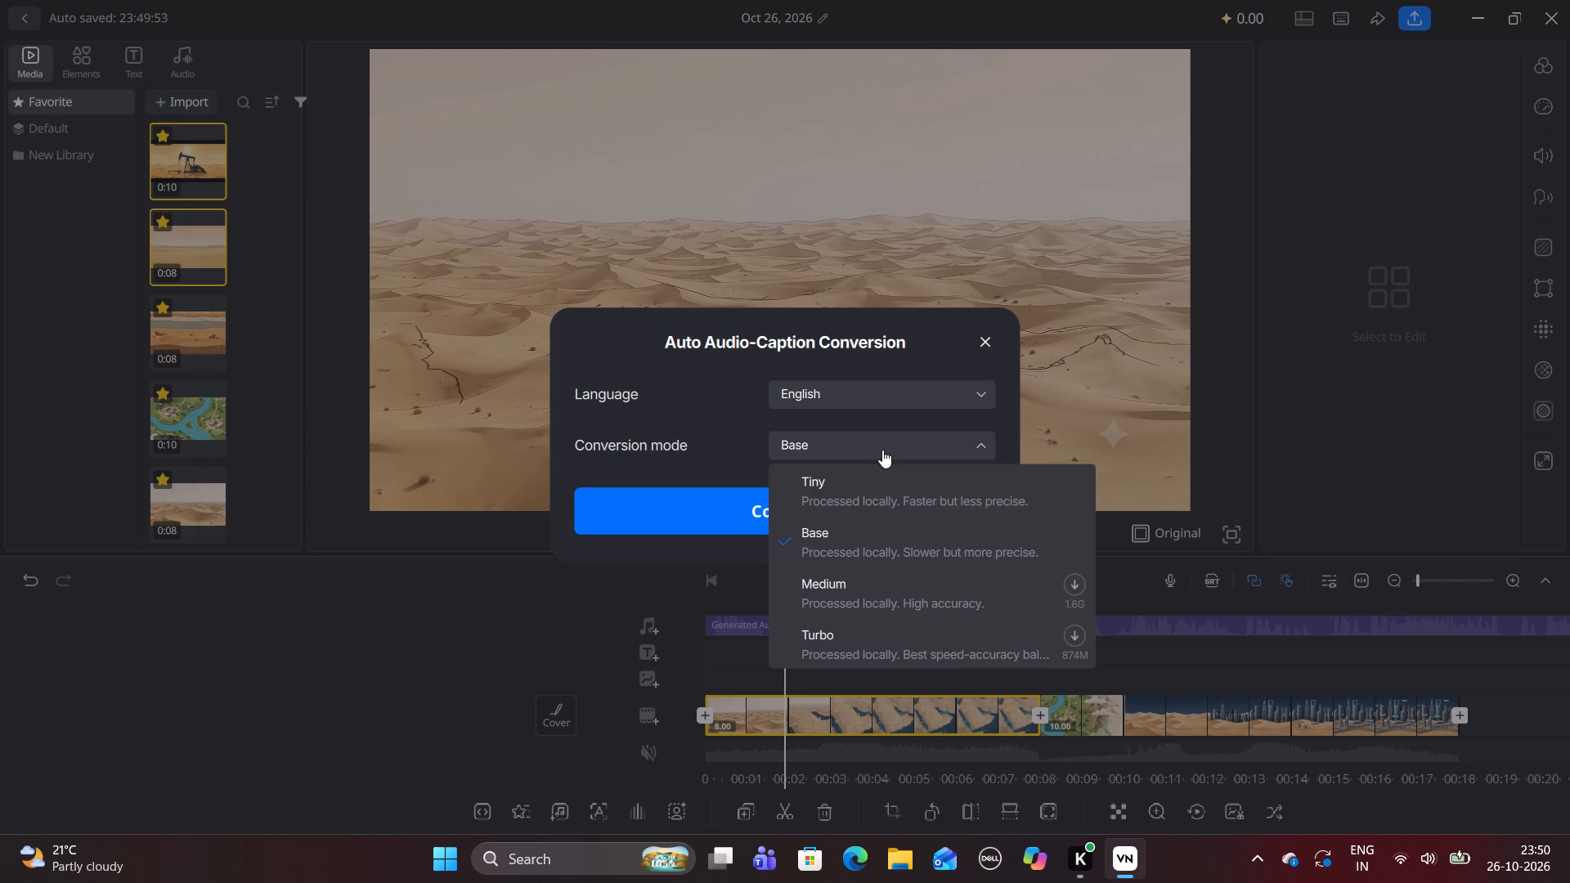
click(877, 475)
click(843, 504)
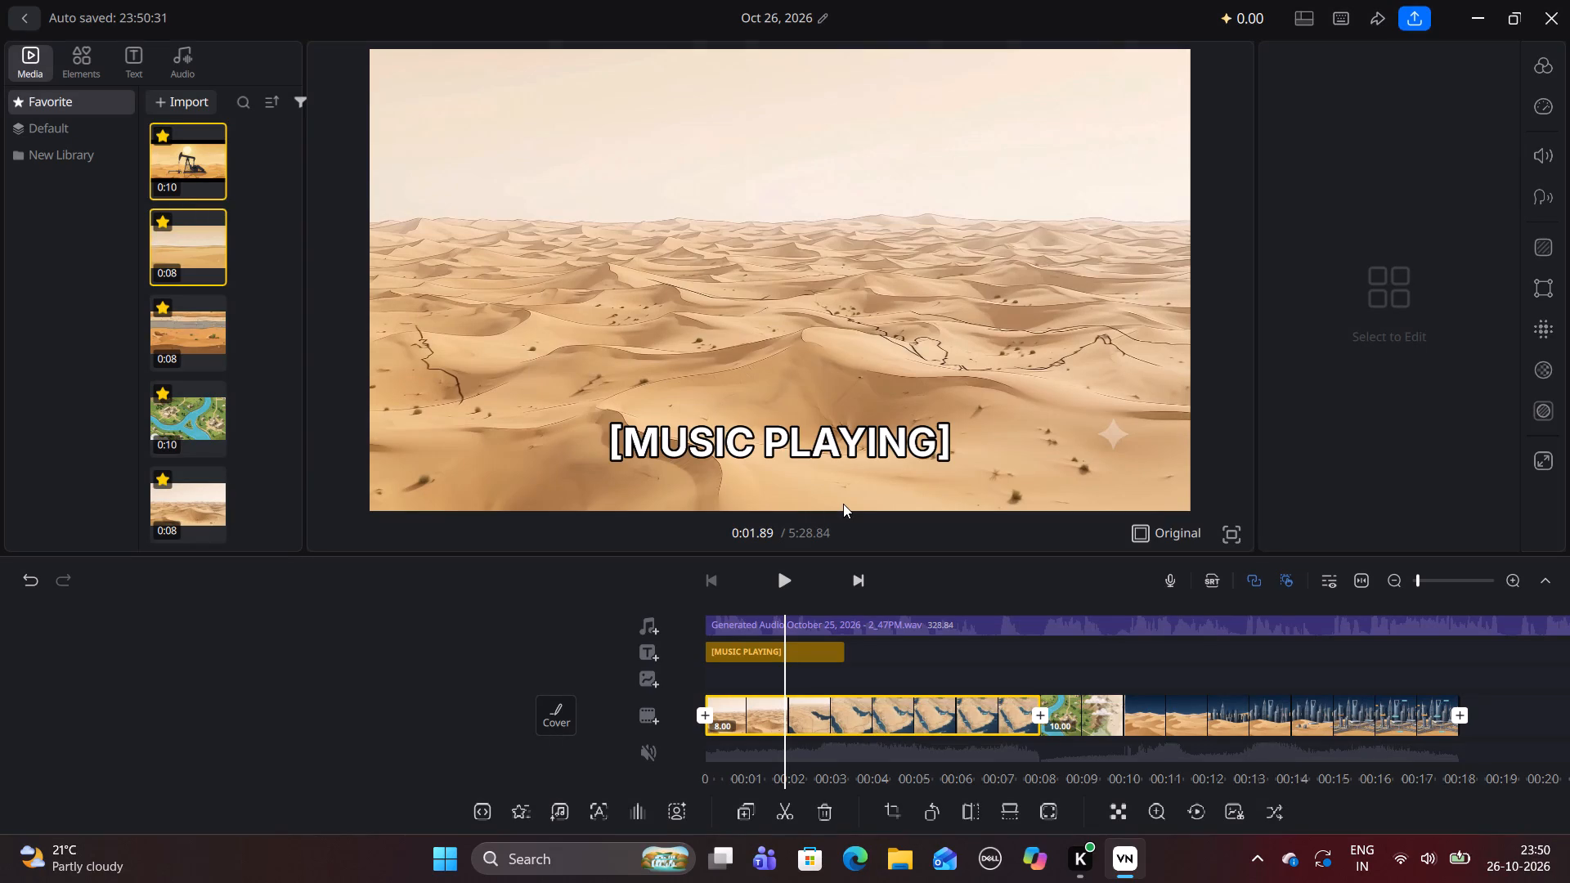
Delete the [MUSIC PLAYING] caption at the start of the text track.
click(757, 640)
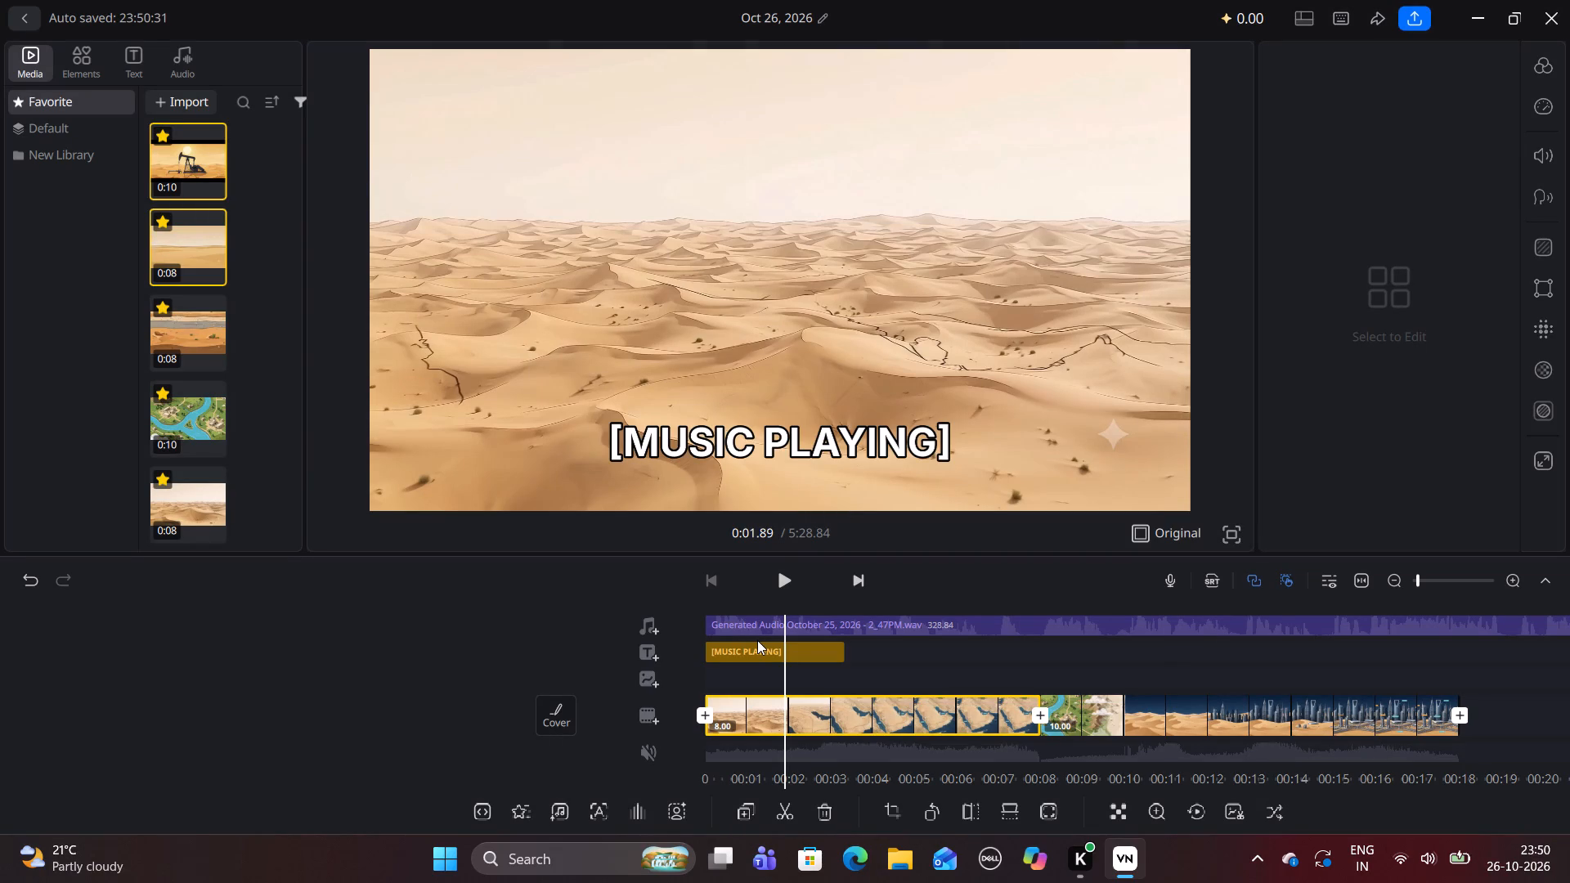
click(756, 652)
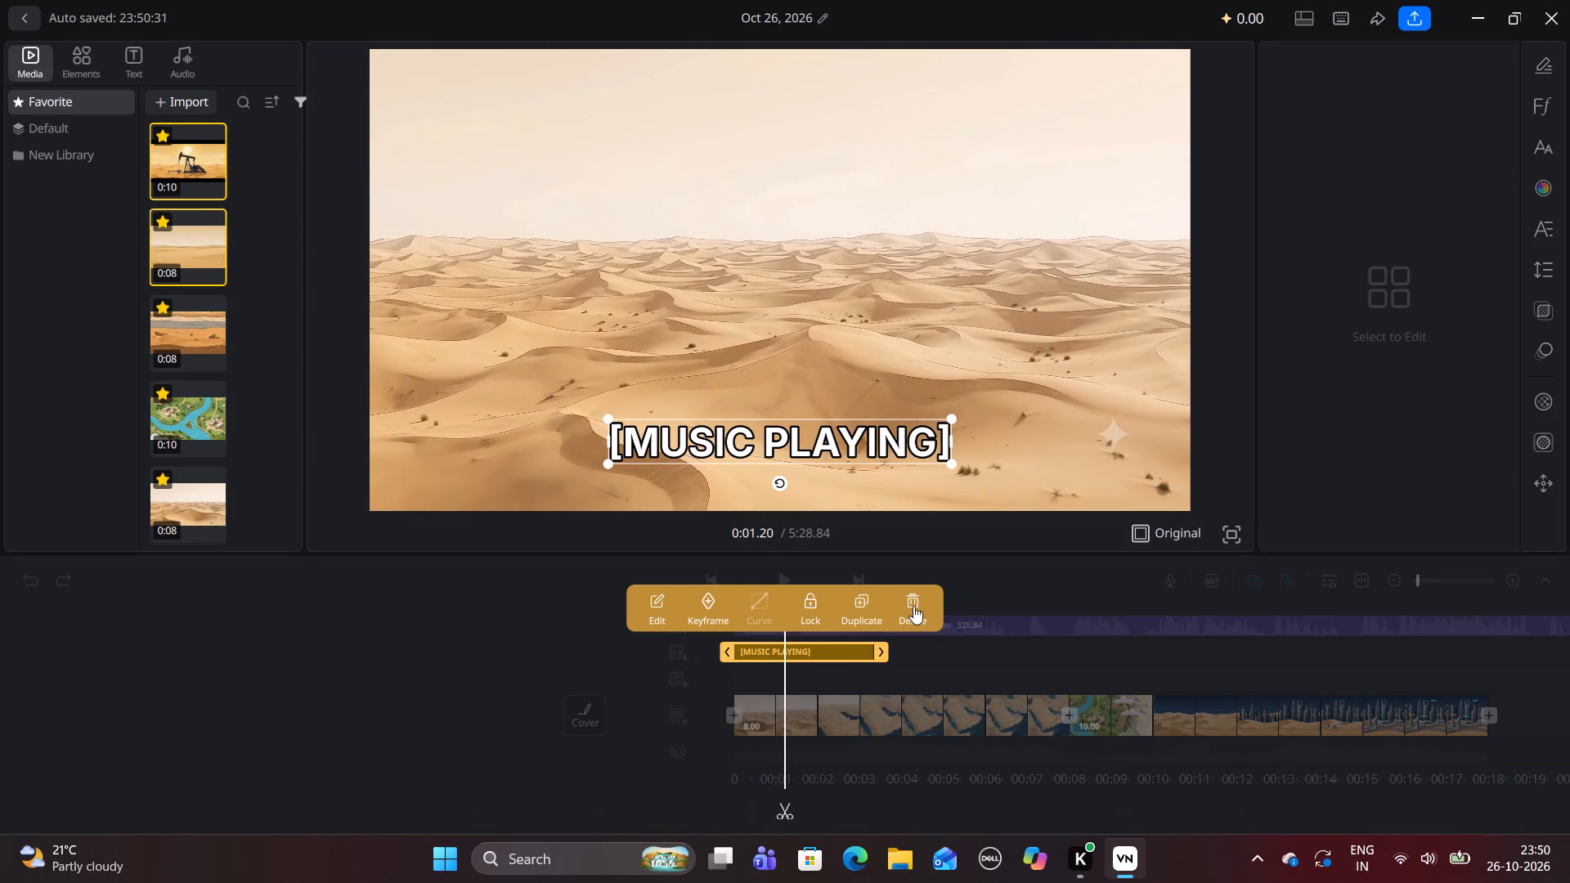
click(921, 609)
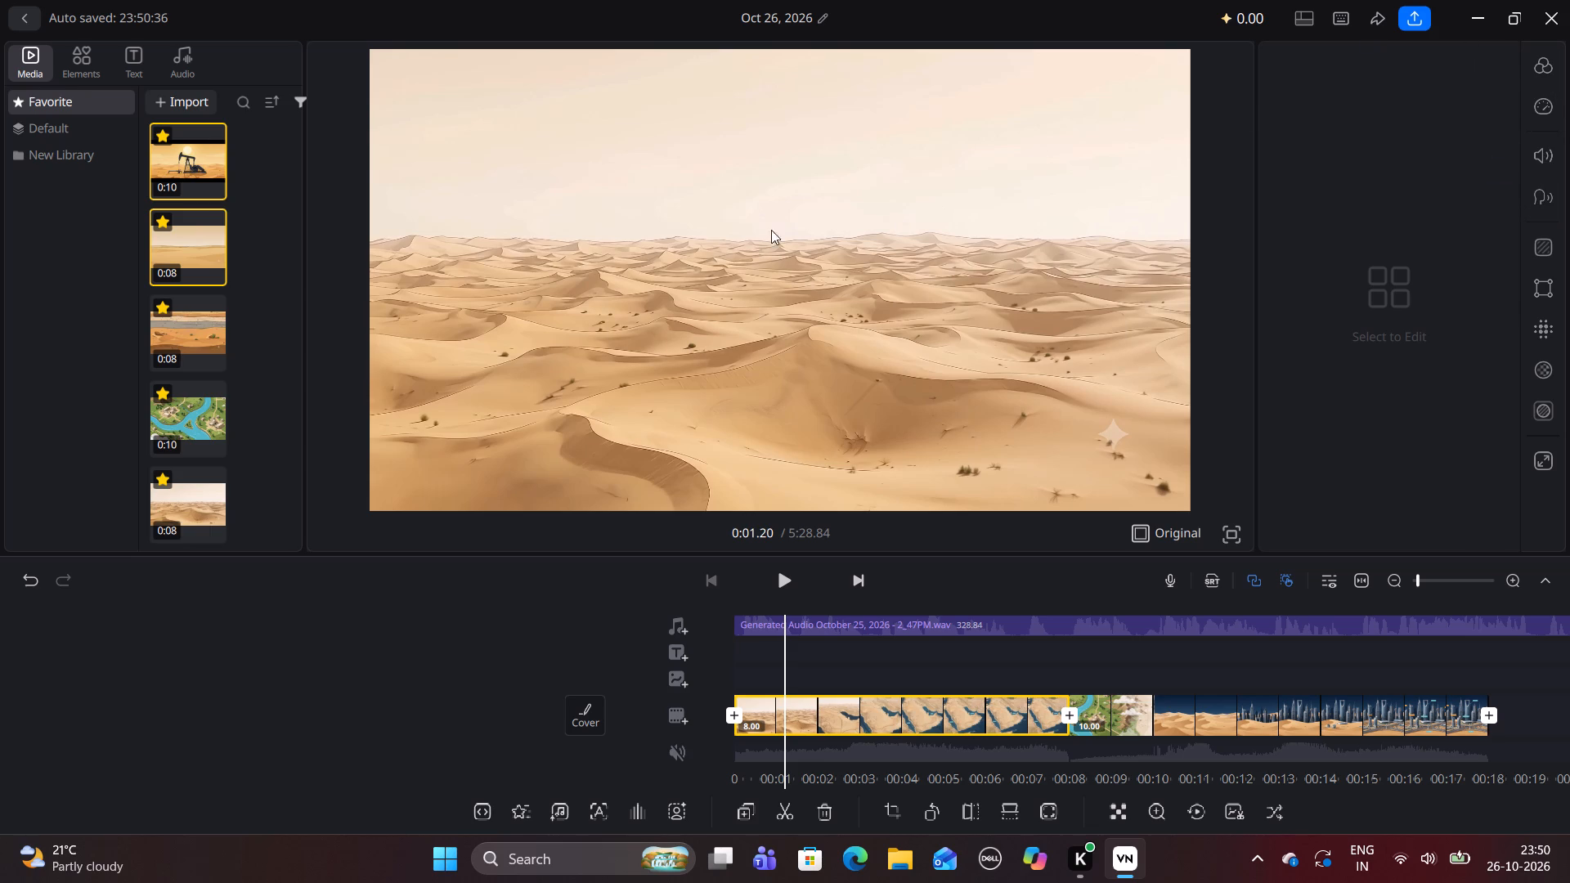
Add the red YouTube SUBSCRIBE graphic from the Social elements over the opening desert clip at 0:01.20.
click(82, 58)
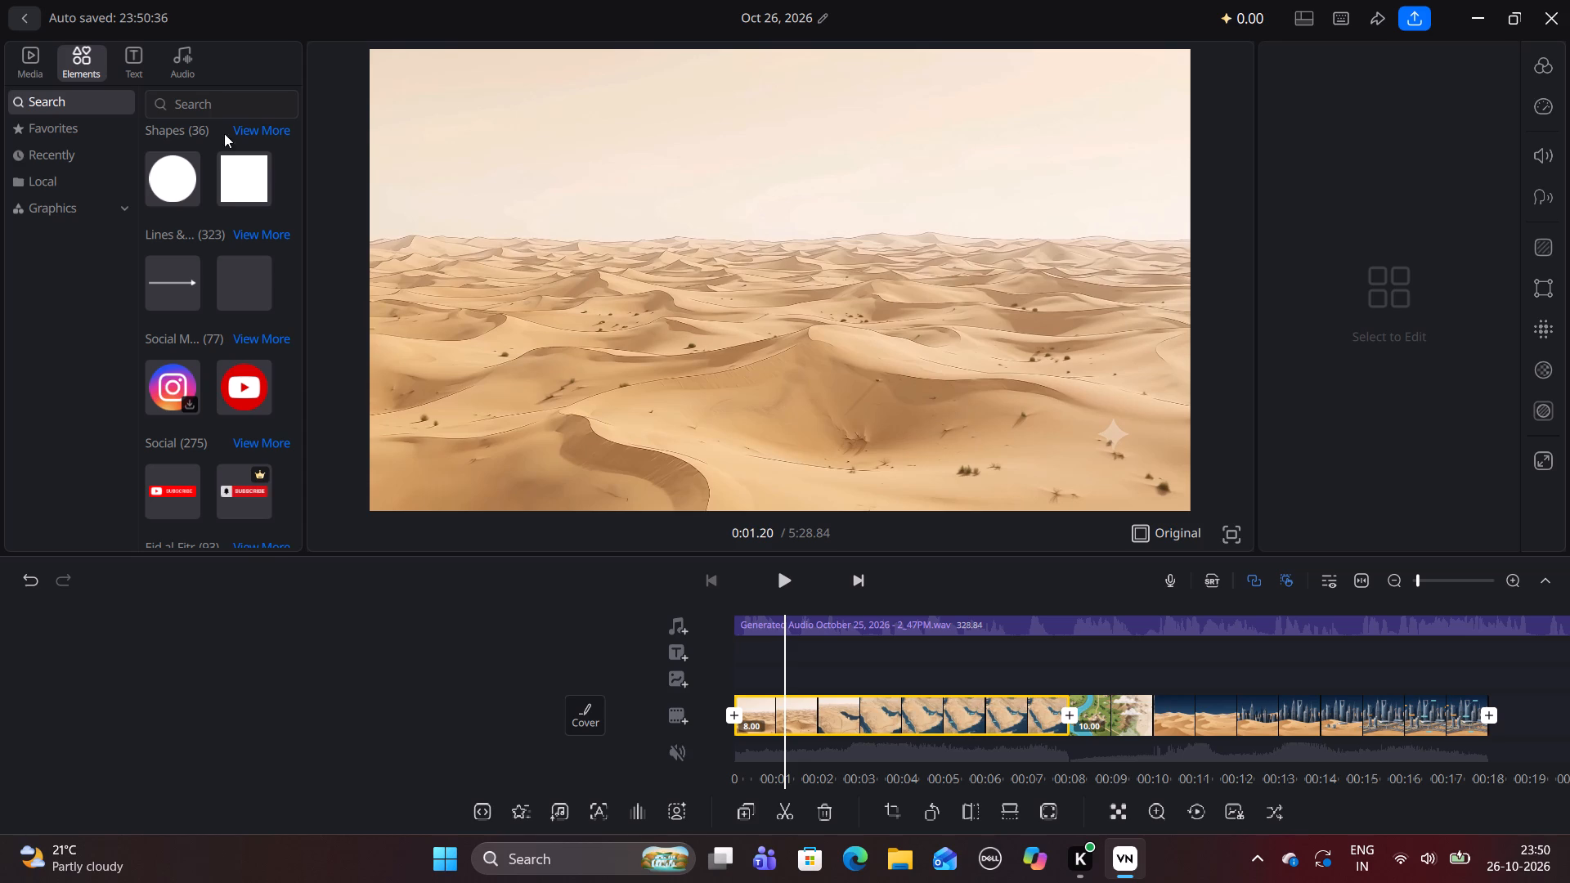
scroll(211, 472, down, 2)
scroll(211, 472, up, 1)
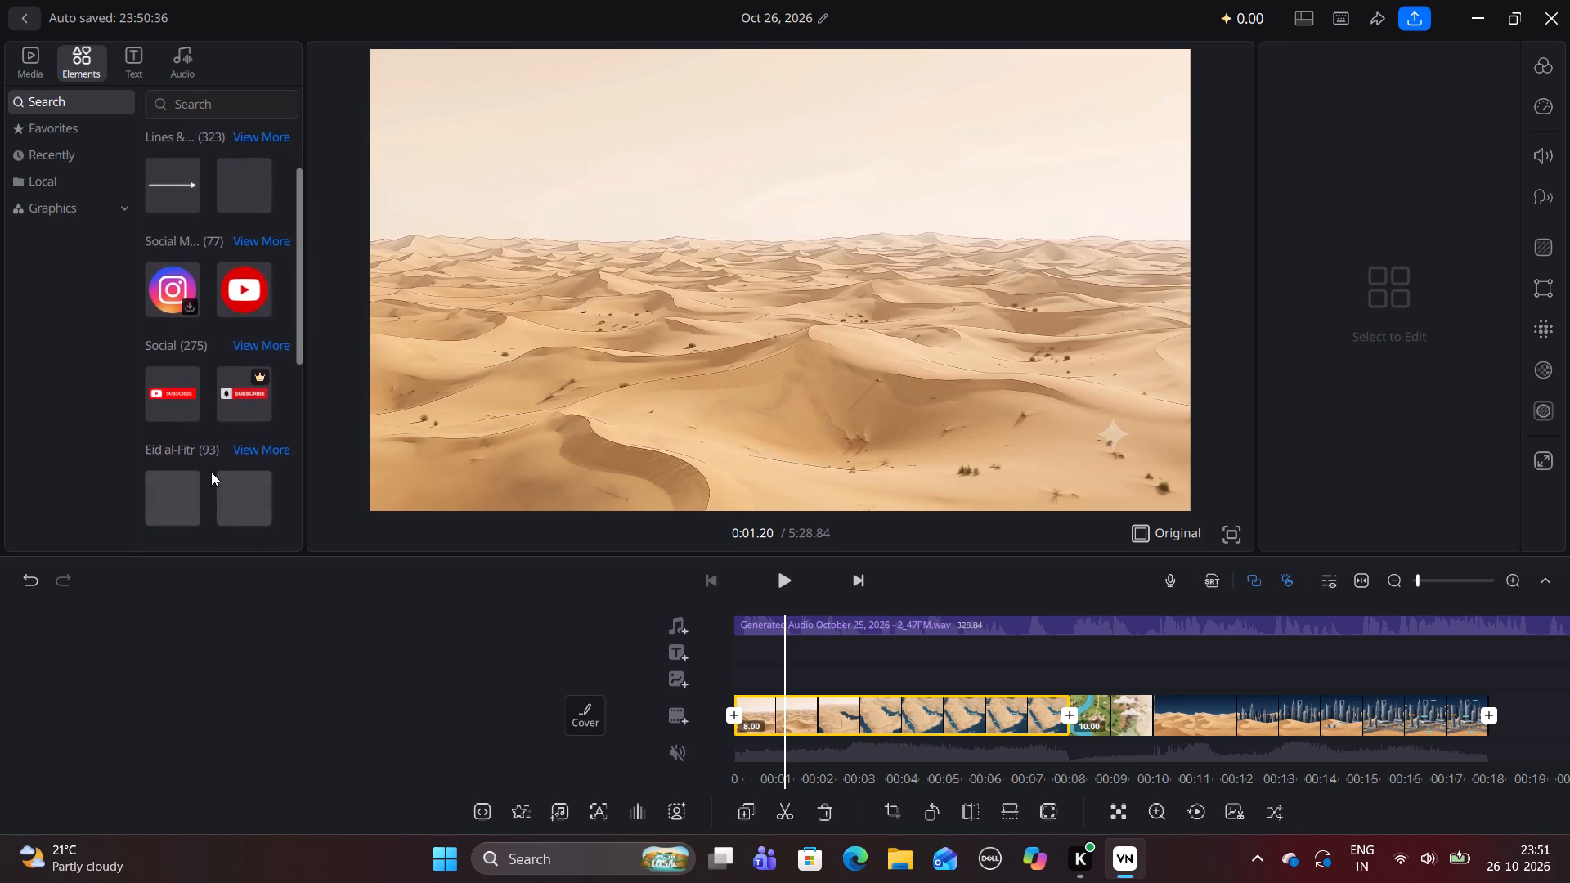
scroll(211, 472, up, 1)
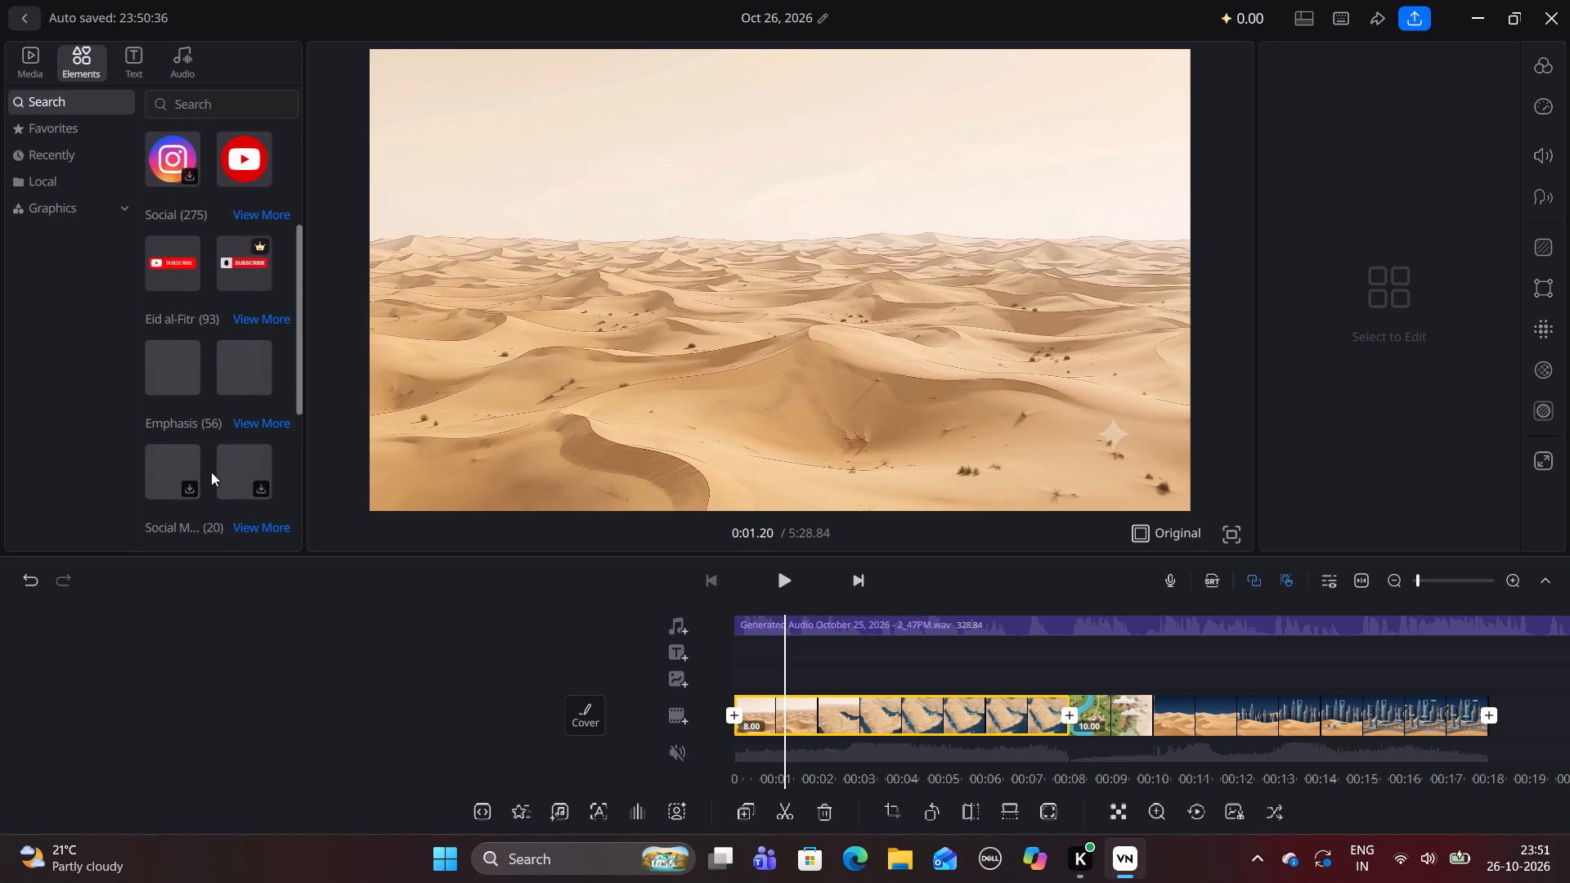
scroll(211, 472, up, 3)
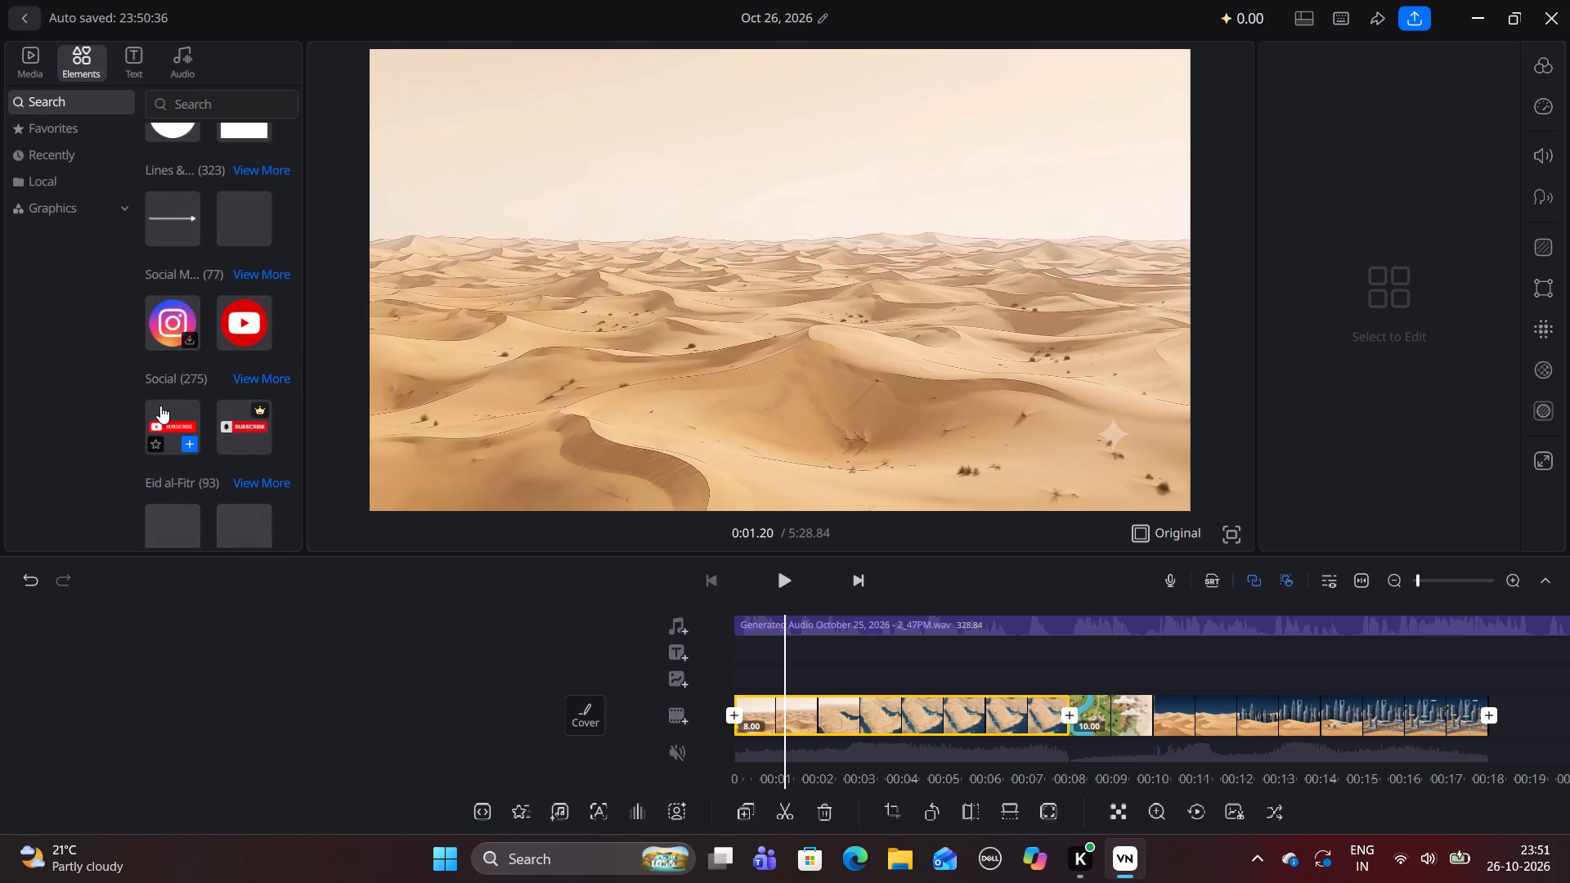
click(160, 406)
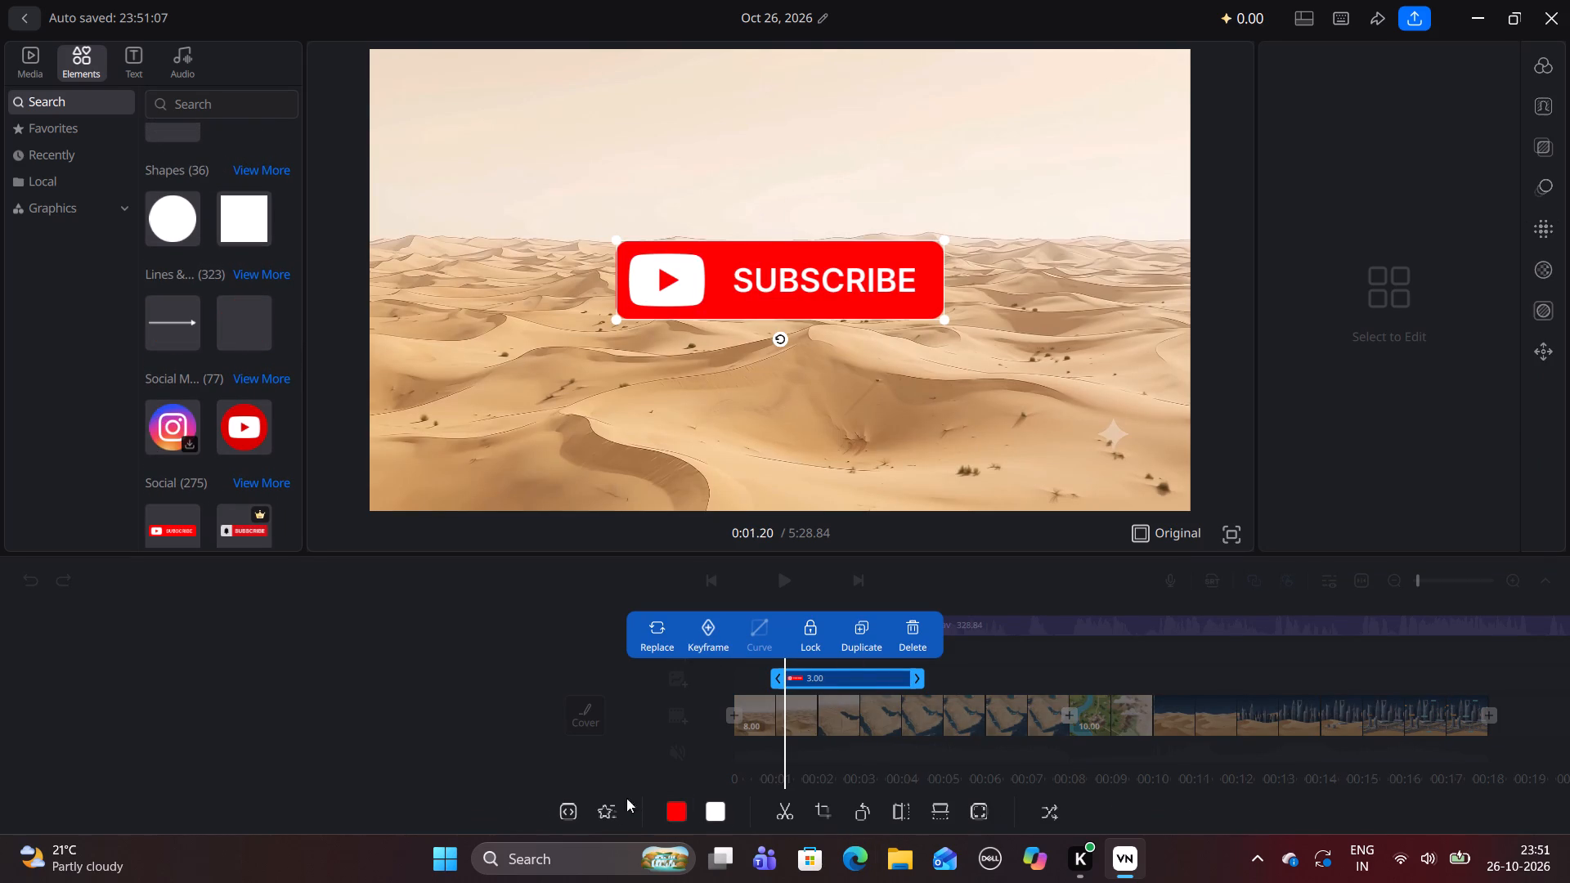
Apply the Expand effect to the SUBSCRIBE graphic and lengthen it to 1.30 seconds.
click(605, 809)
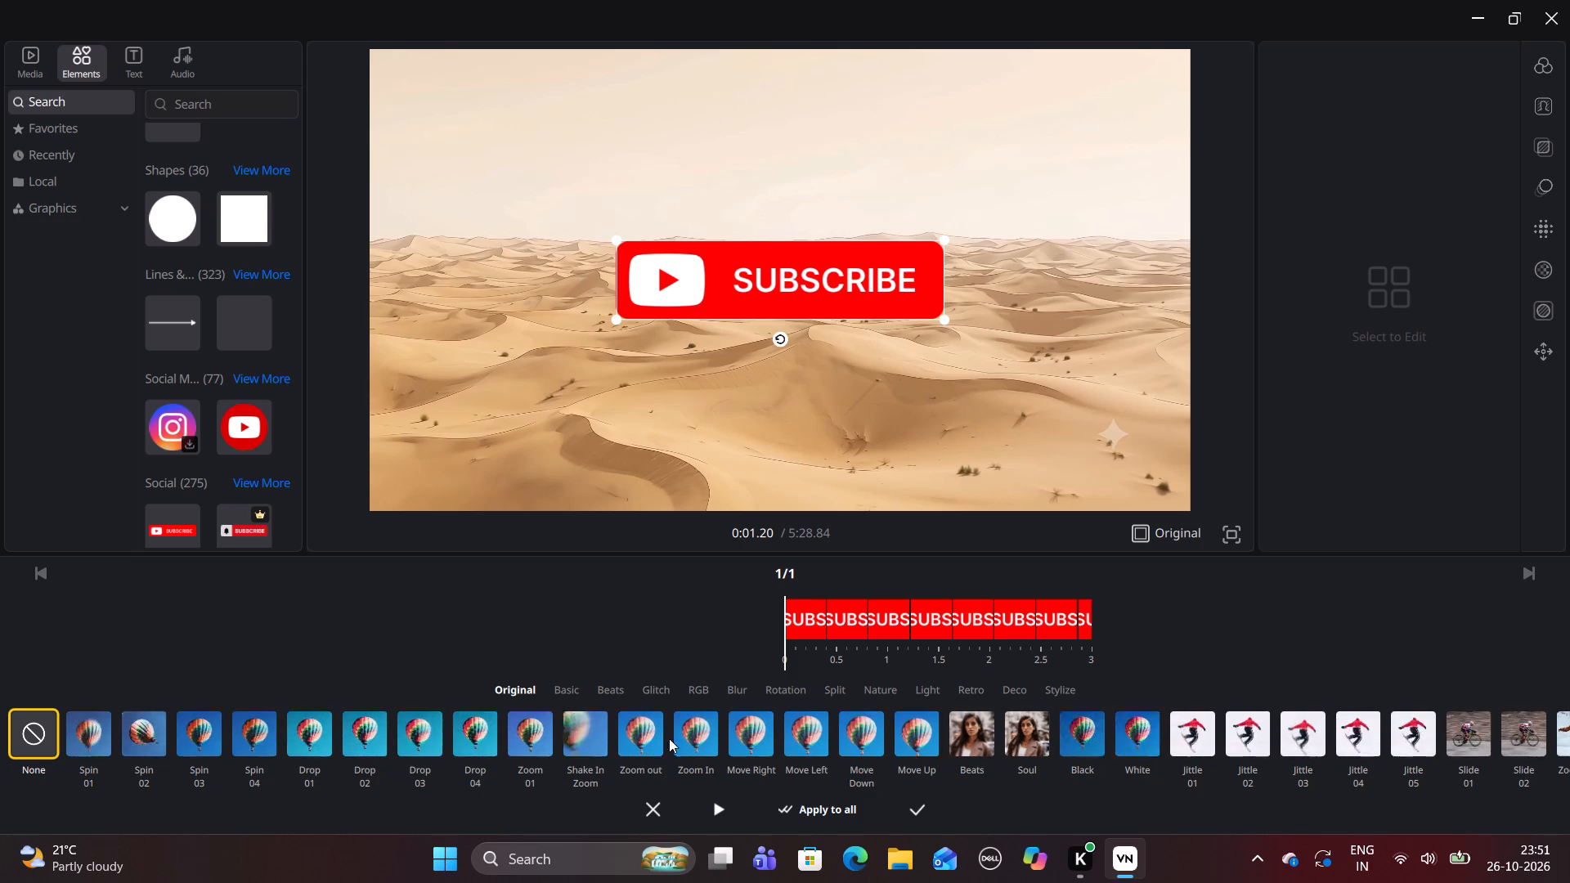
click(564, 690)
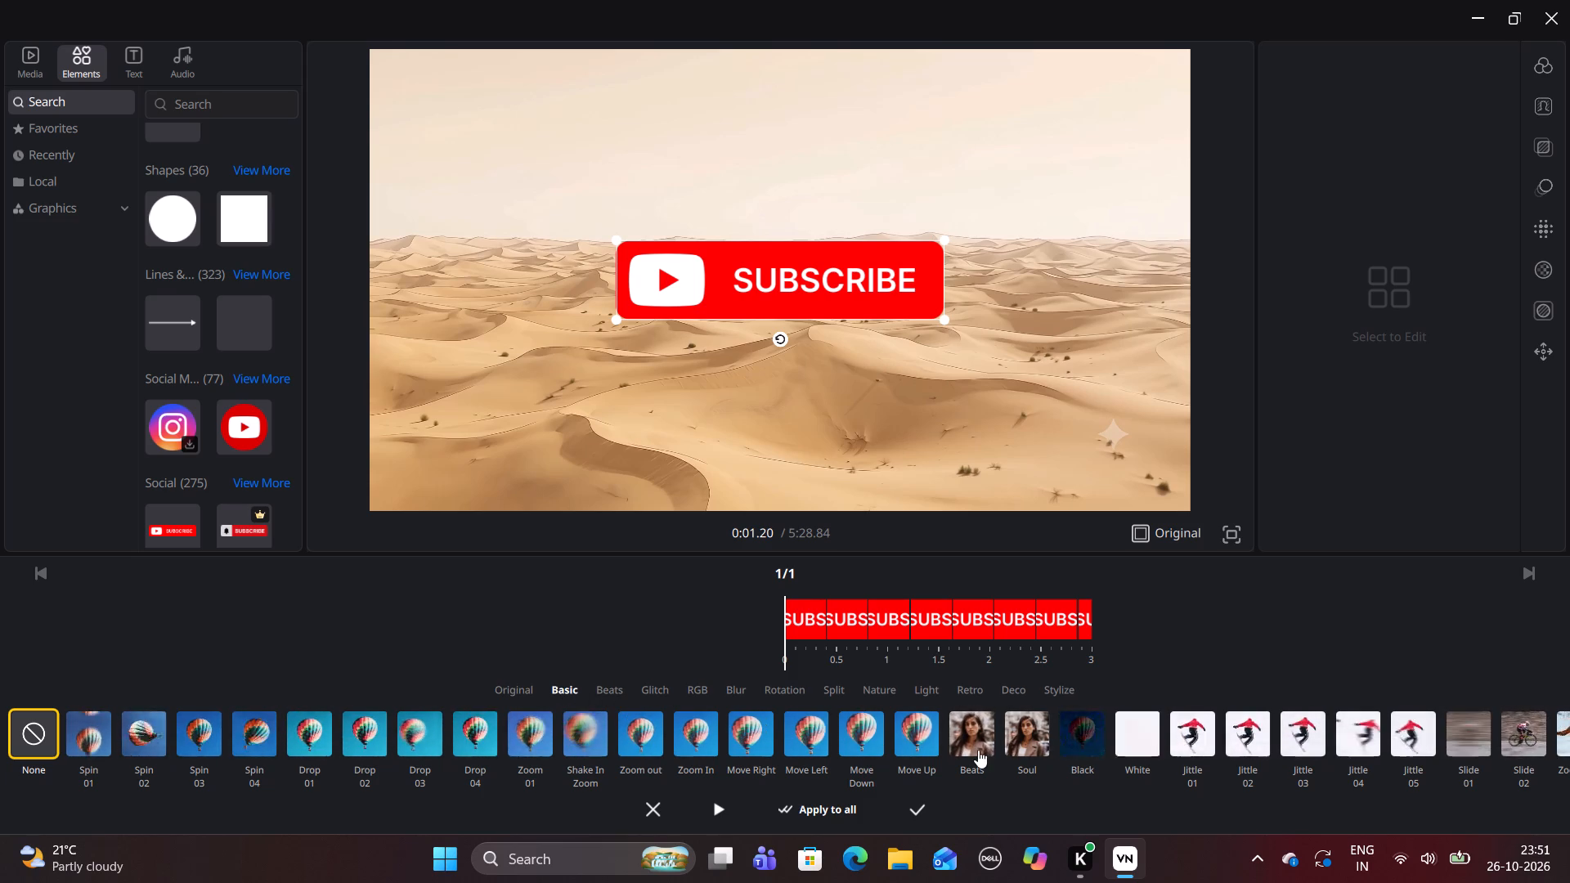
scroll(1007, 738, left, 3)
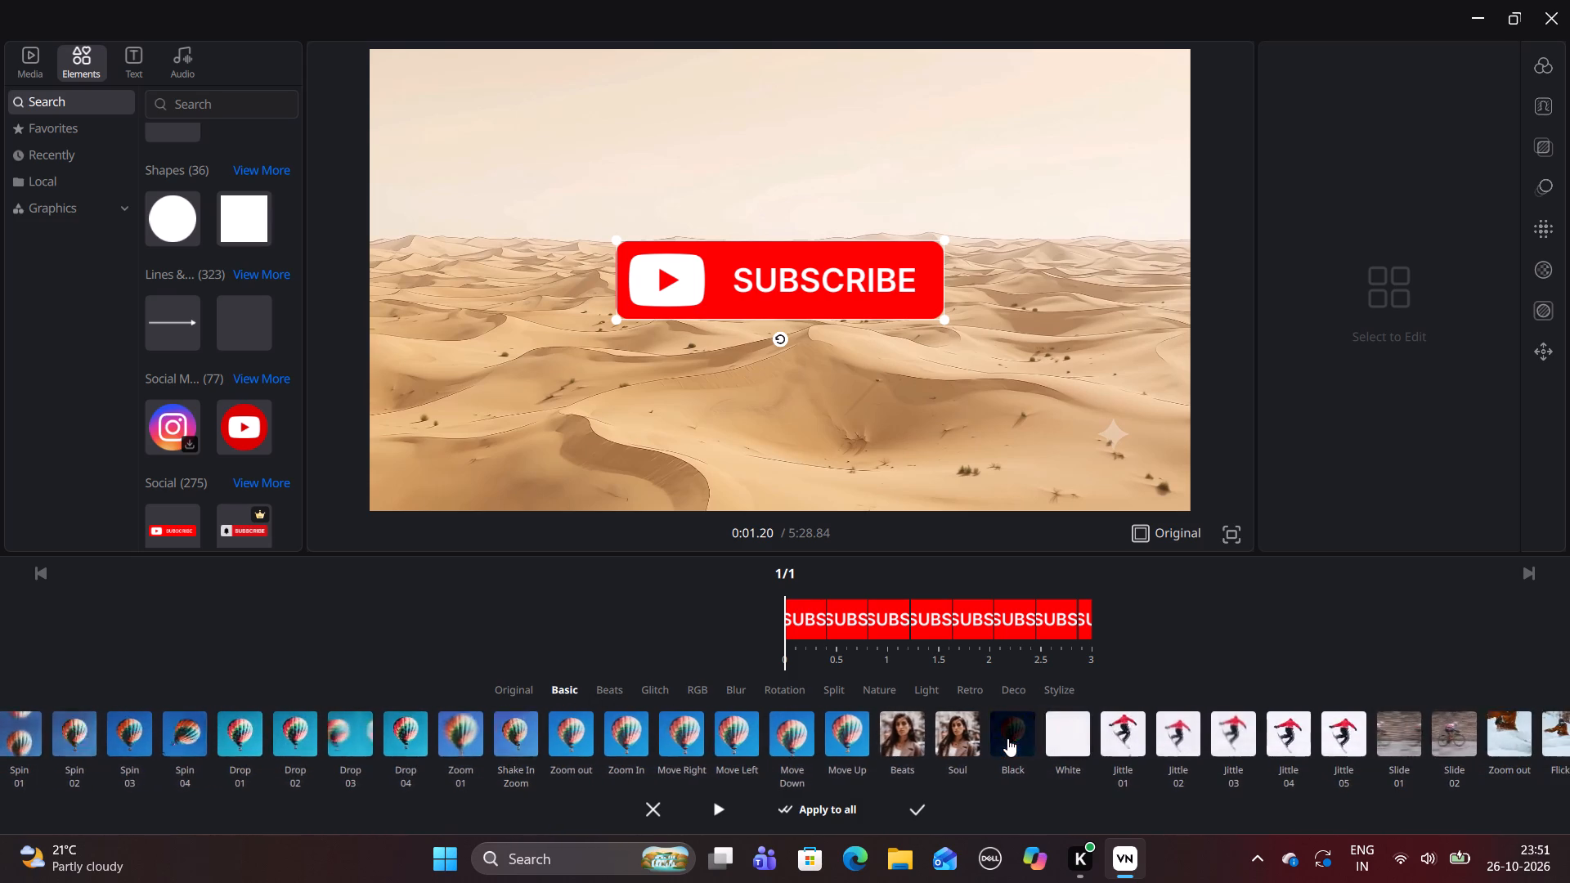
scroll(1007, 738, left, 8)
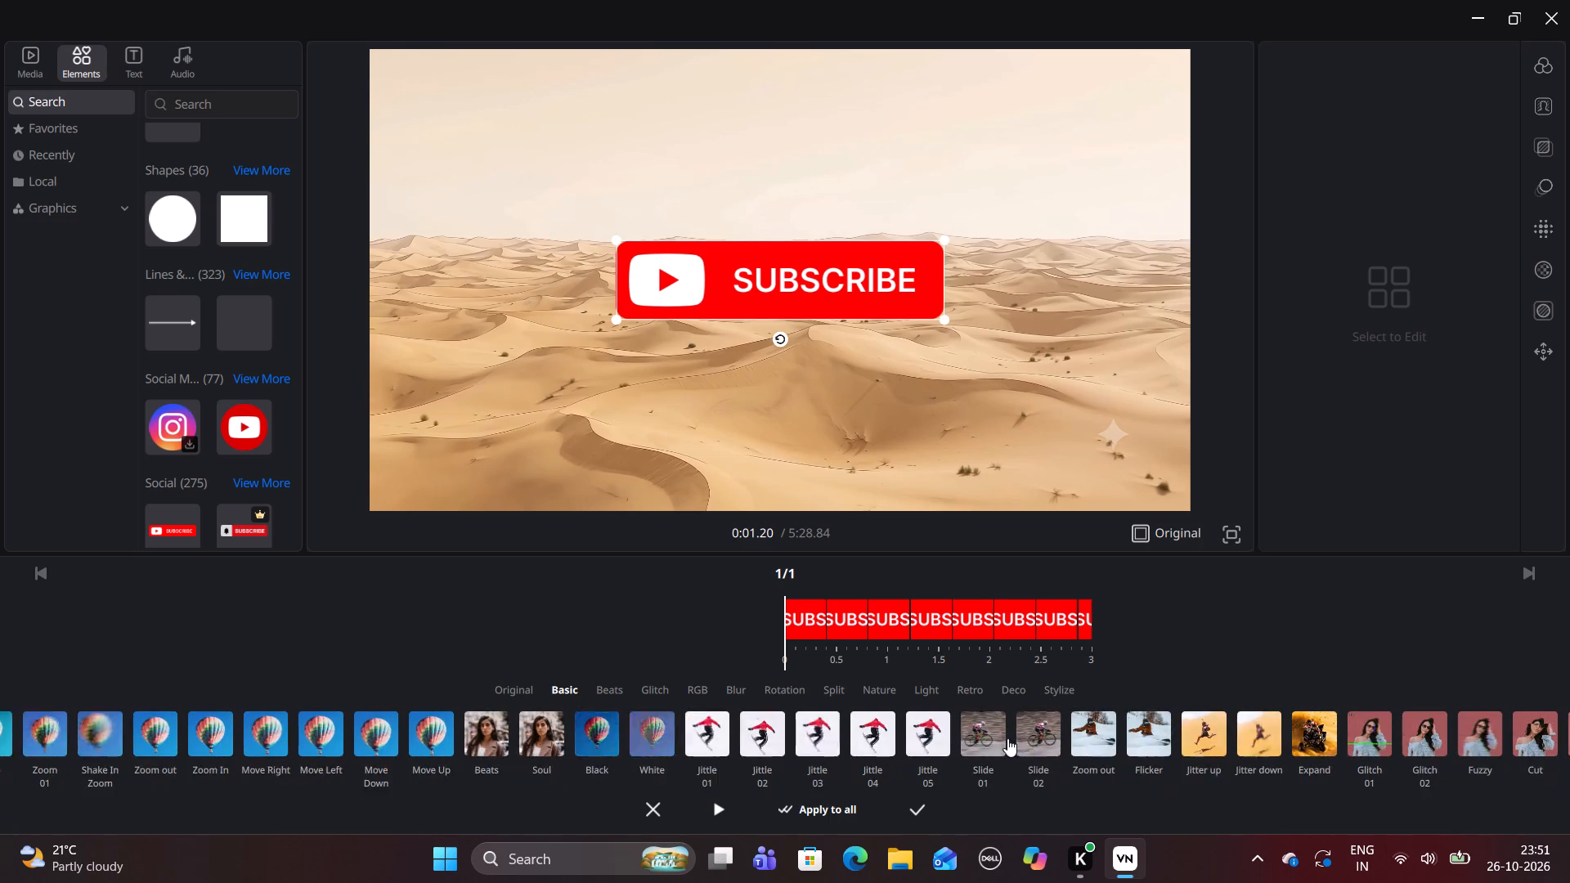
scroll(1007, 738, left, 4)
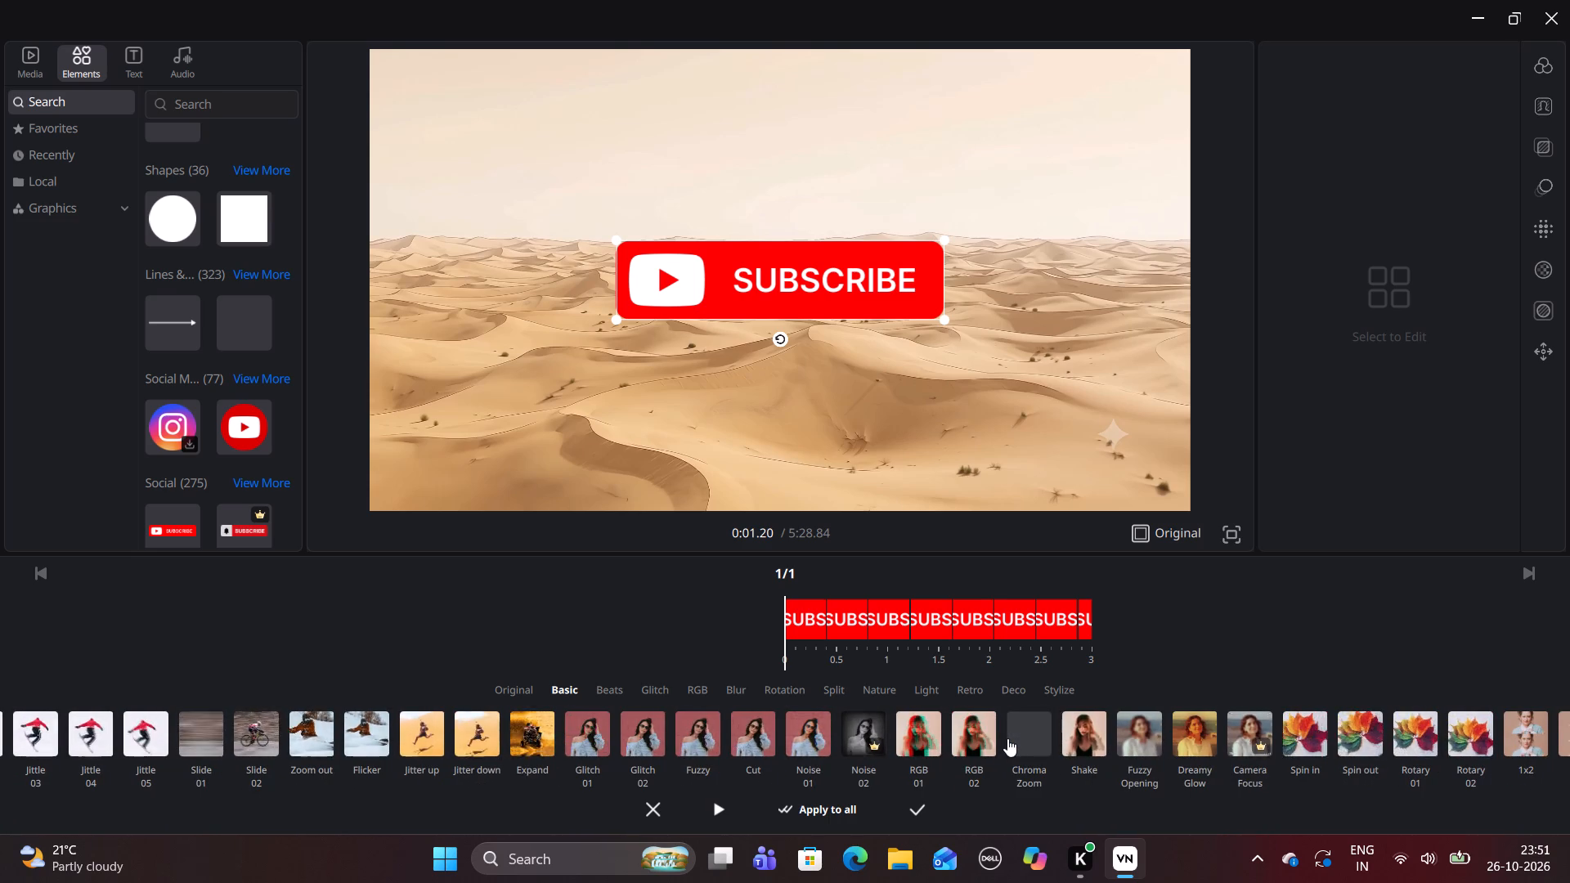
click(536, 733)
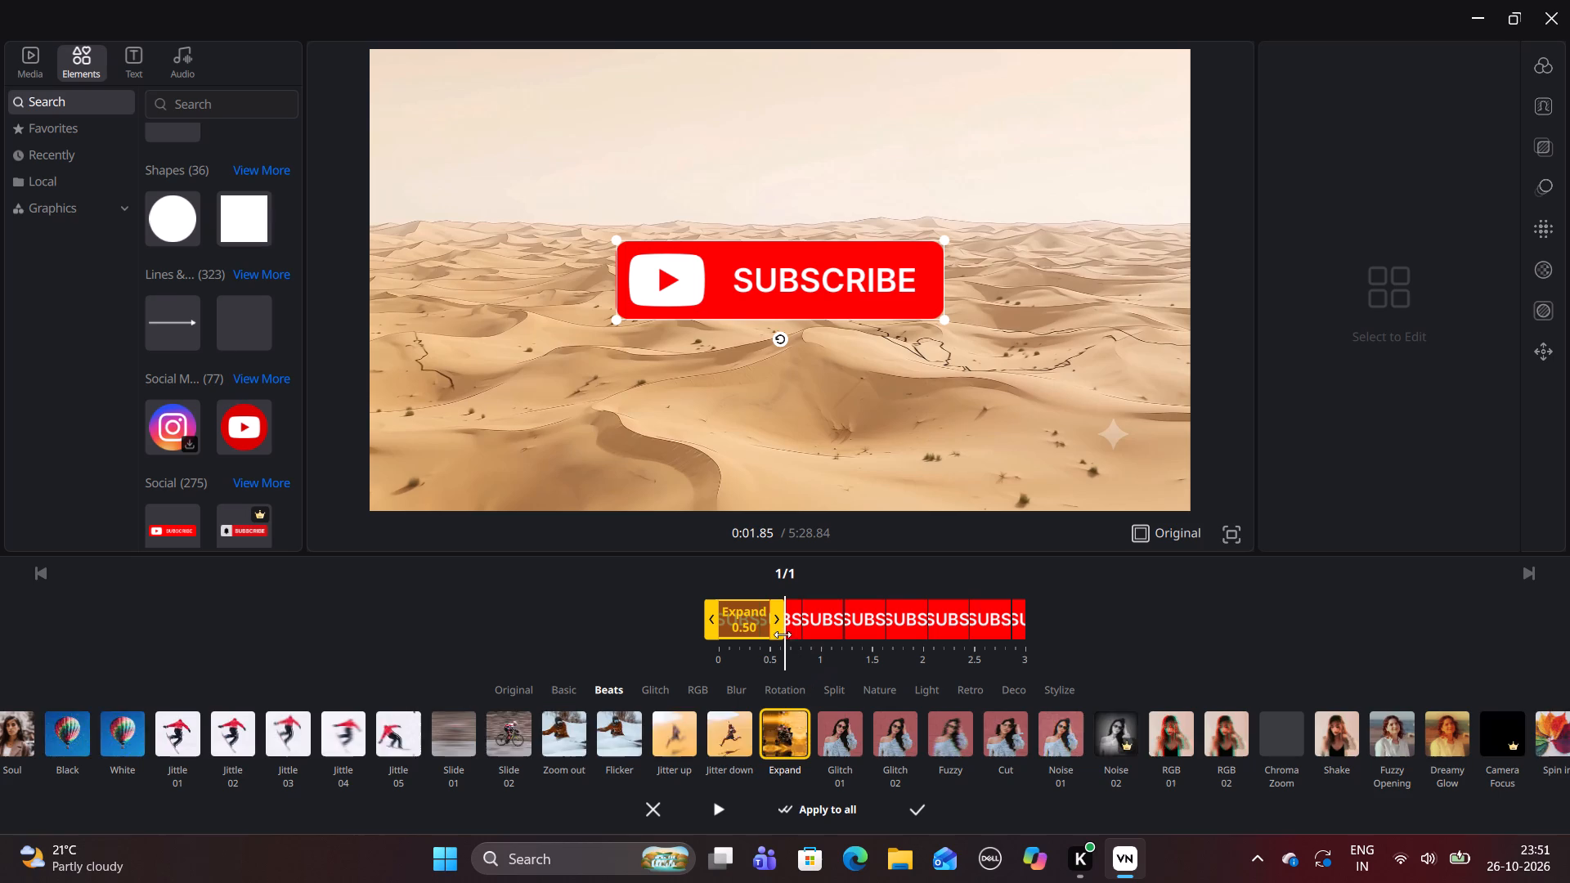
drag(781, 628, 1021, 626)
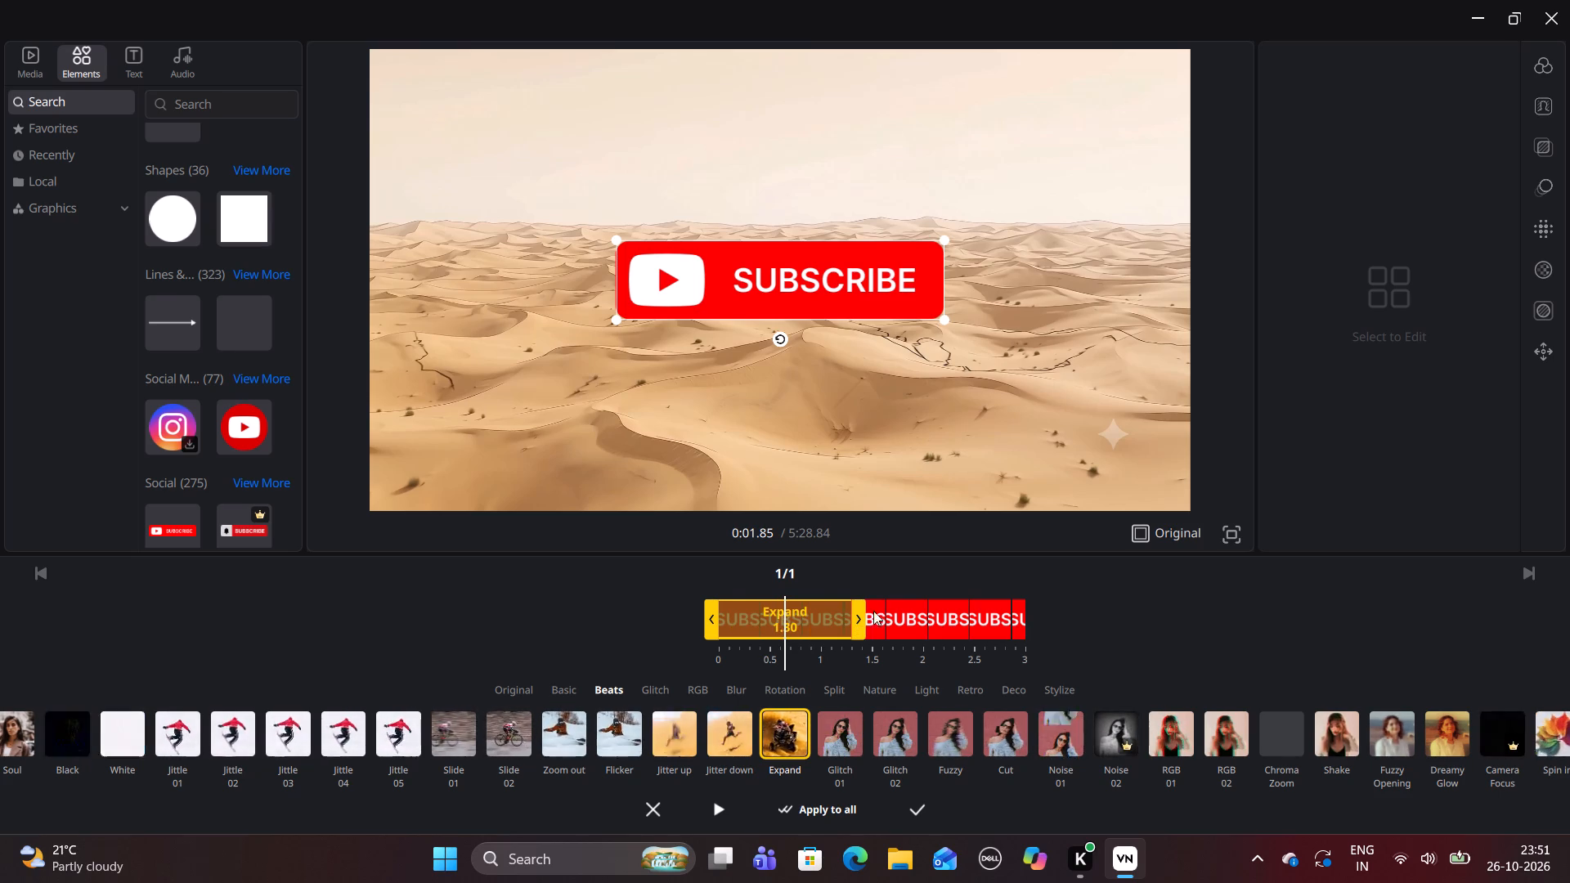
Preview the Expand effect on the SUBSCRIBE graphic from its start.
scroll(700, 591, right, 5)
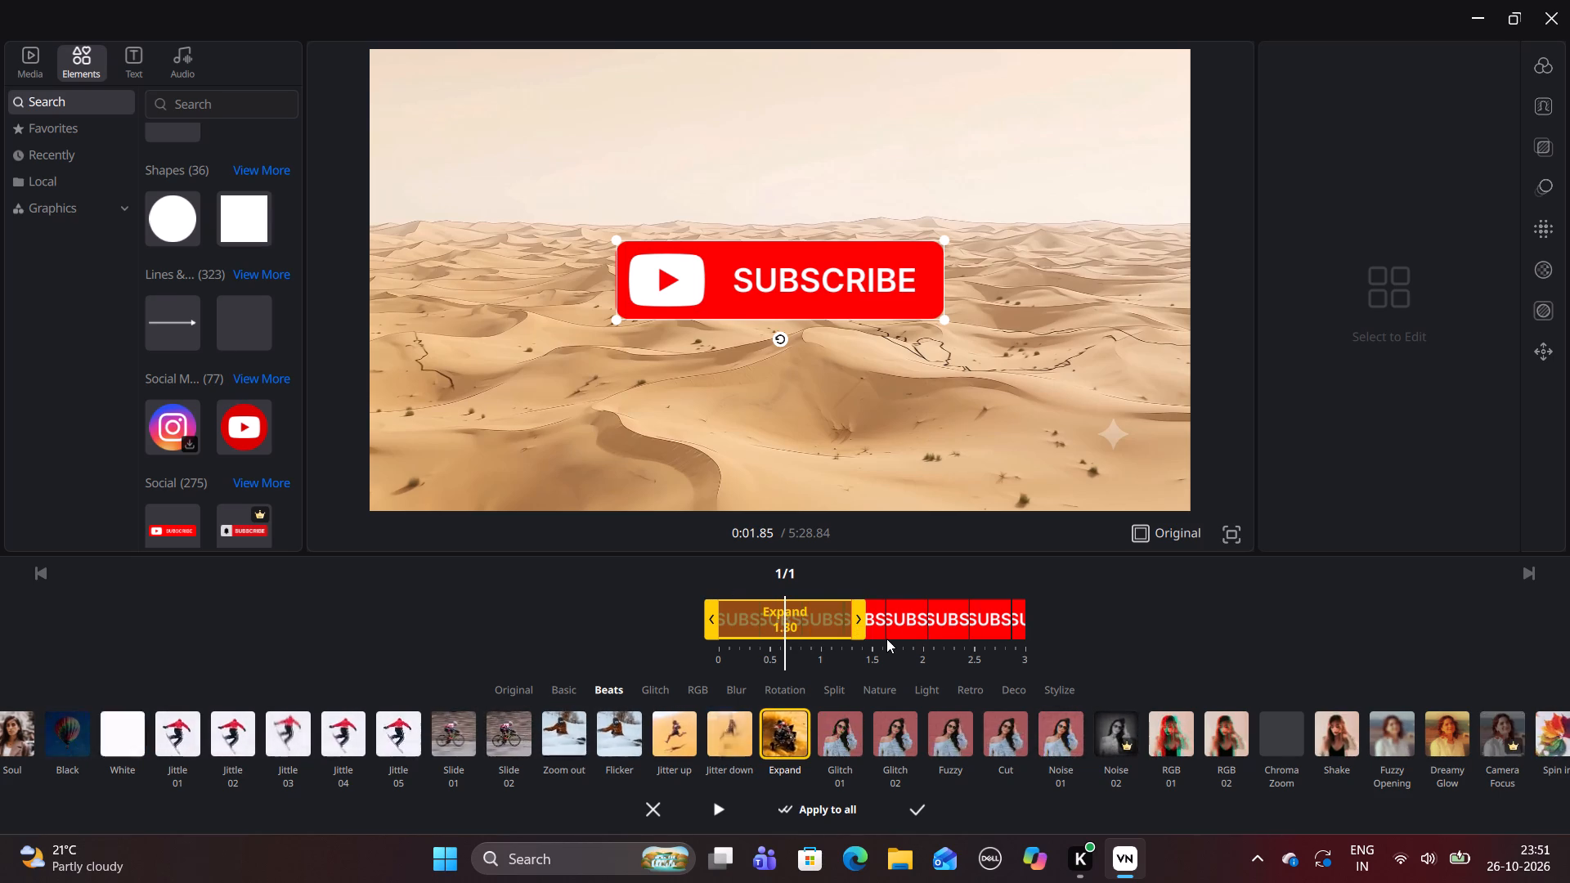
scroll(886, 639, right, 10)
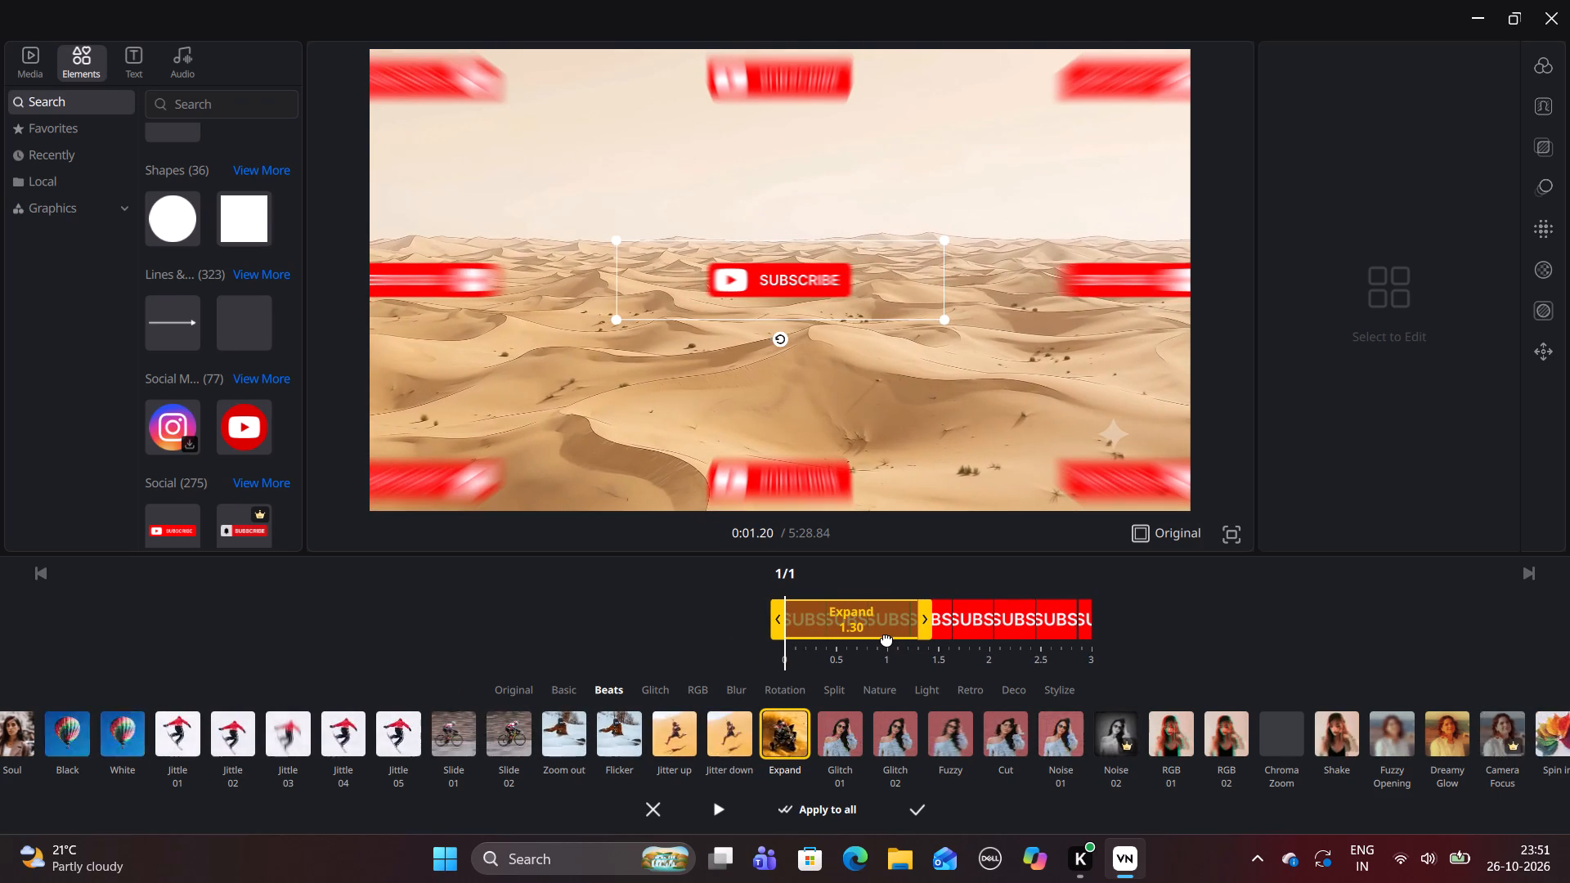
scroll(886, 639, right, 4)
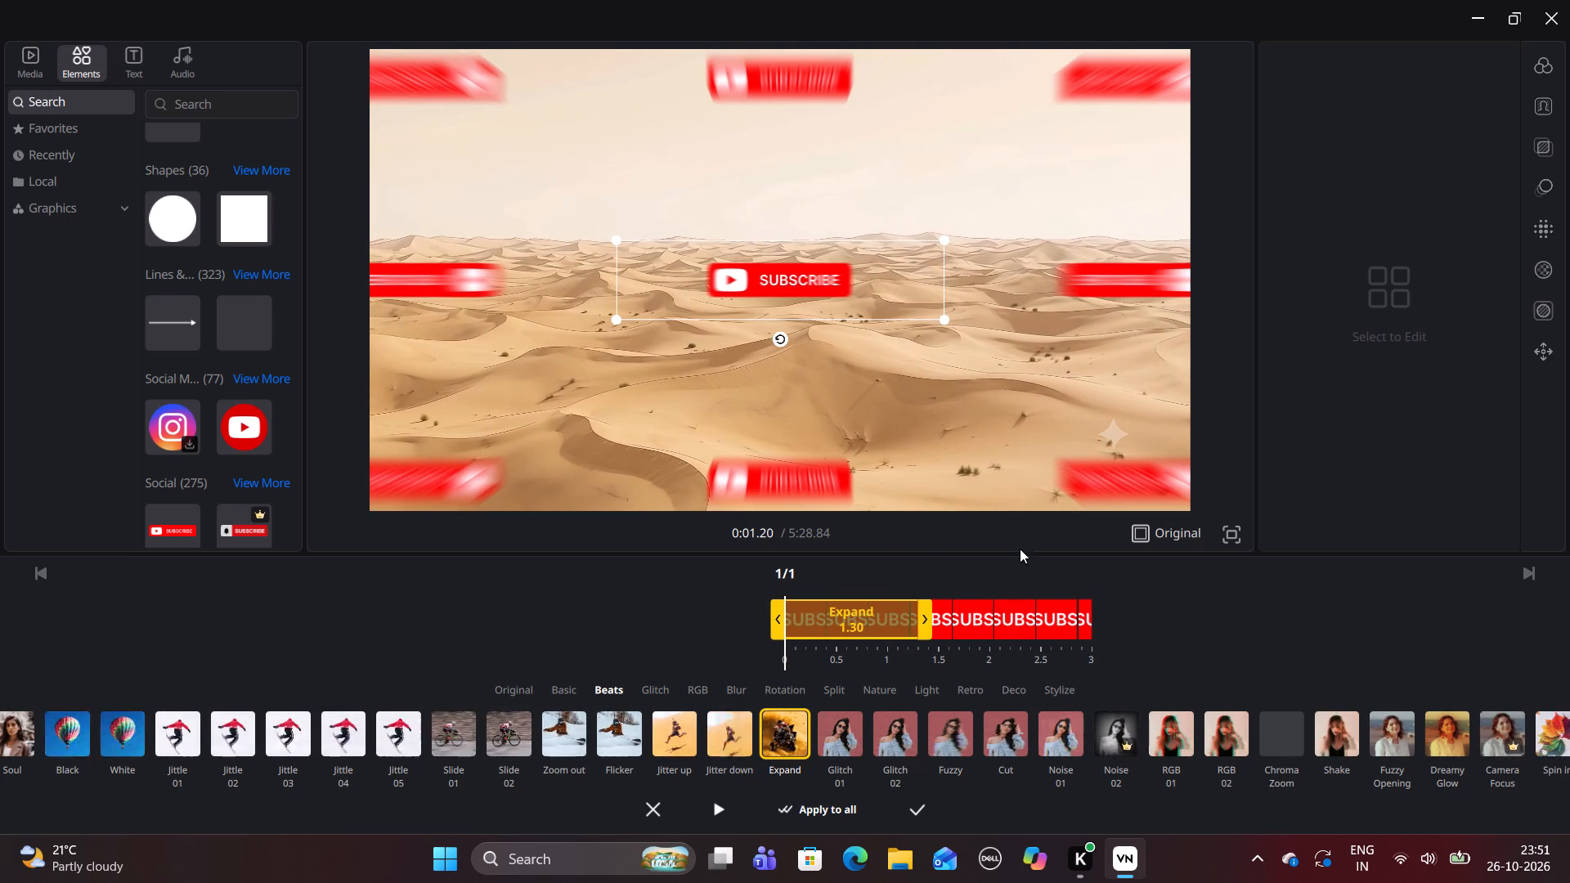
click(1269, 621)
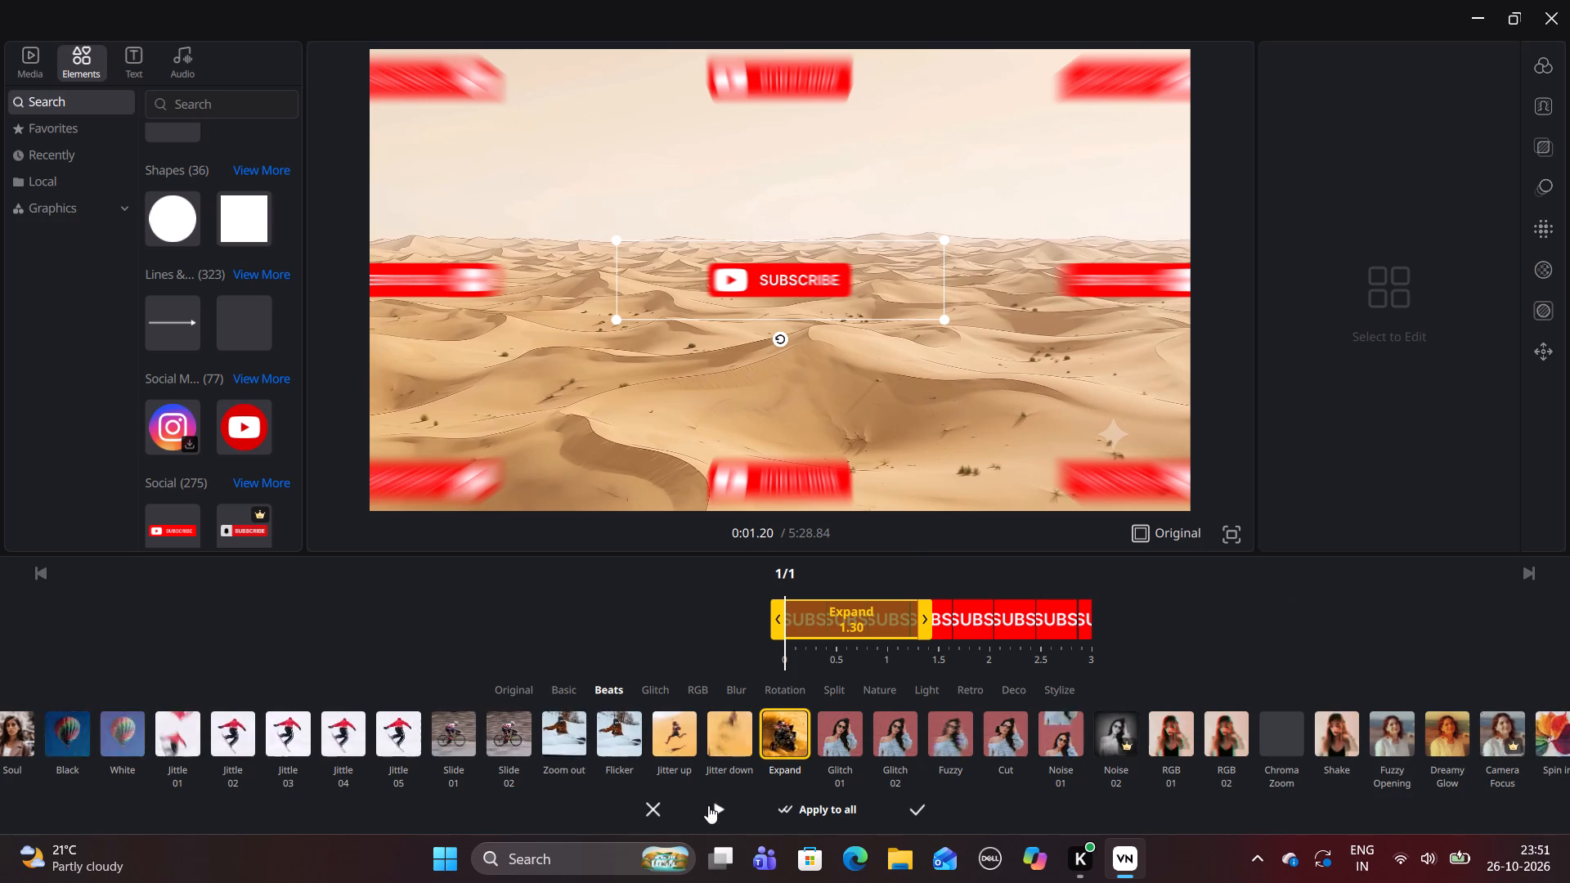
click(717, 813)
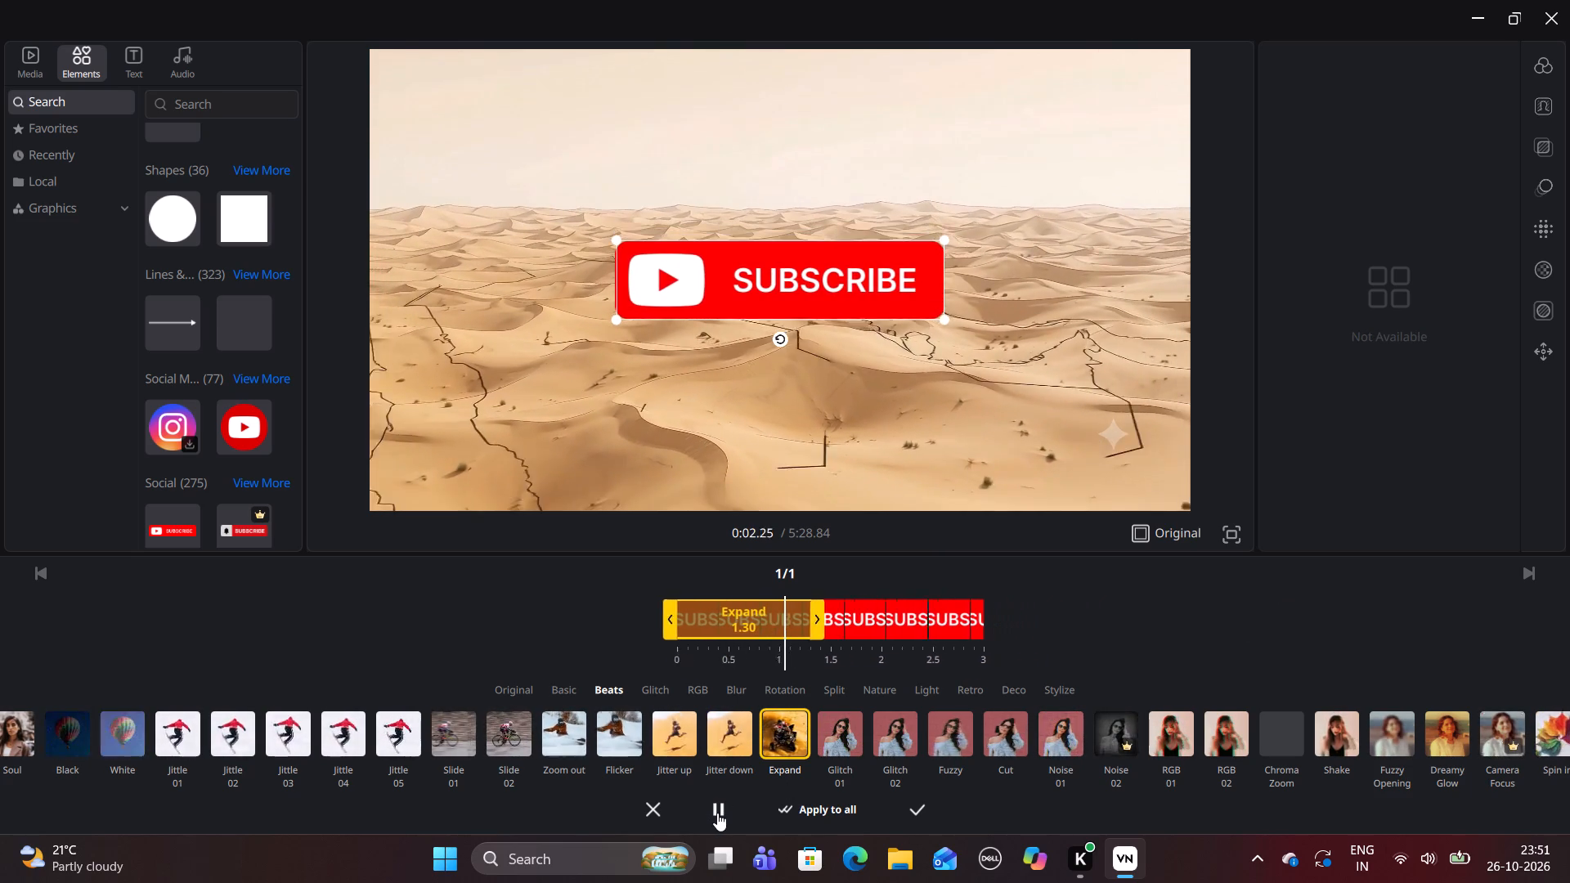
drag(717, 813, 787, 661)
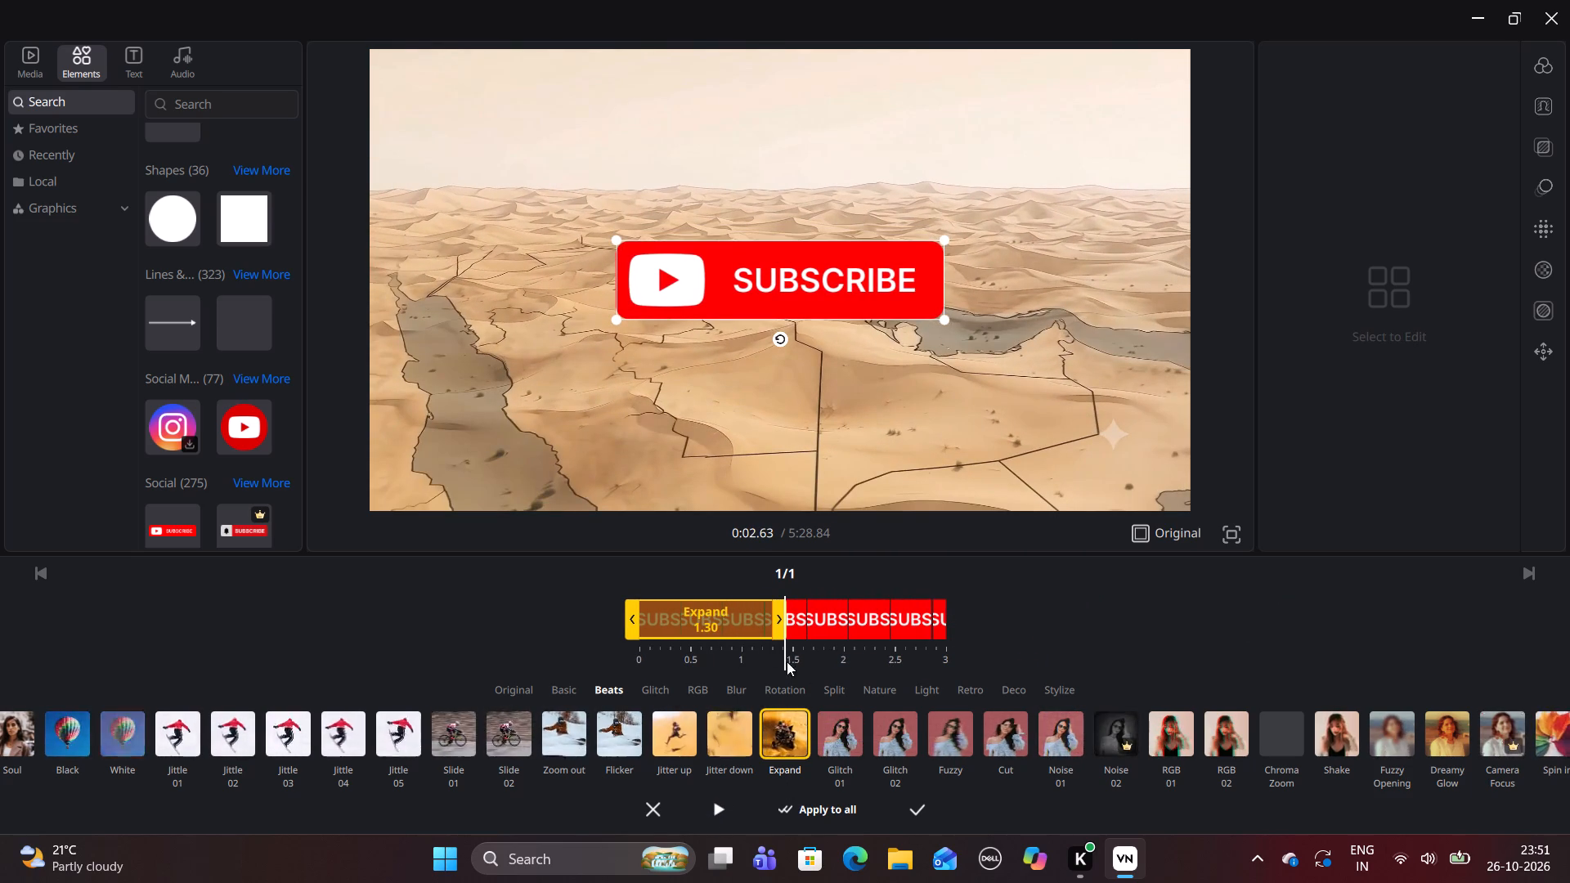
drag(787, 661, 716, 802)
click(716, 802)
click(716, 802)
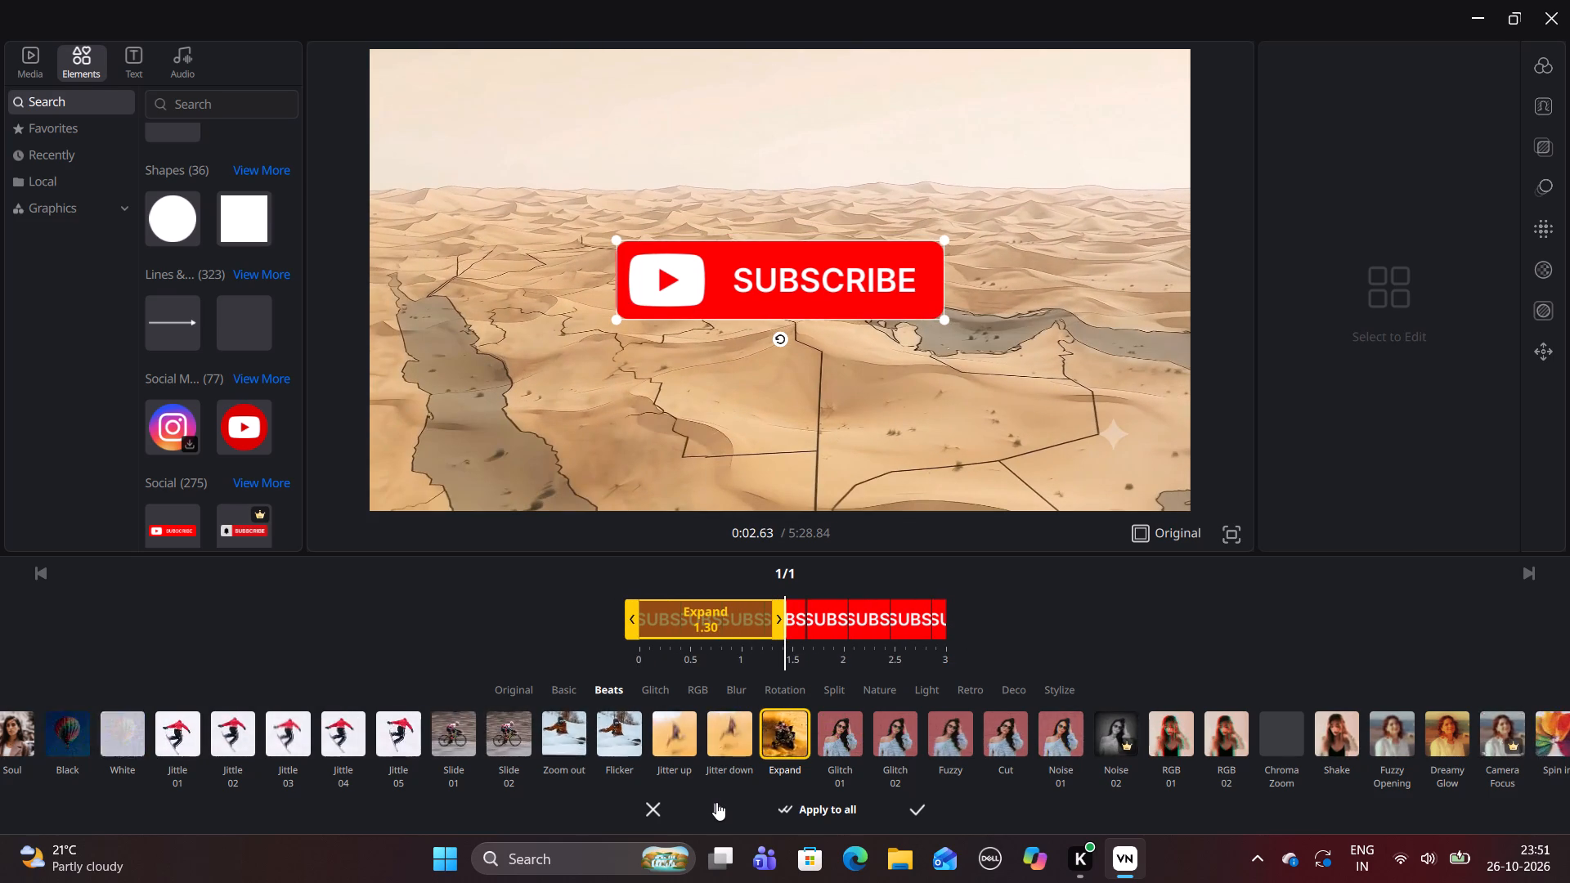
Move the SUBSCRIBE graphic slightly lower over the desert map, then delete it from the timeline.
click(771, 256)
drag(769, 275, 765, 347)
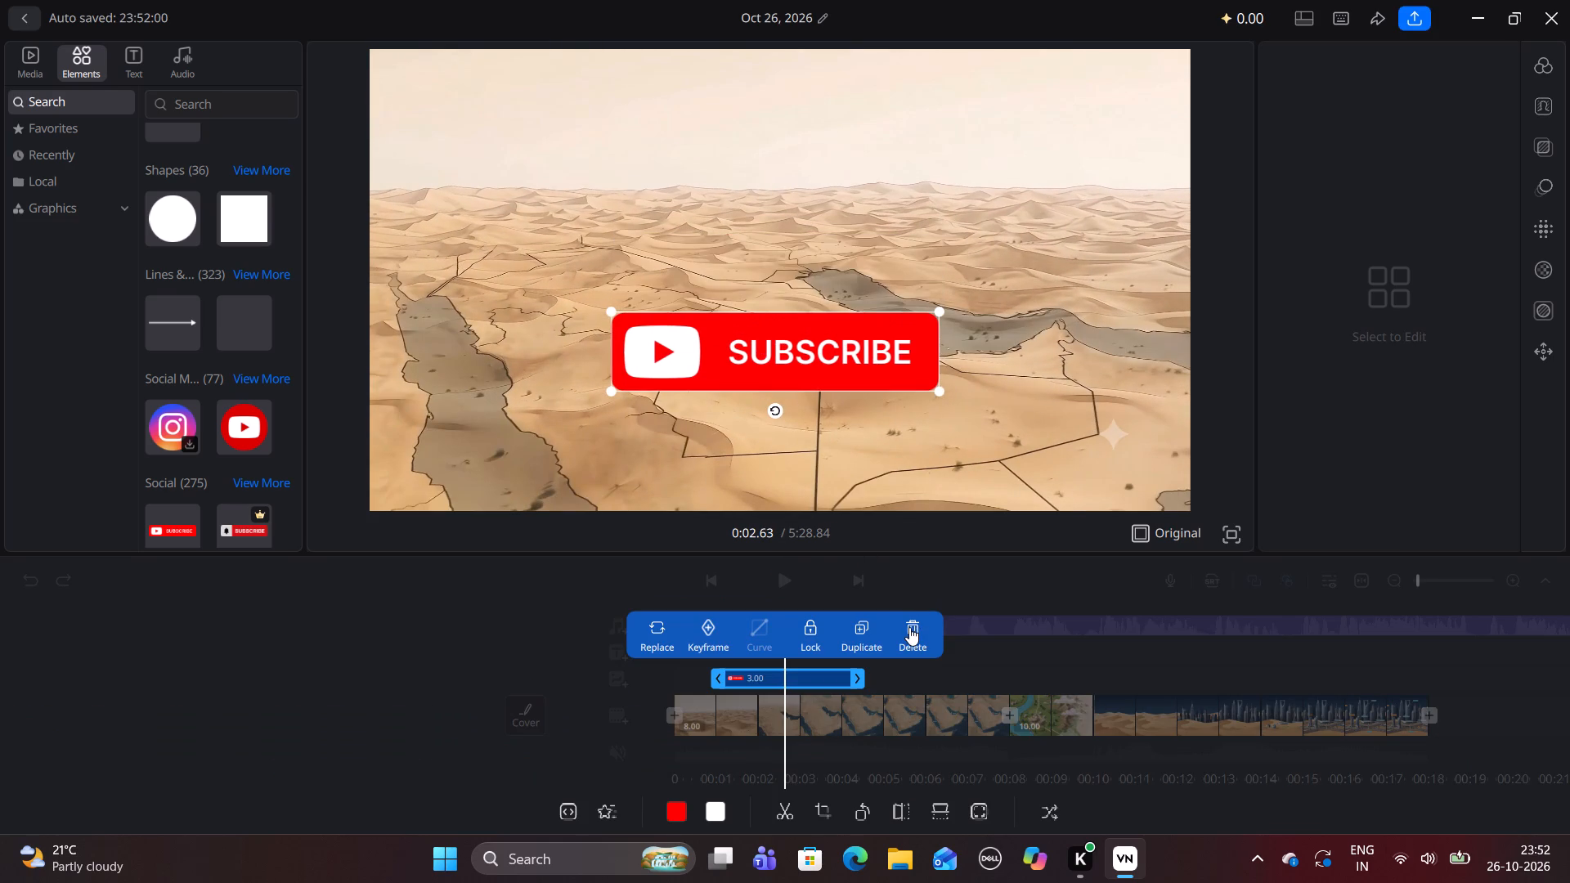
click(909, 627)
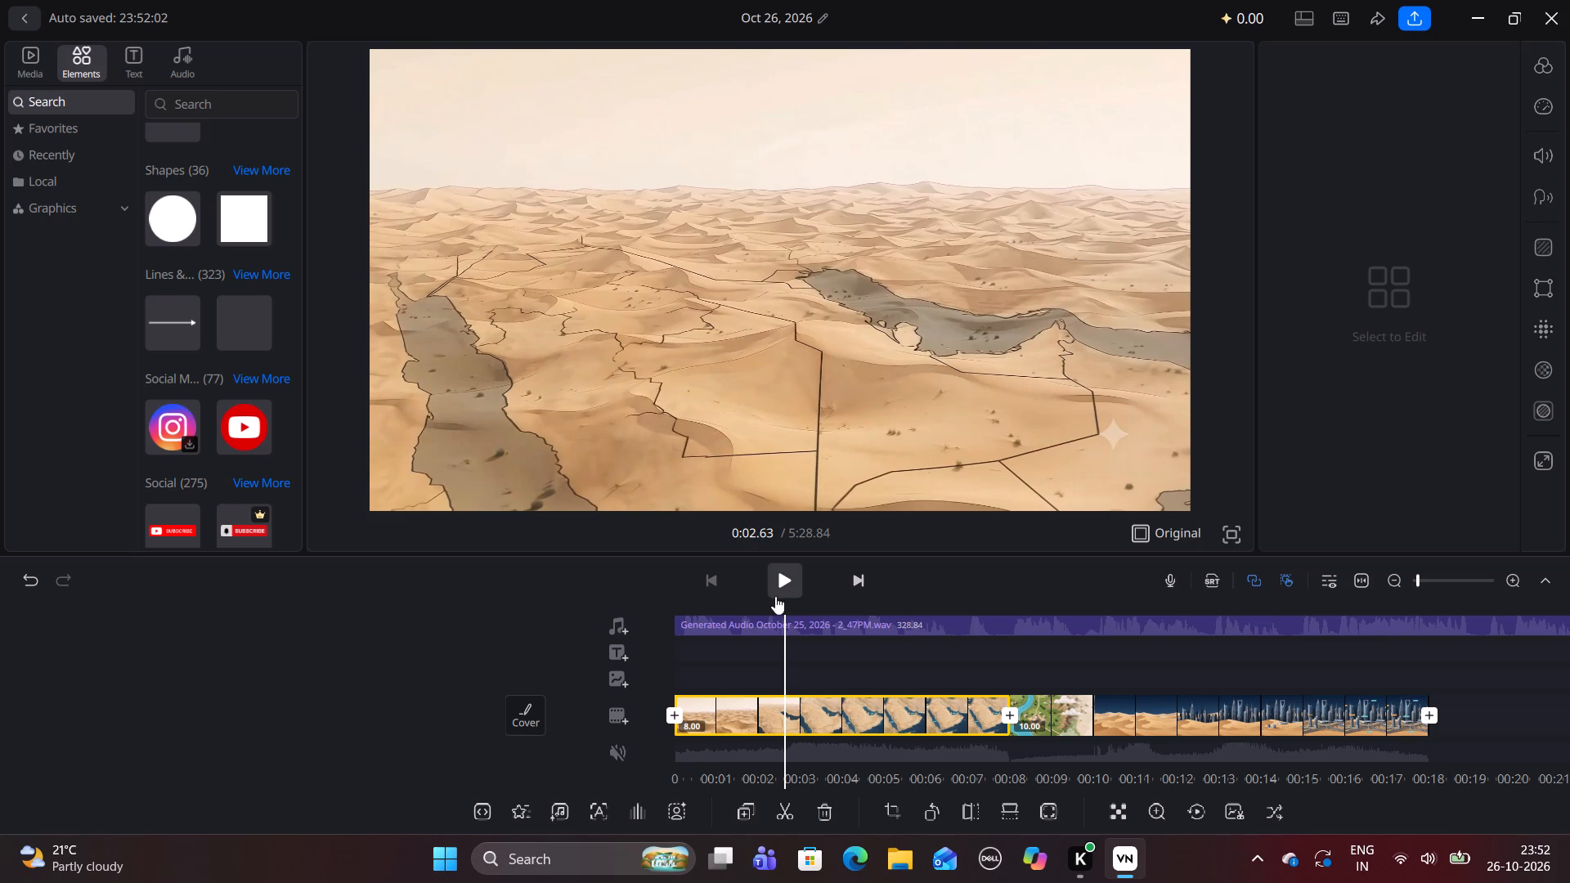
Play the timeline from 0:02.63 through the desert city clip to about 0:30.
click(778, 589)
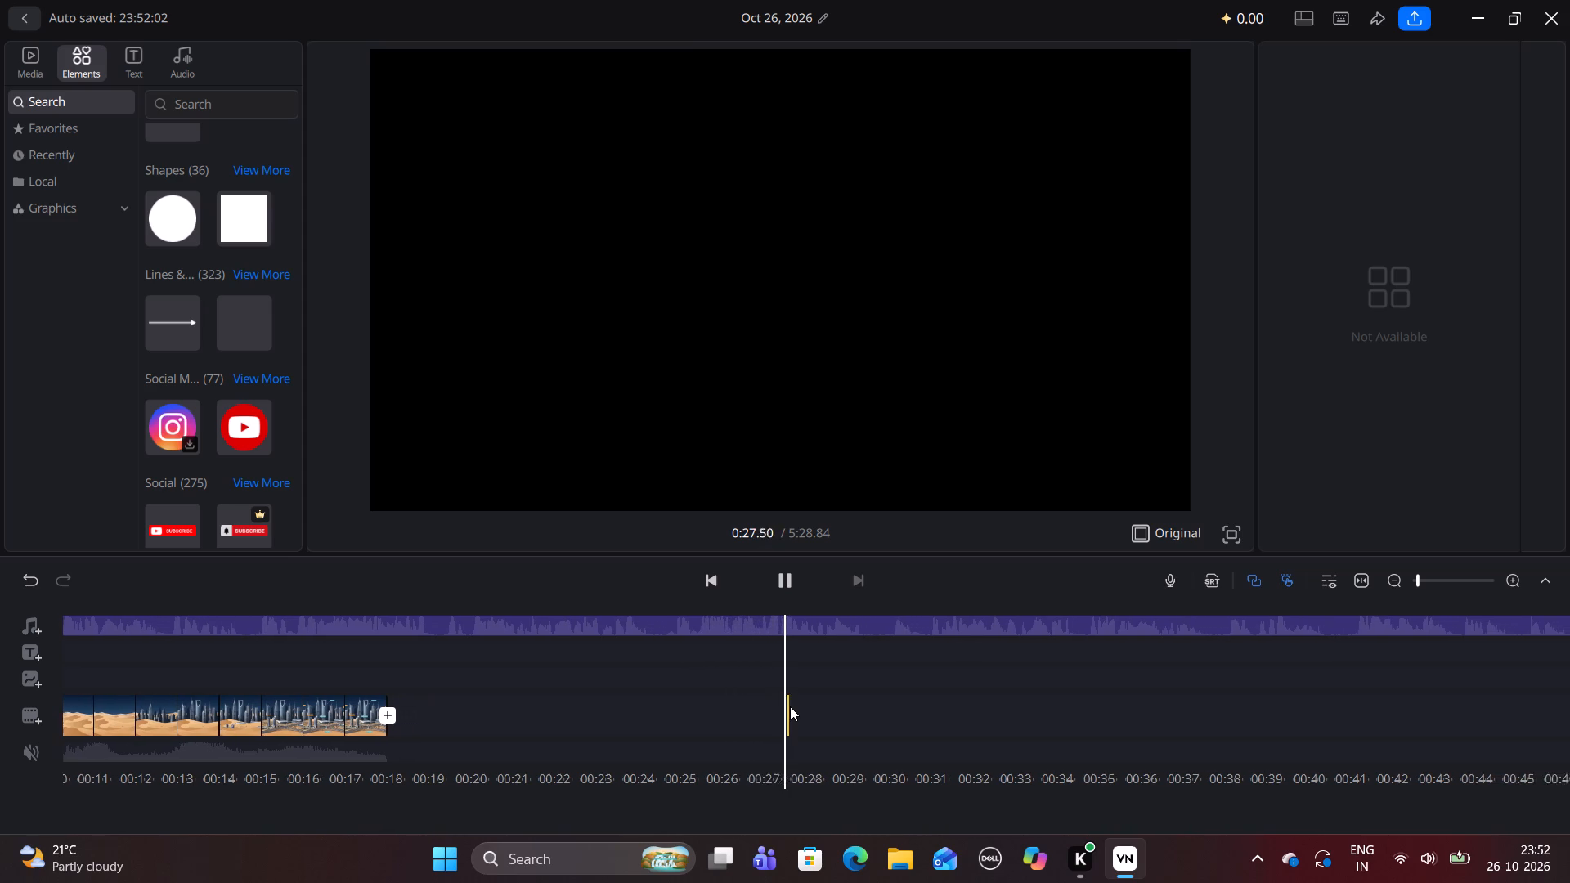
click(783, 580)
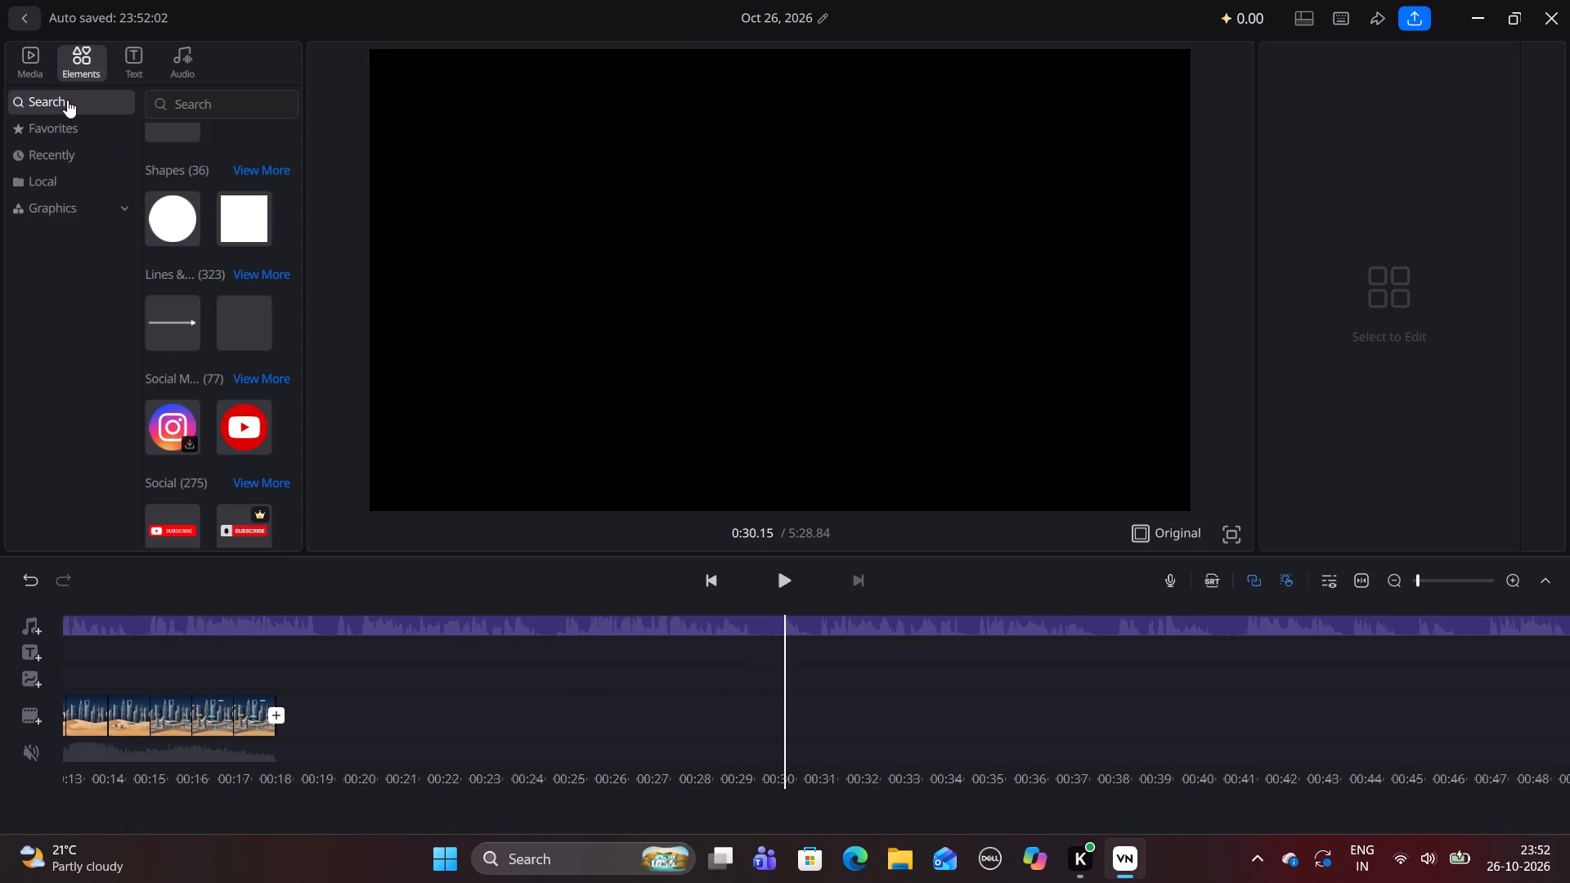
Look through the favorite, recent, local and graphics element categories, and examine the favorite media clips.
click(54, 128)
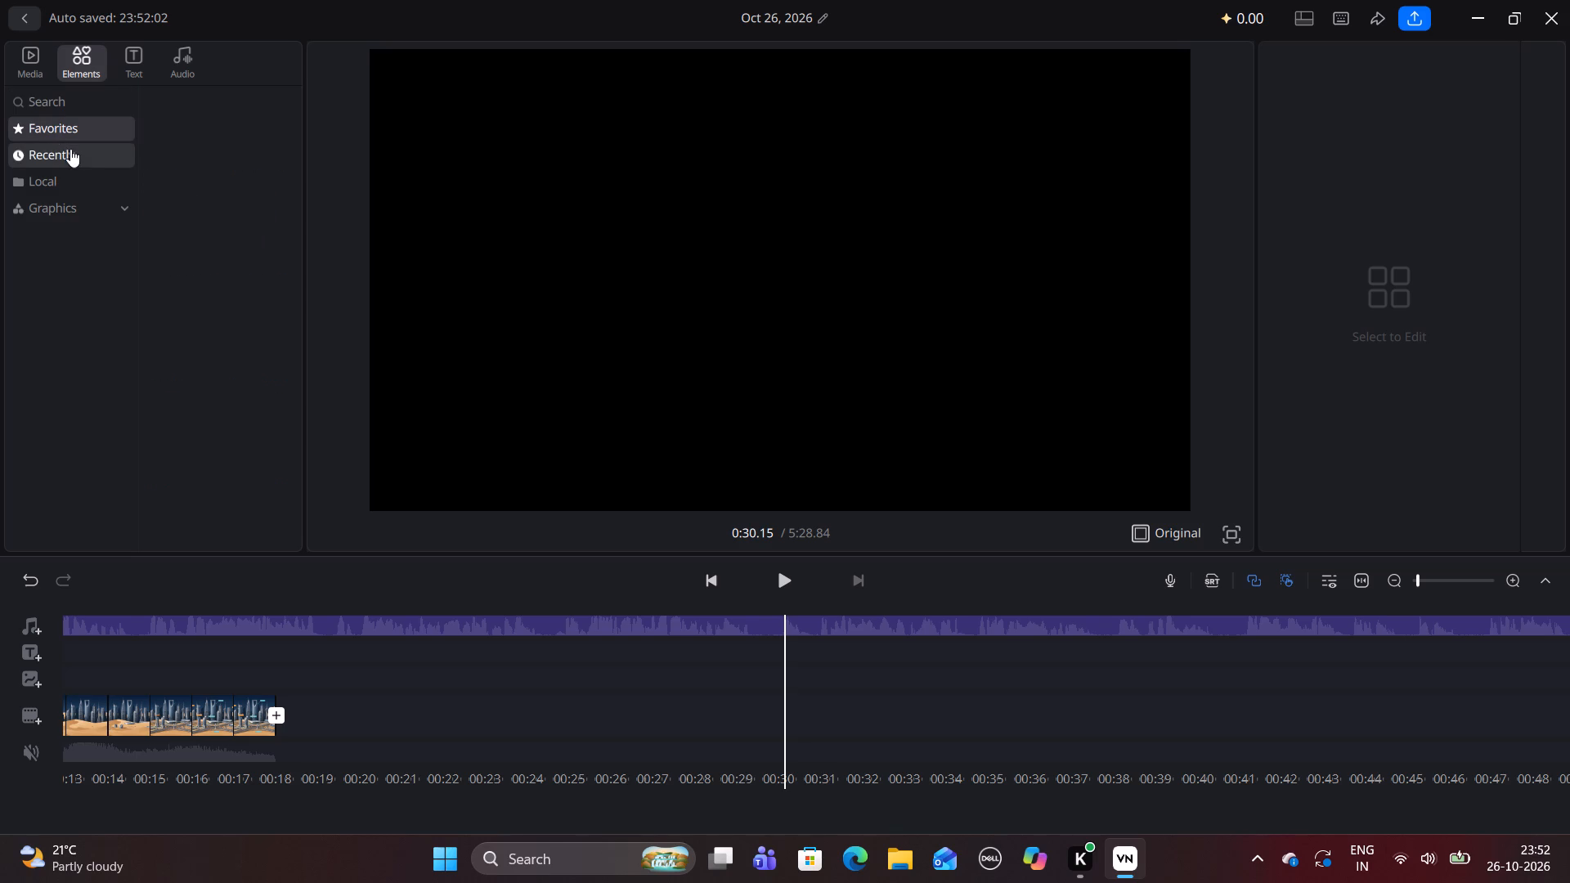
click(70, 159)
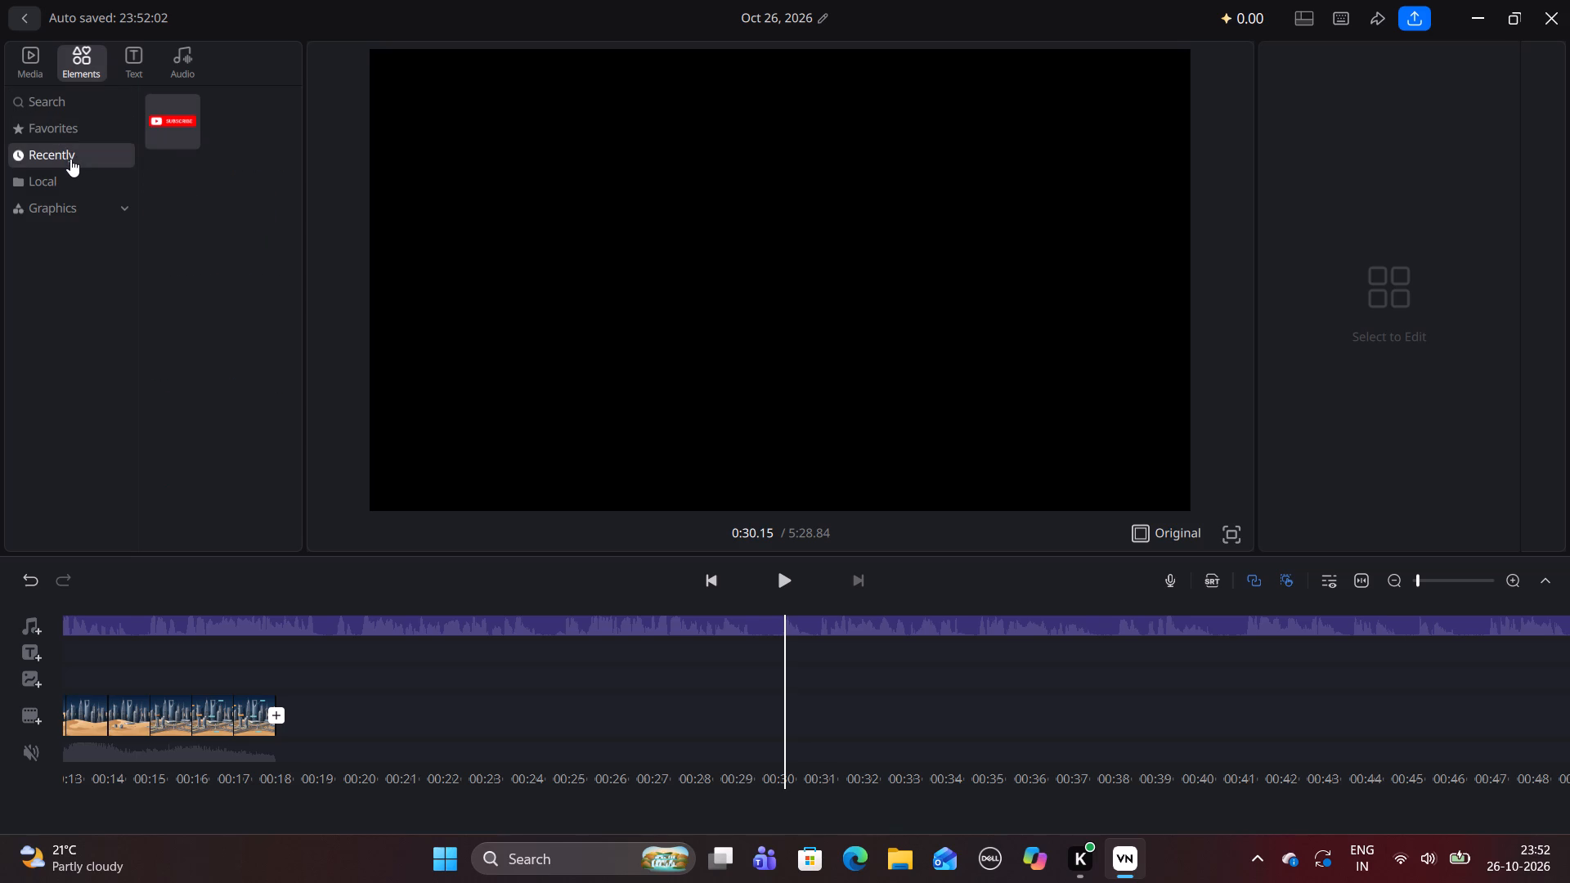
click(67, 188)
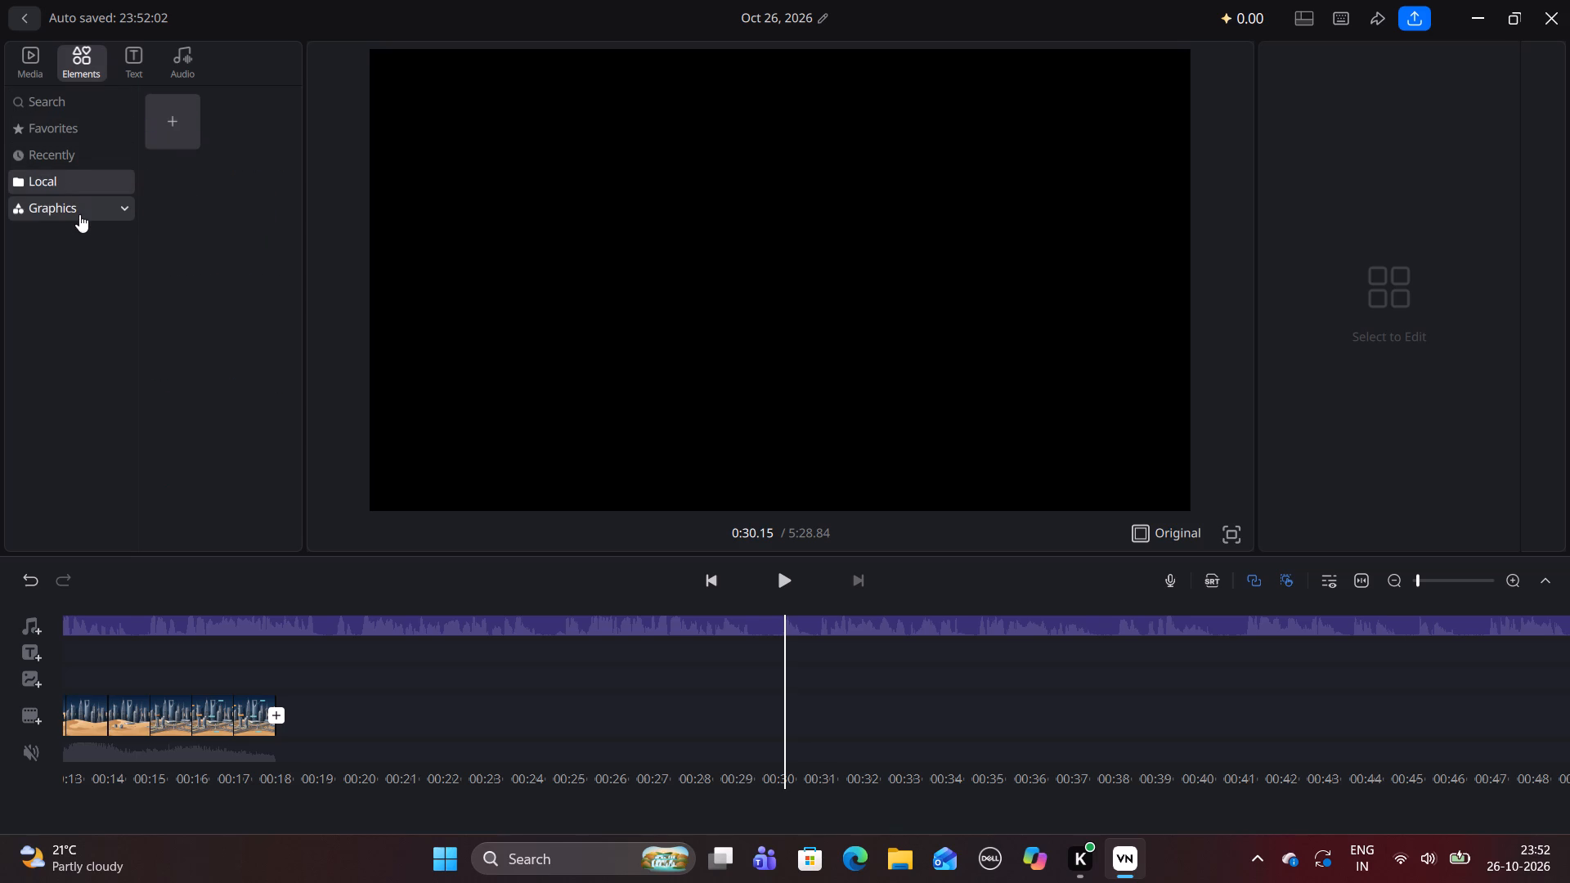
click(79, 214)
click(25, 65)
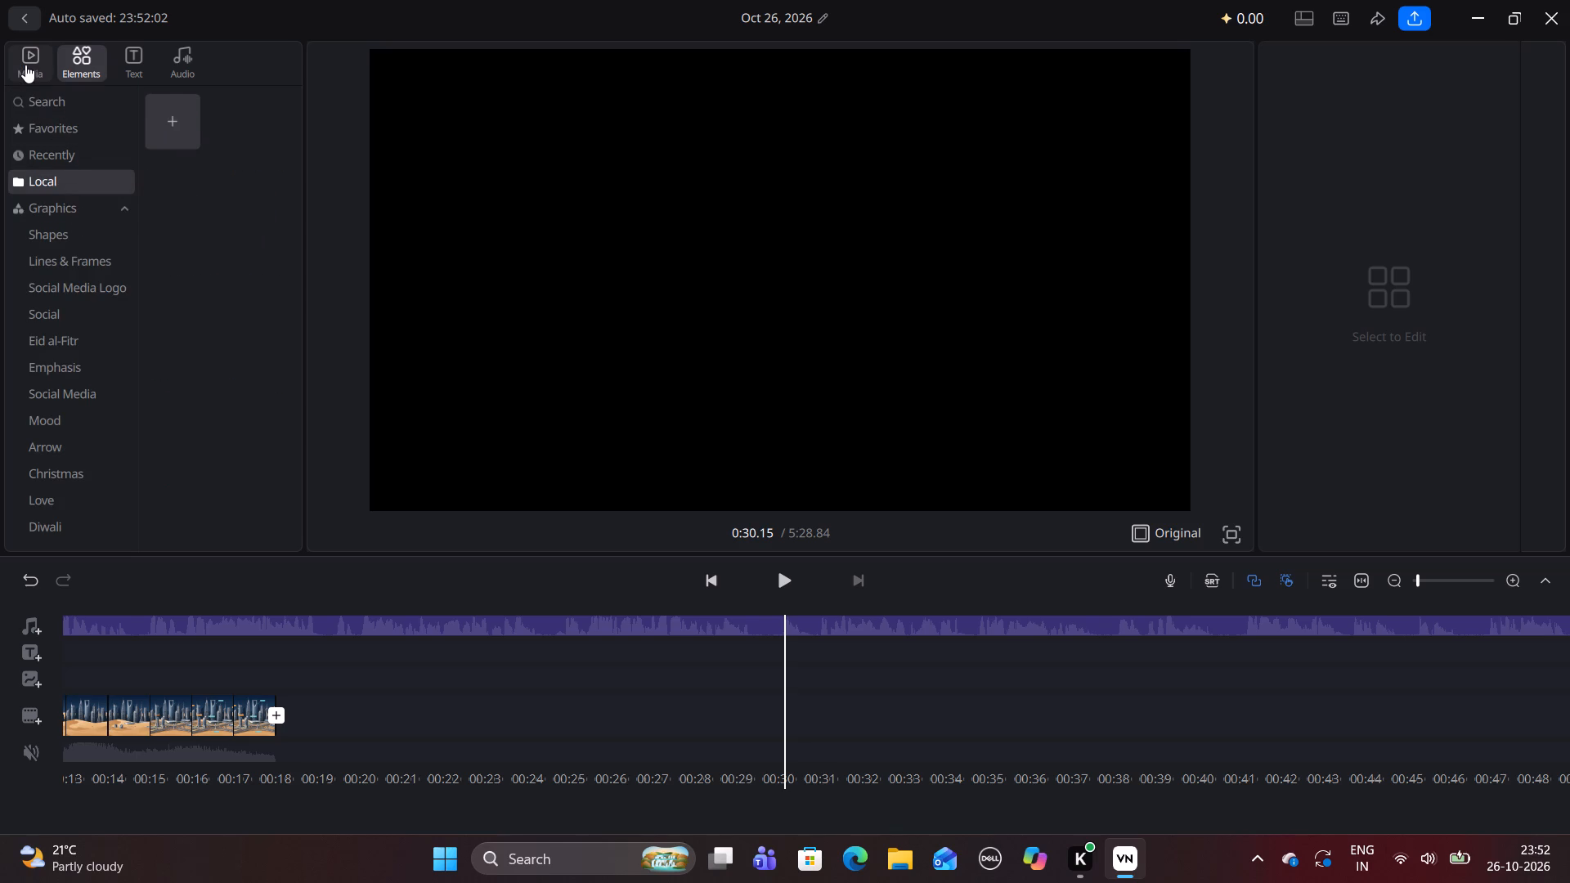
scroll(223, 359, down, 1)
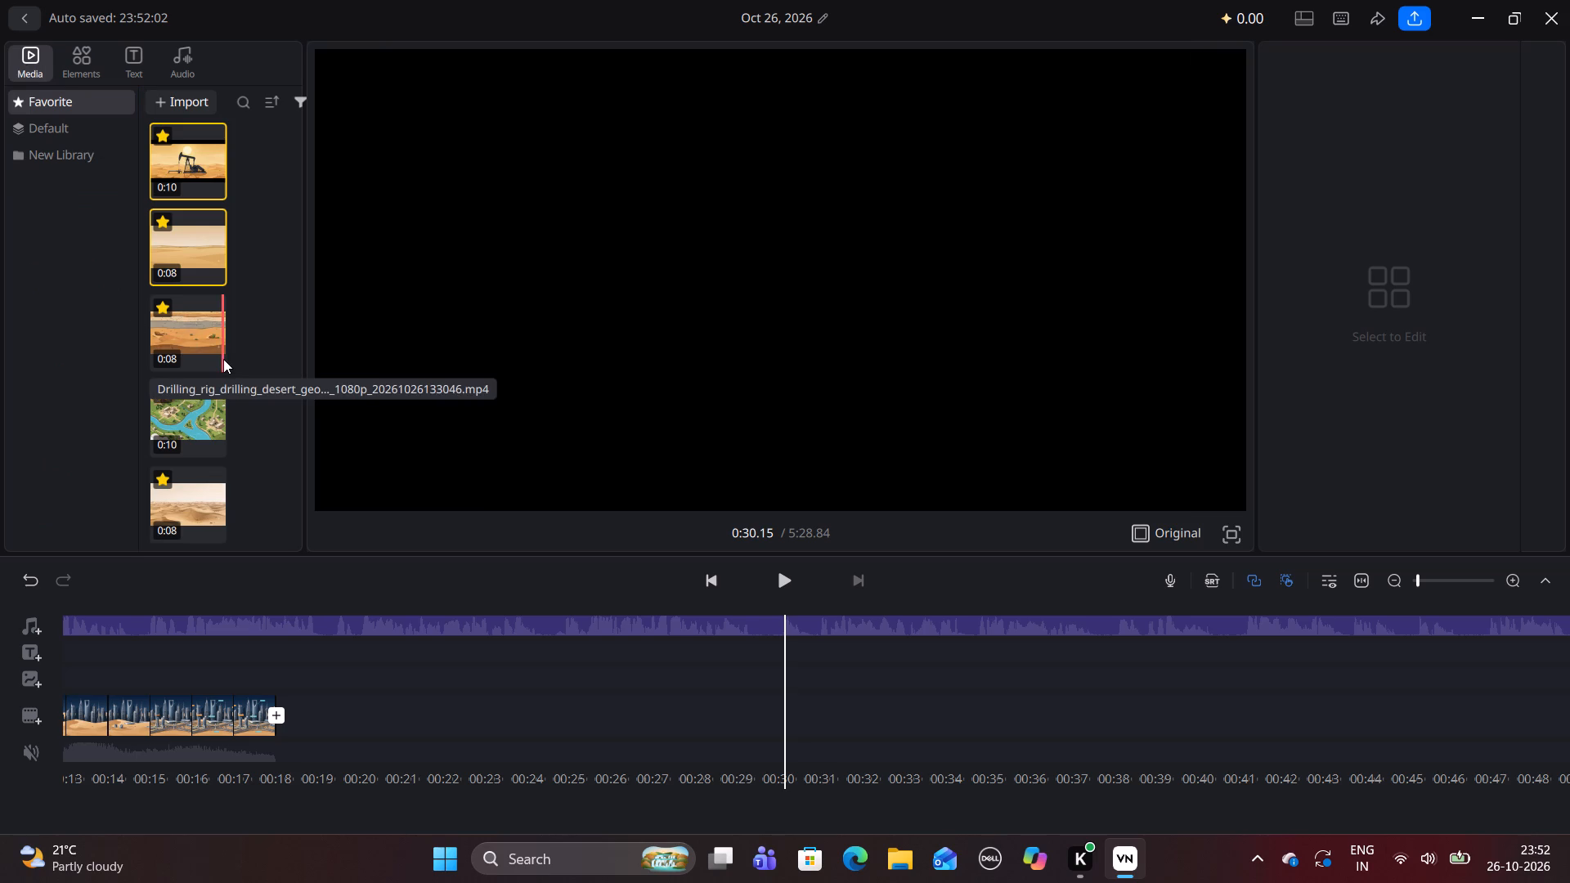
scroll(223, 359, down, 2)
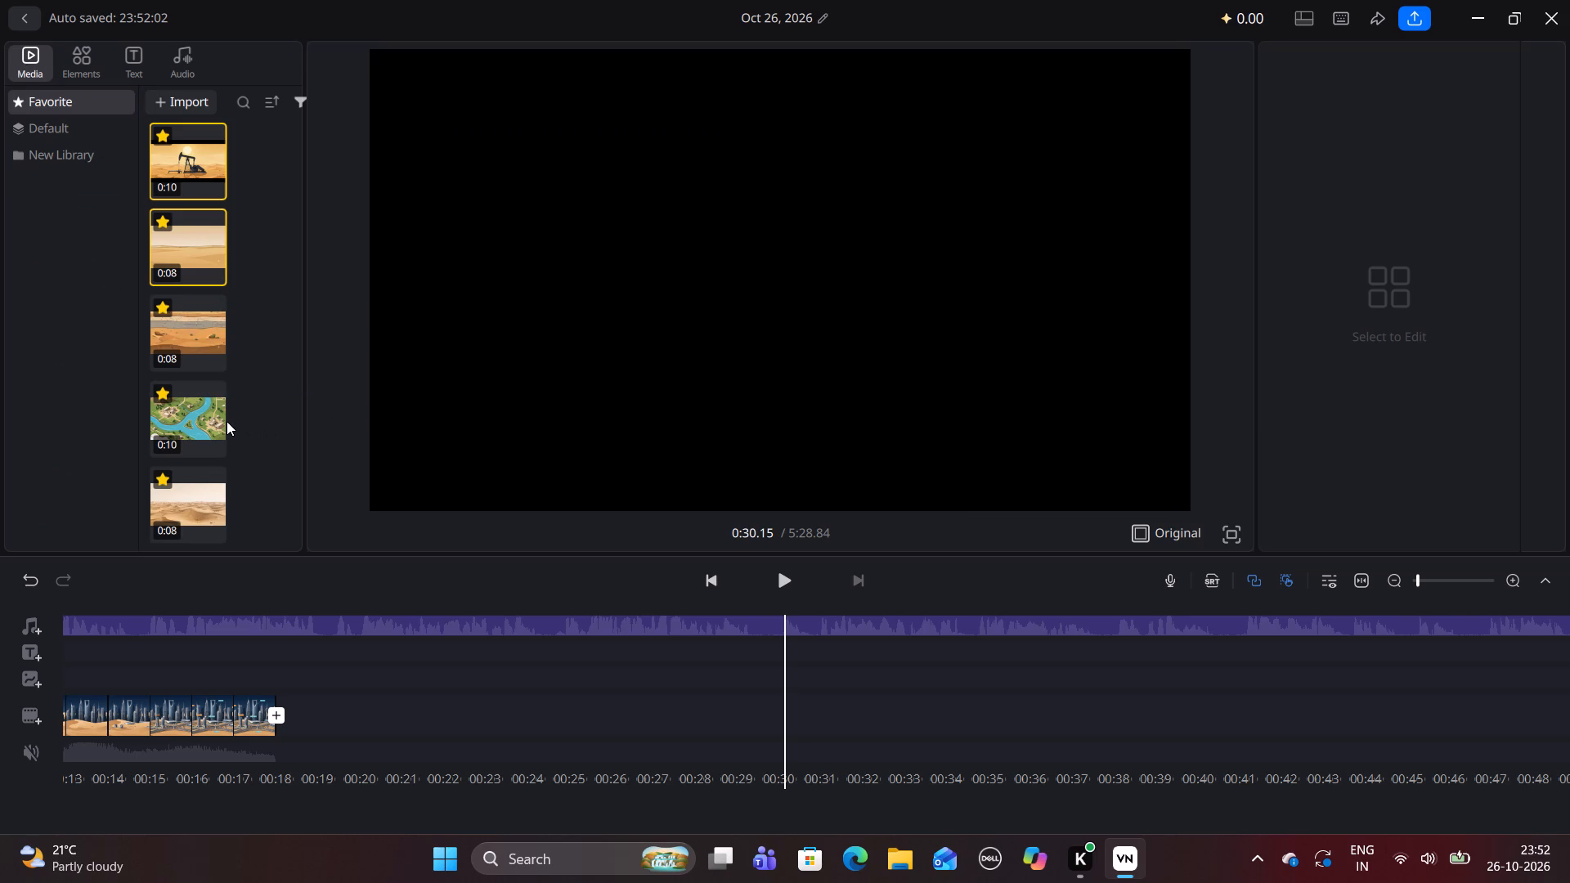
scroll(227, 421, down, 3)
Listen to the generated audio track from about 0:30 to 0:41.
click(791, 573)
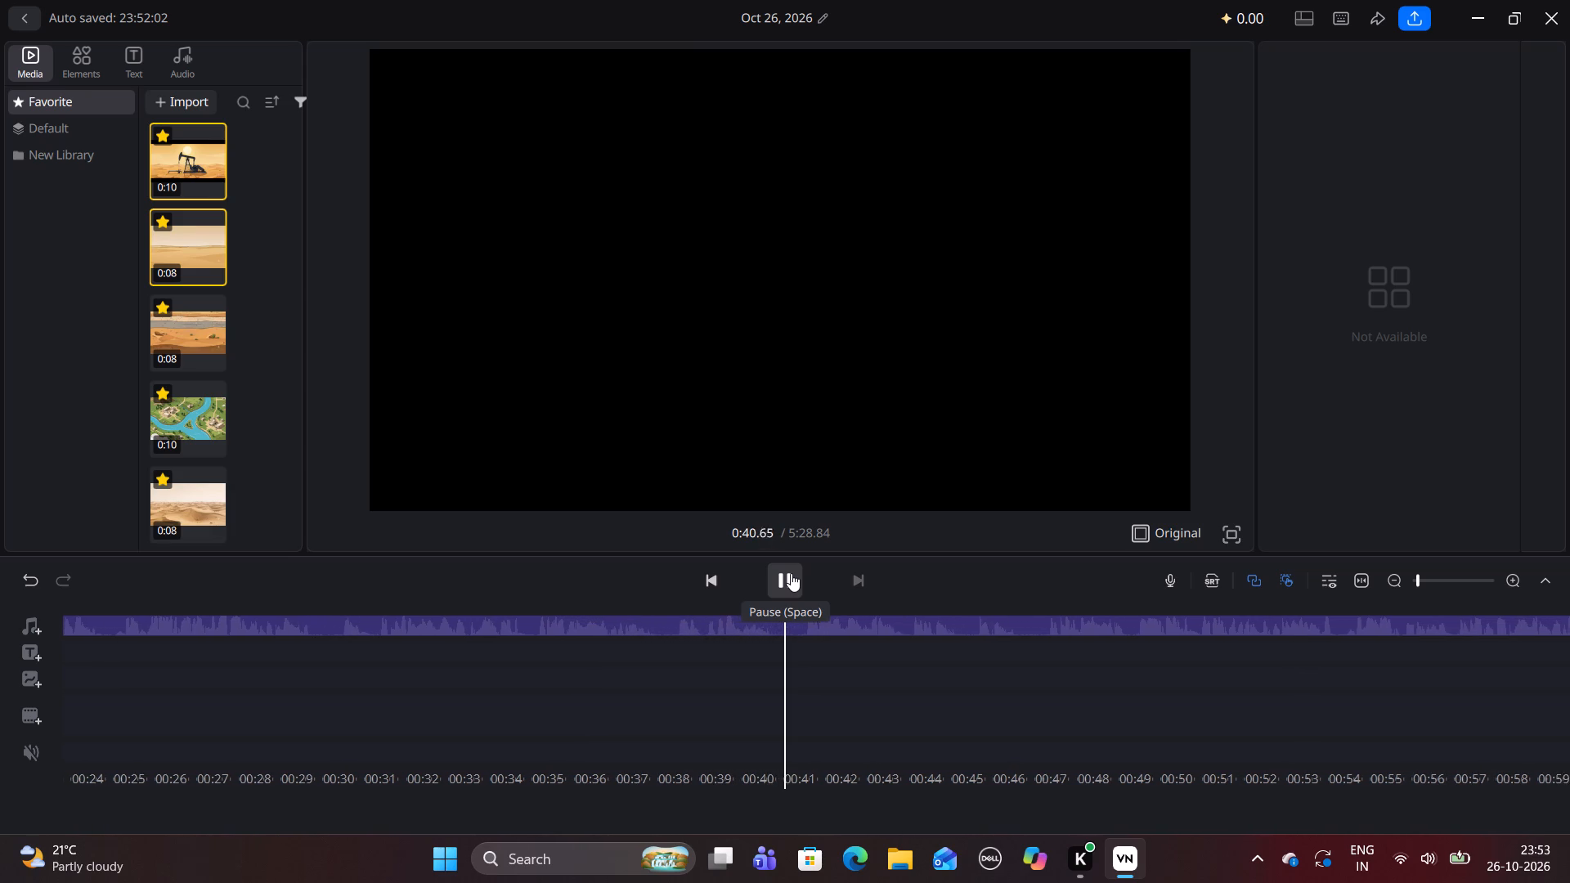
click(791, 573)
Return the playhead to the desert city clip at about 0:16 for another playback.
scroll(555, 722, right, 3)
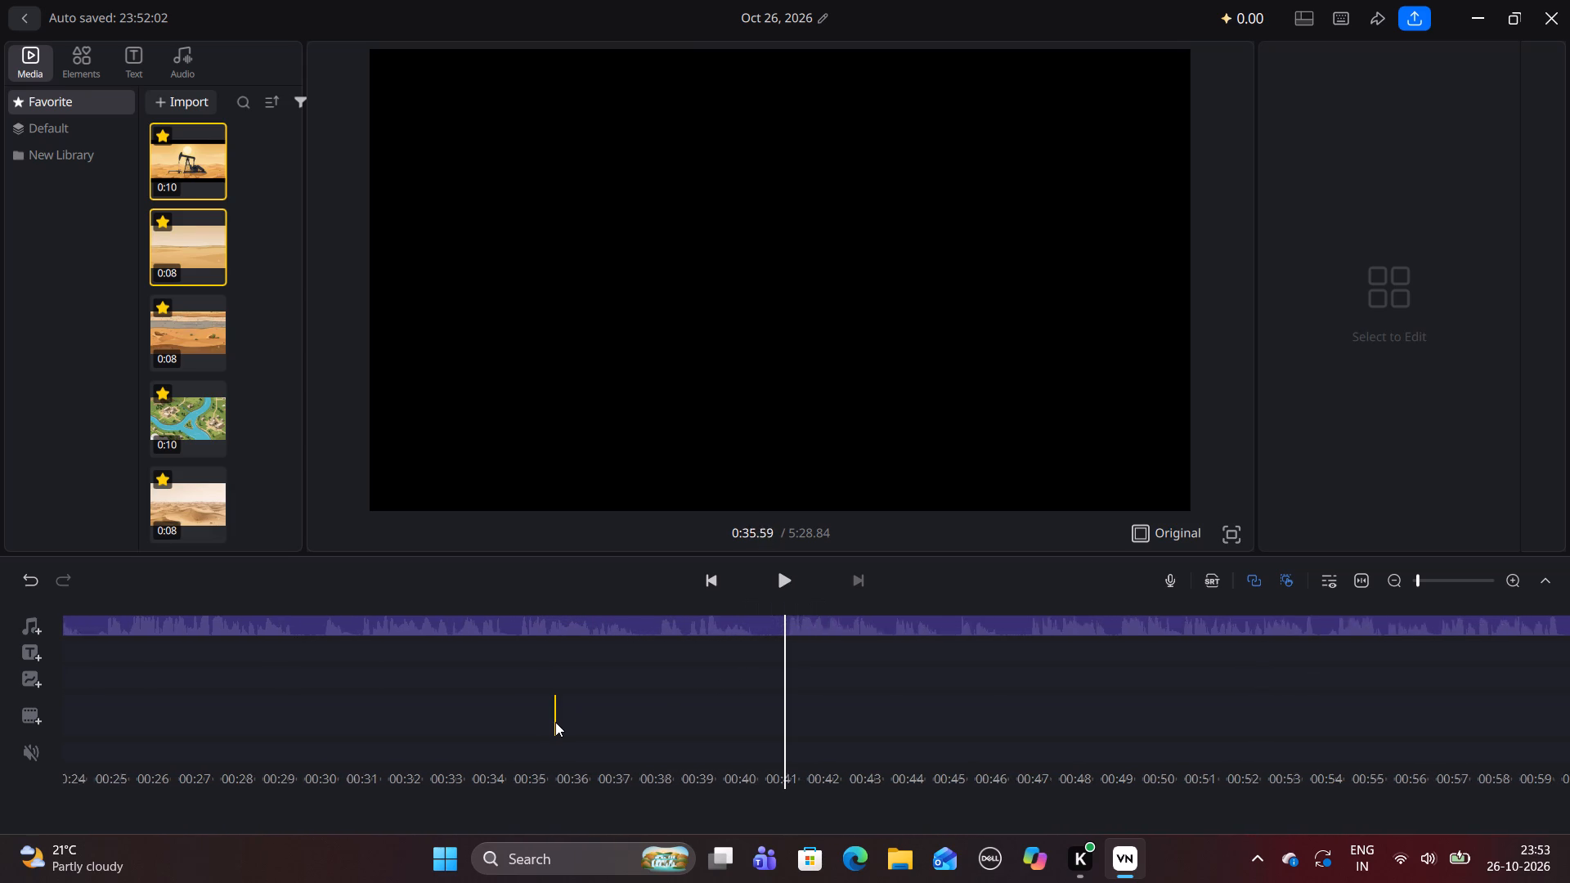
scroll(555, 722, right, 19)
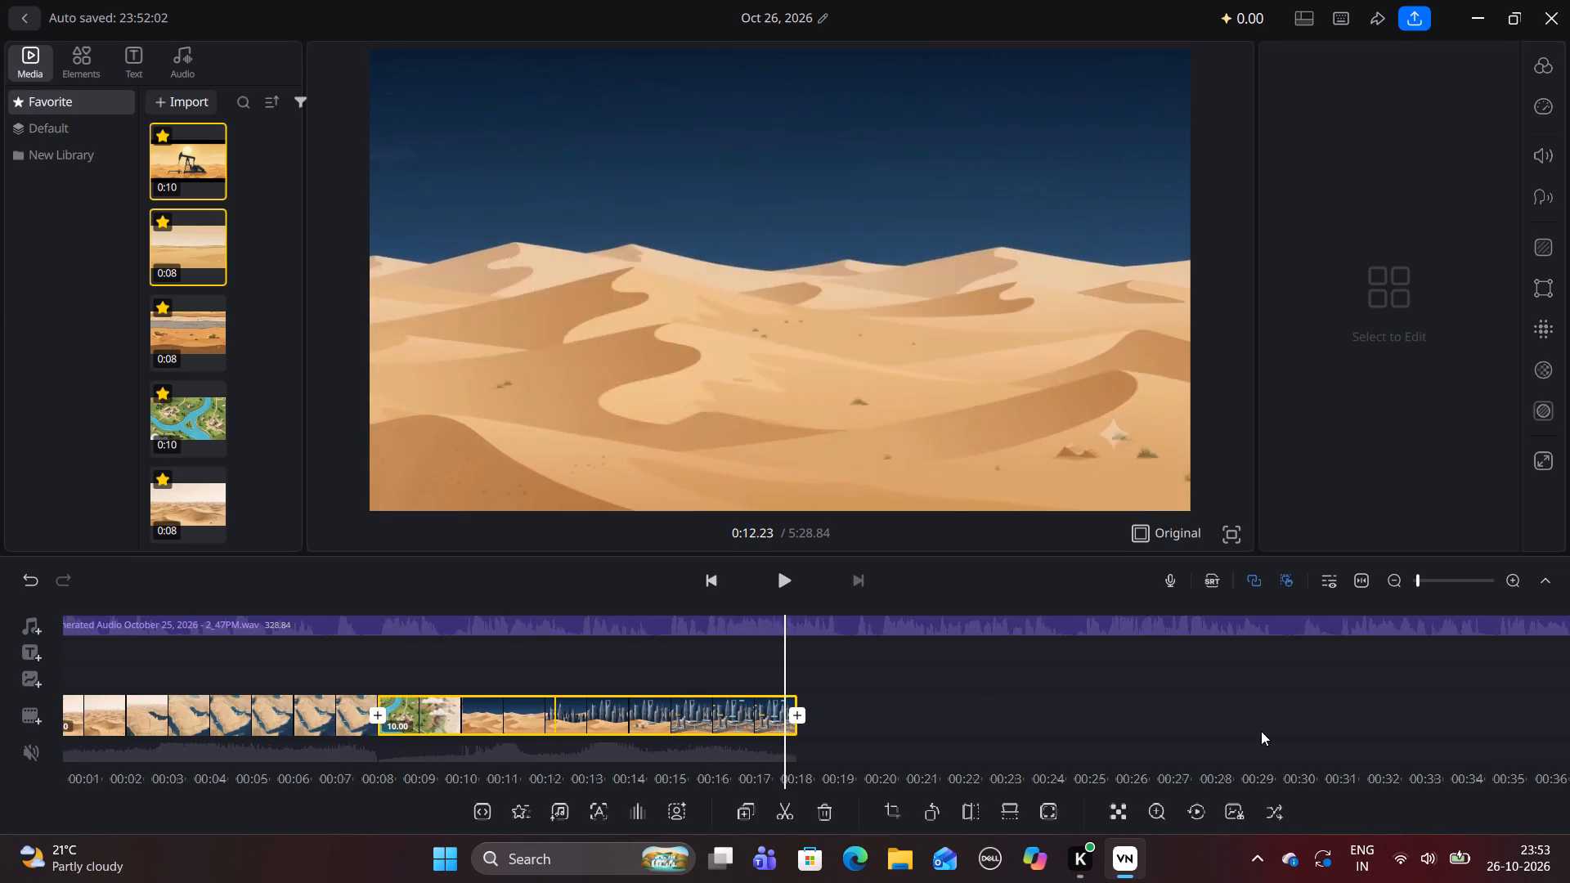
scroll(882, 622, right, 20)
scroll(882, 622, right, 1)
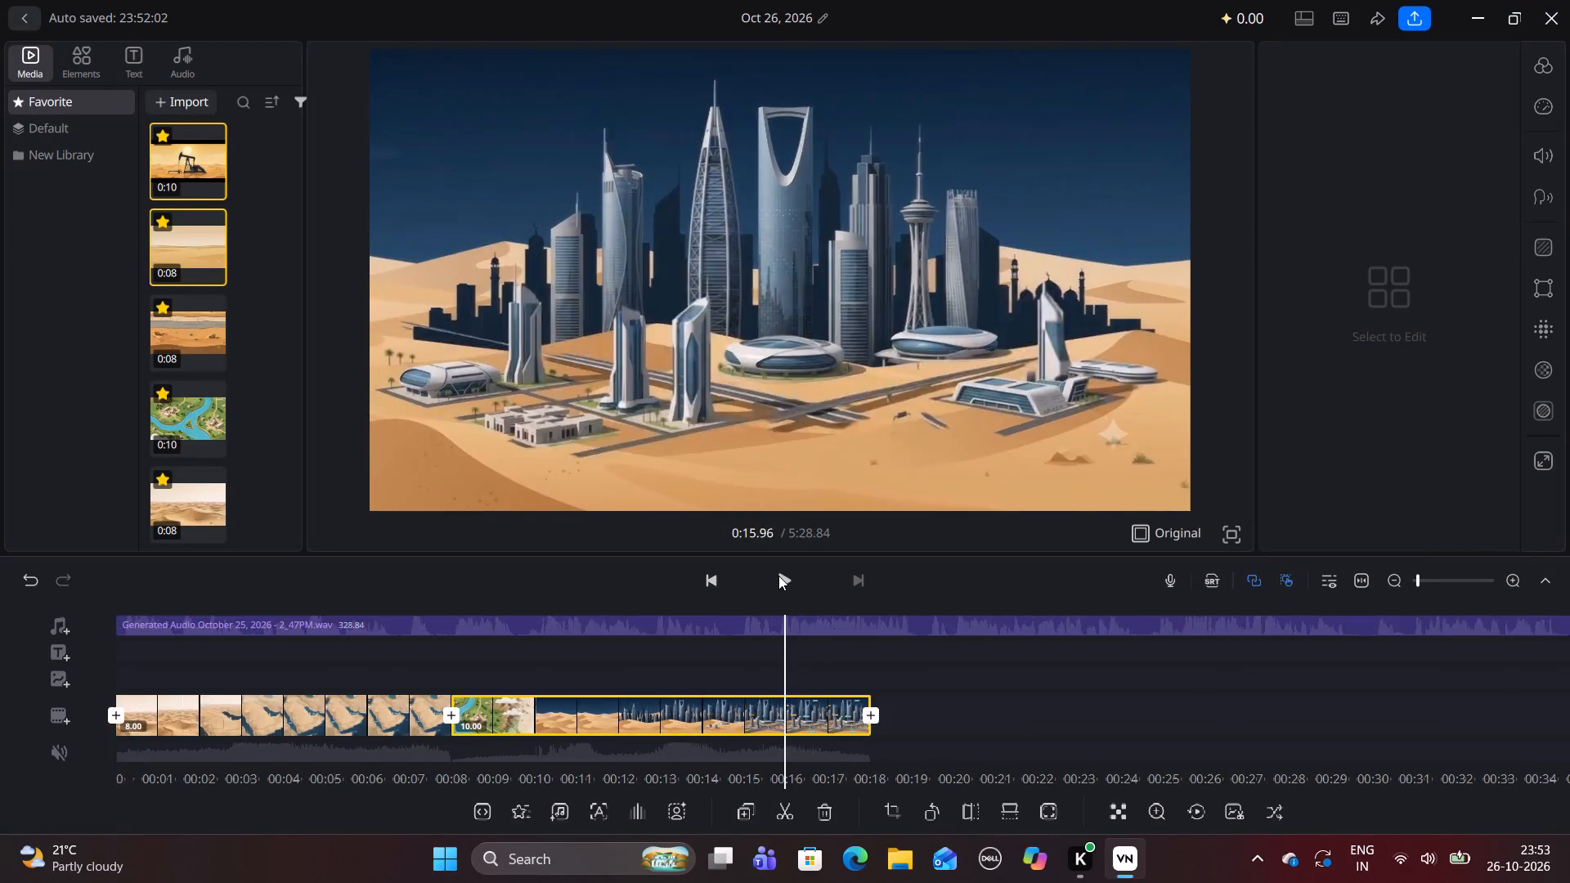